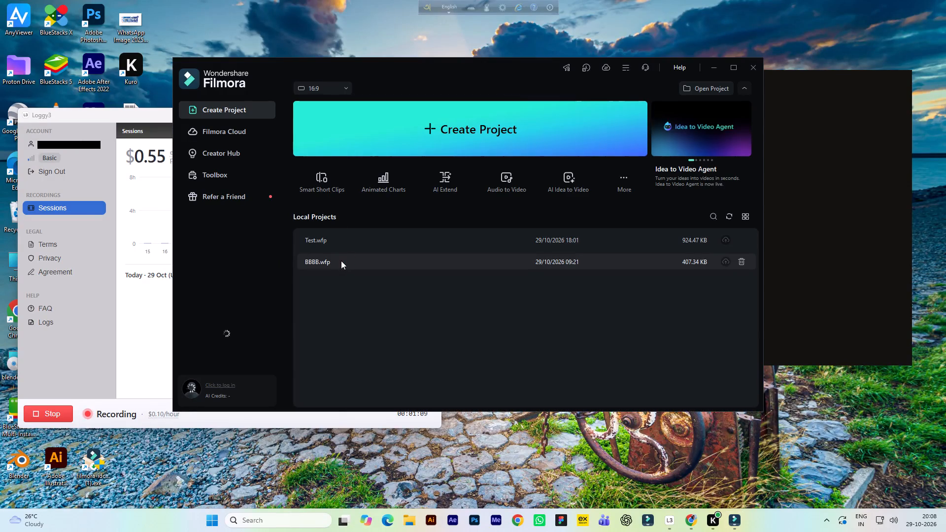
Delete the BBBB.wfp project from the local projects list.
left_click(742, 260)
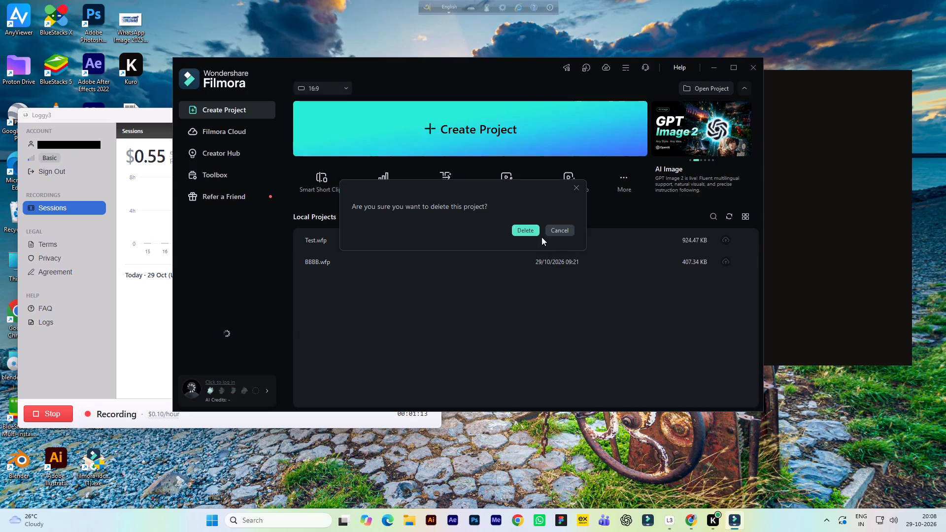
left_click(529, 231)
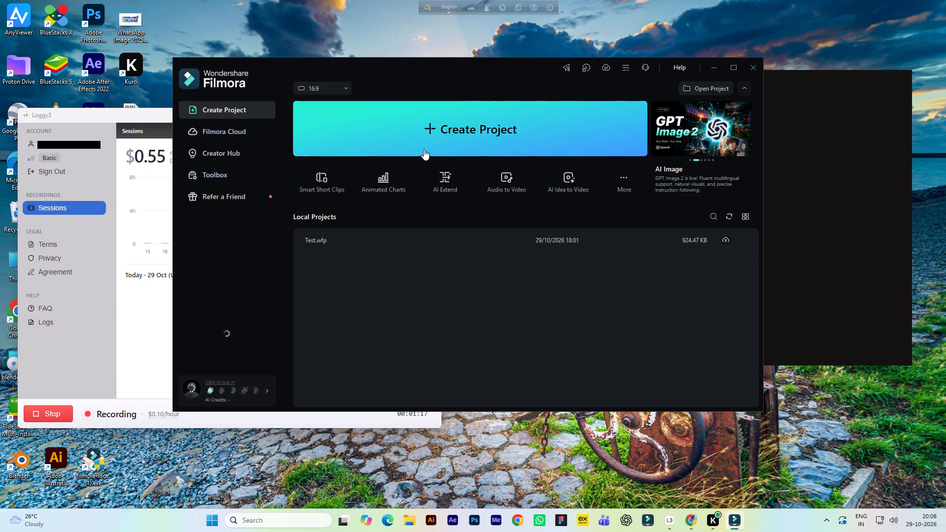
In File Explorer, delete the Test project file from the AAAA folder in Downloads.
left_click(405, 517)
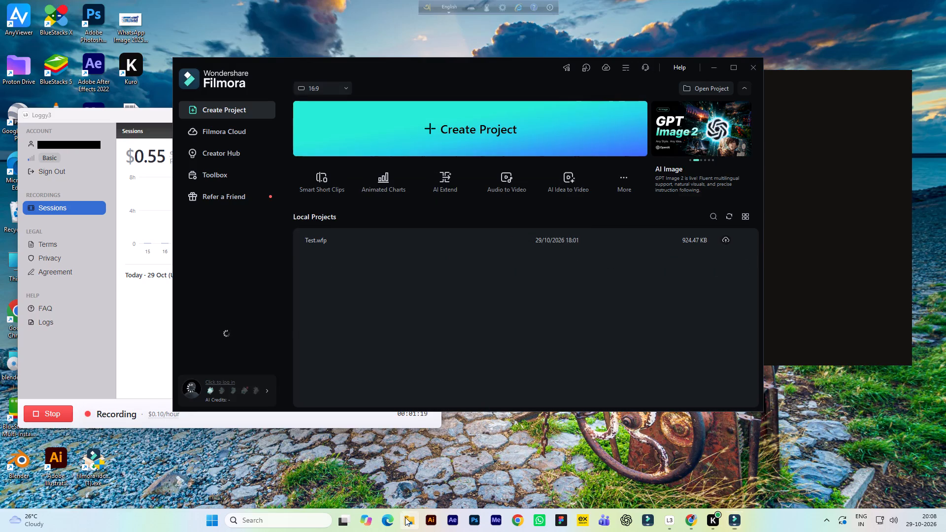
left_click(72, 128)
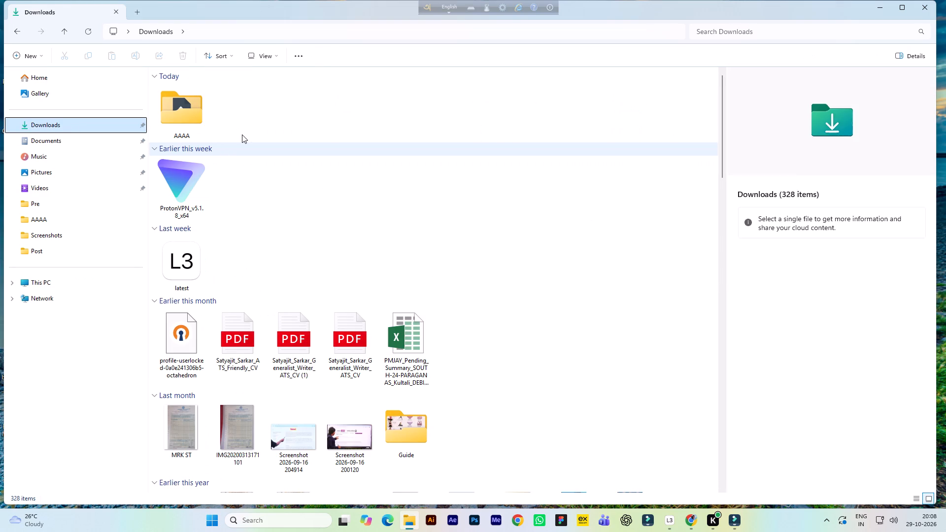
double_click(181, 109)
left_click(241, 115)
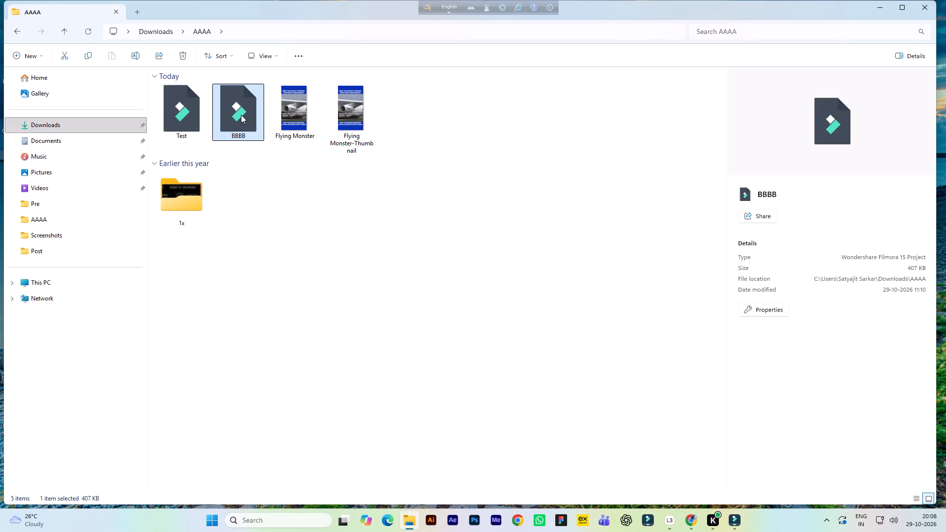
left_click(545, 131)
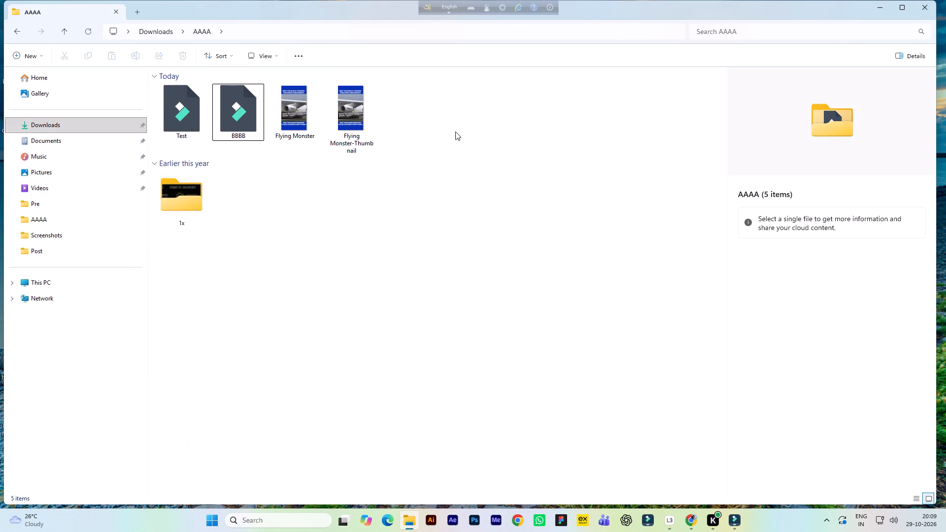
left_click(197, 119)
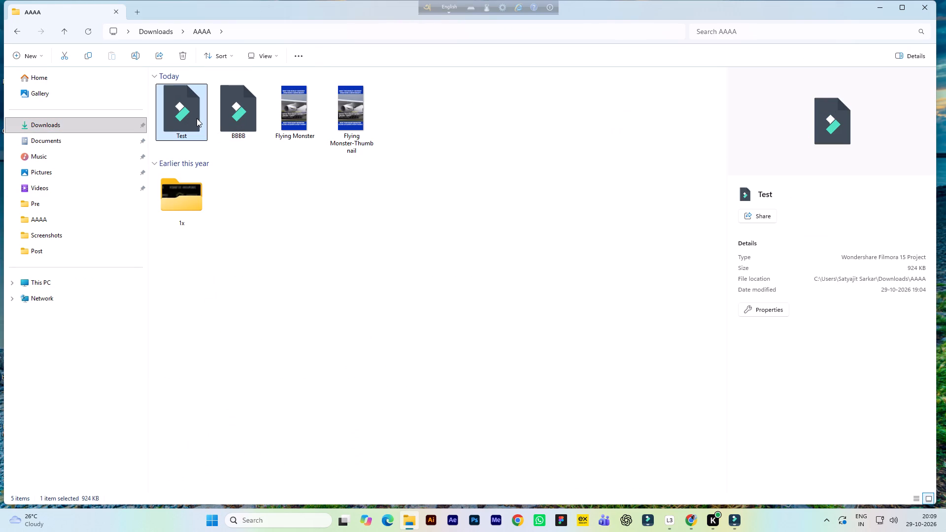
key("Delete")
Open the BBBB project file to view its timeline, and close the project.
double_click(199, 119)
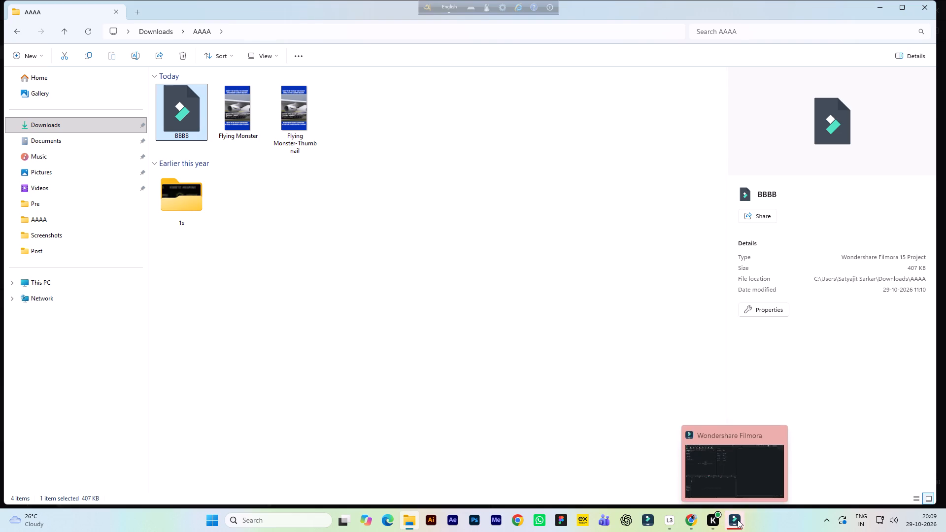
left_click(750, 477)
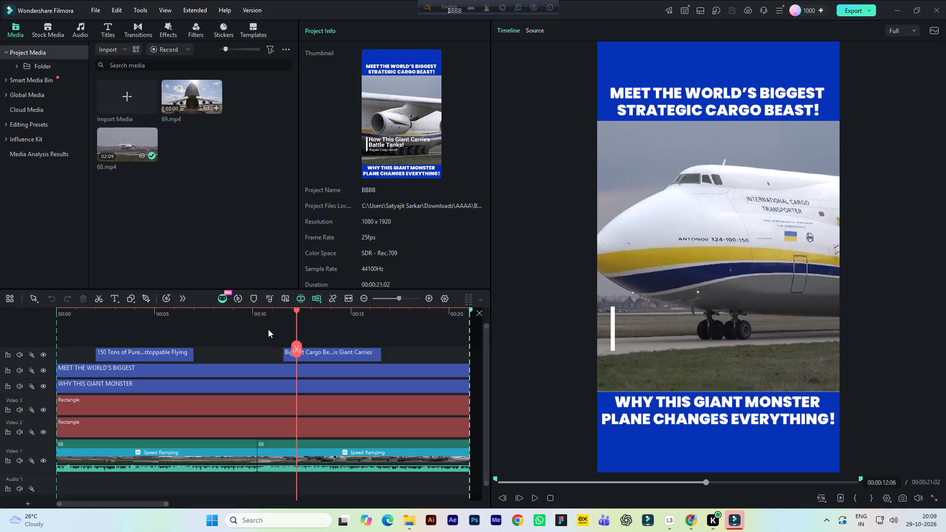
left_click(934, 10)
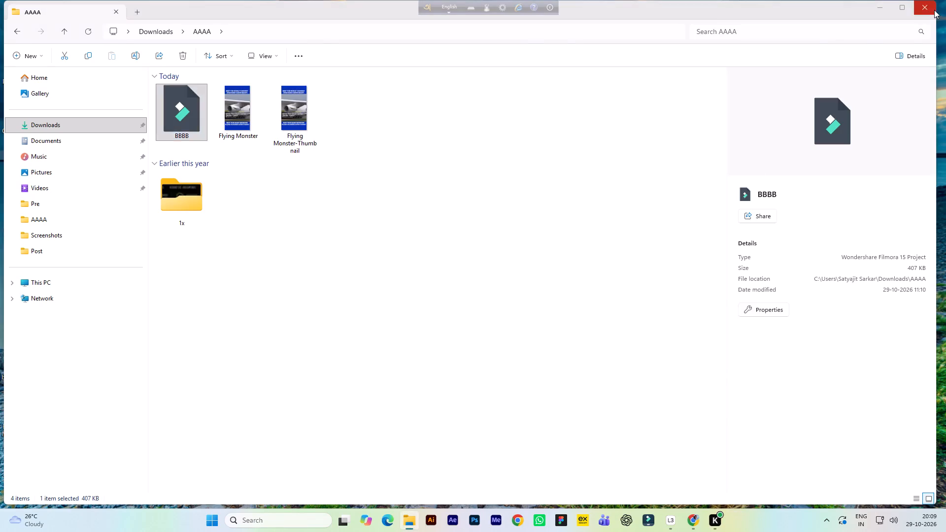
Create a new project in Filmora.
left_click(441, 123)
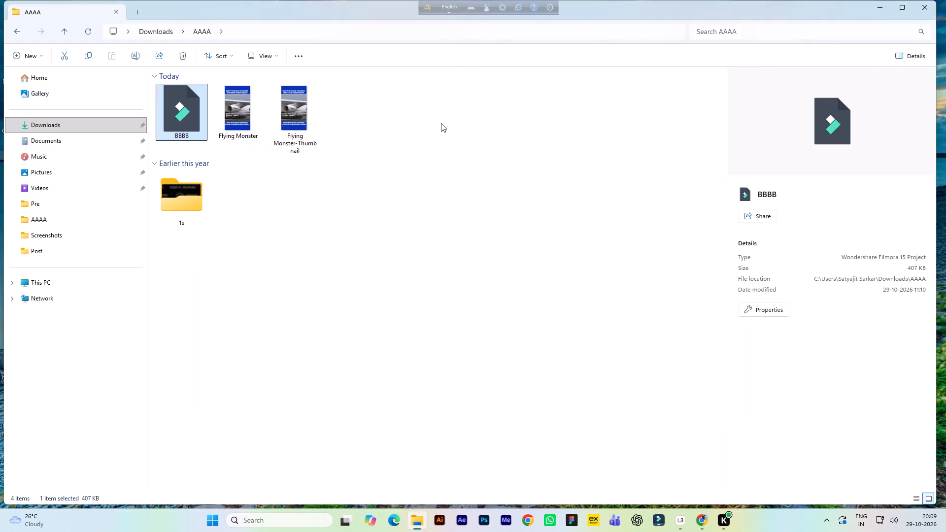
left_click(189, 139)
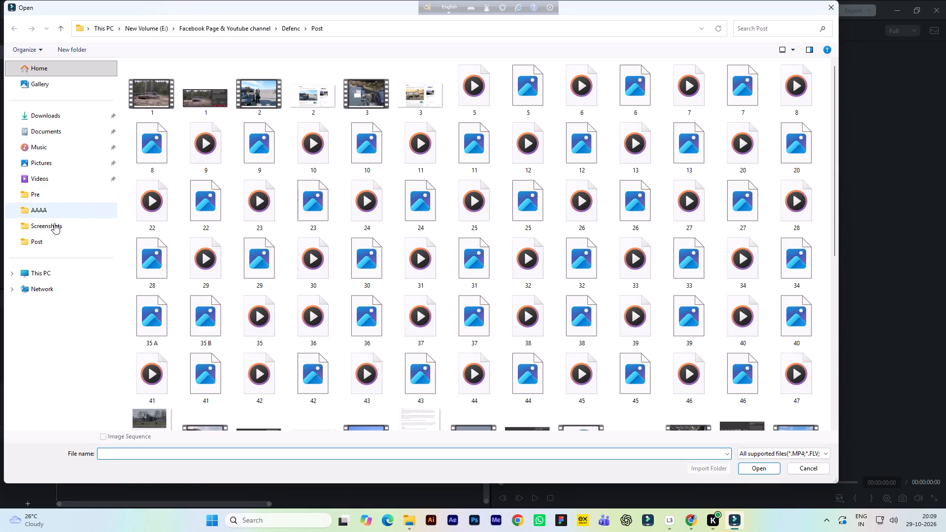
left_click(53, 246)
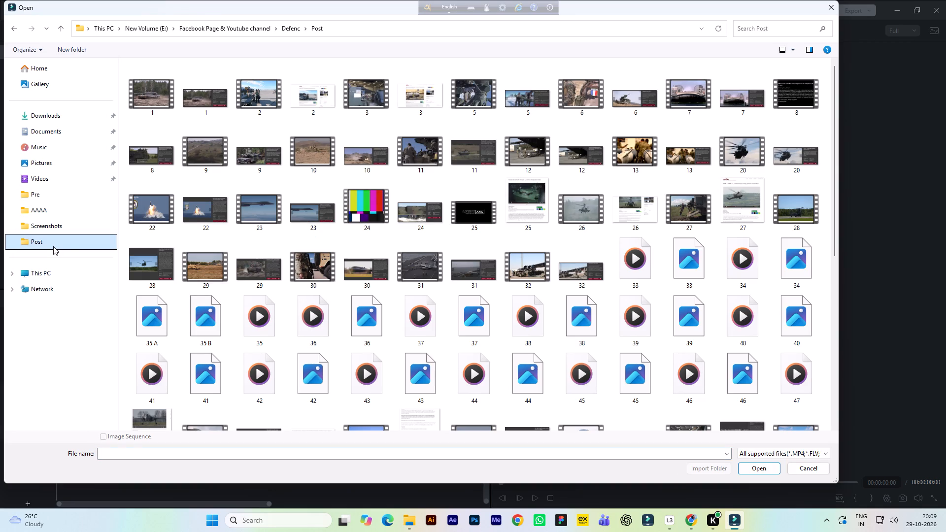
scroll(436, 311, "down", 4)
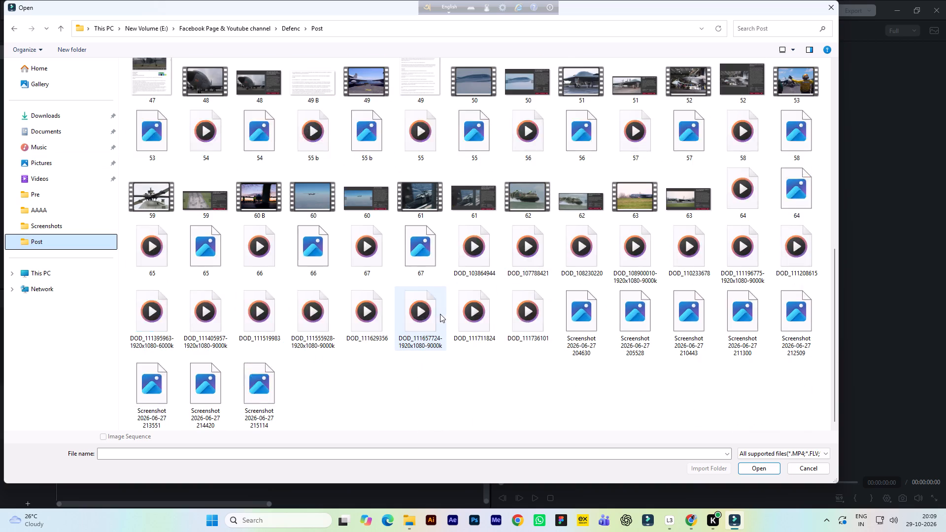
scroll(440, 314, "down", 3)
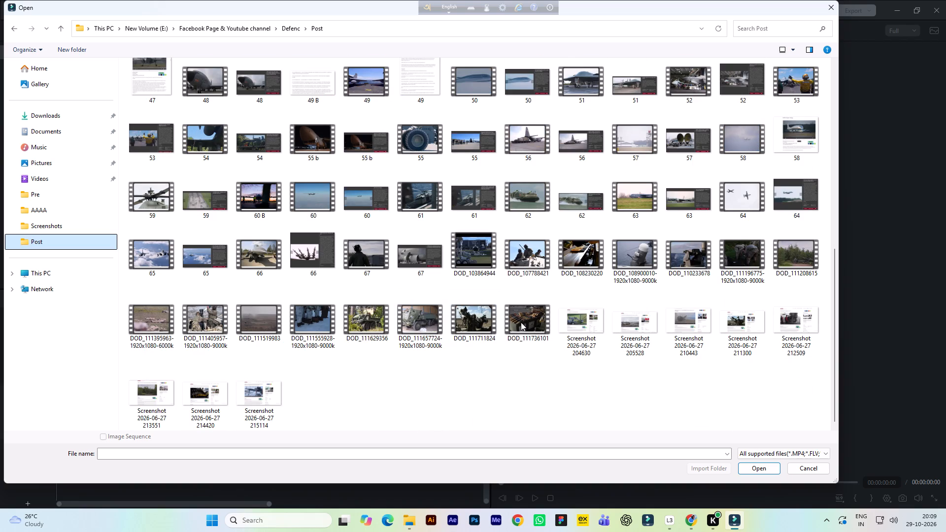
left_click(521, 323)
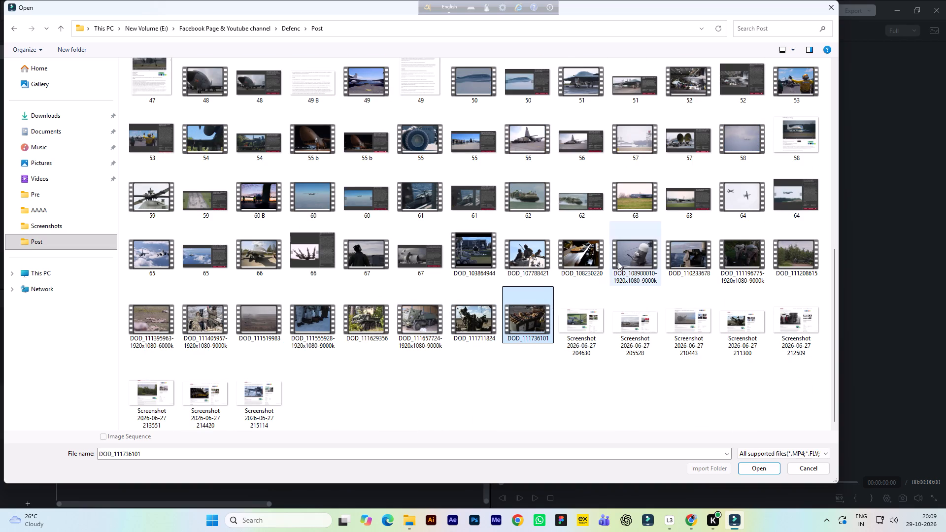
left_click(637, 254, "ctrl")
left_click(690, 259, "ctrl")
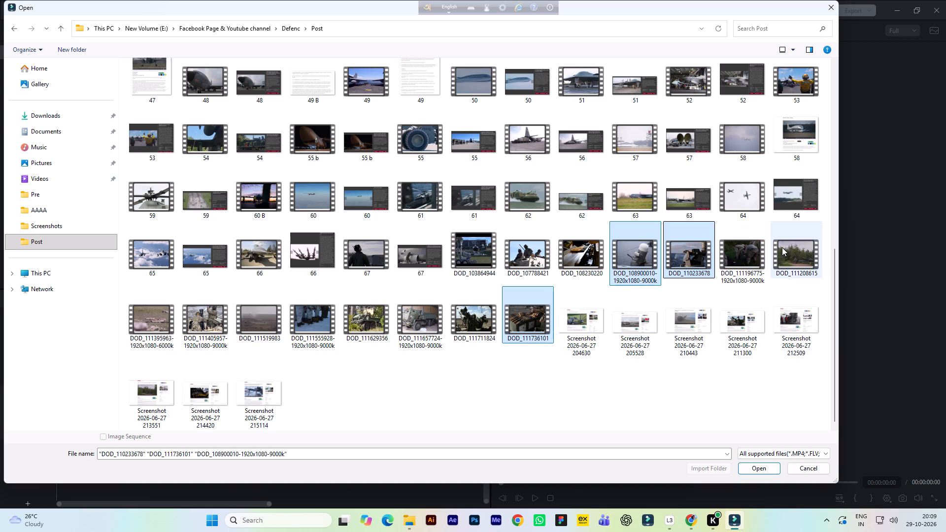
left_click(465, 321, "ctrl")
left_click(532, 201, "ctrl")
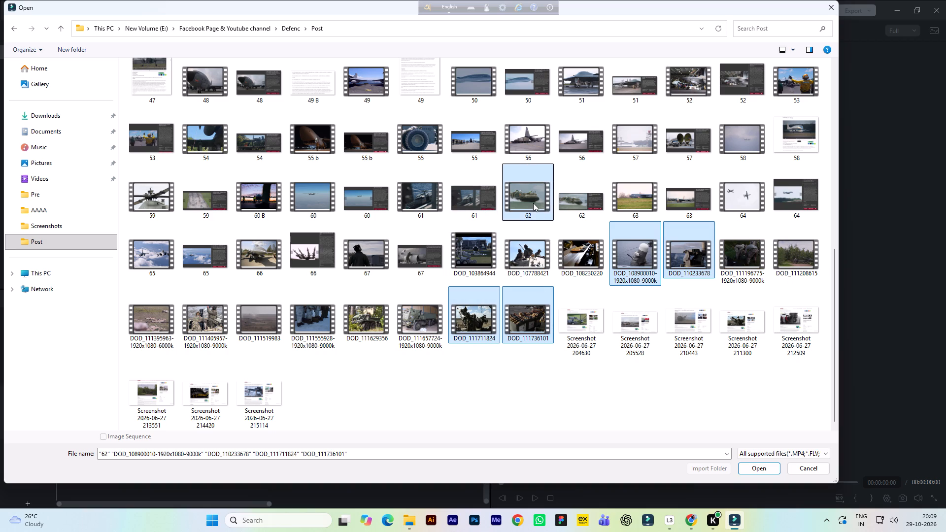
scroll(578, 221, "up", 1)
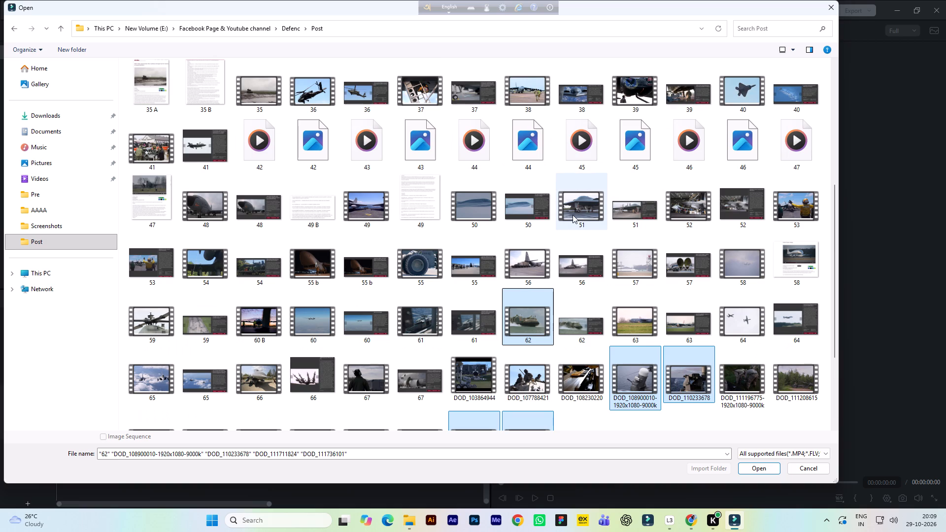
left_click(577, 210, "ctrl")
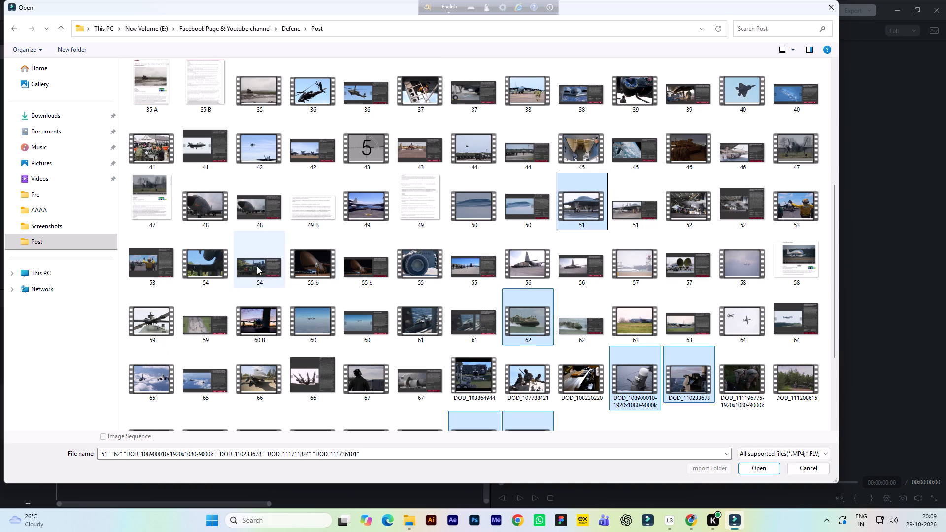
left_click(214, 214, "ctrl")
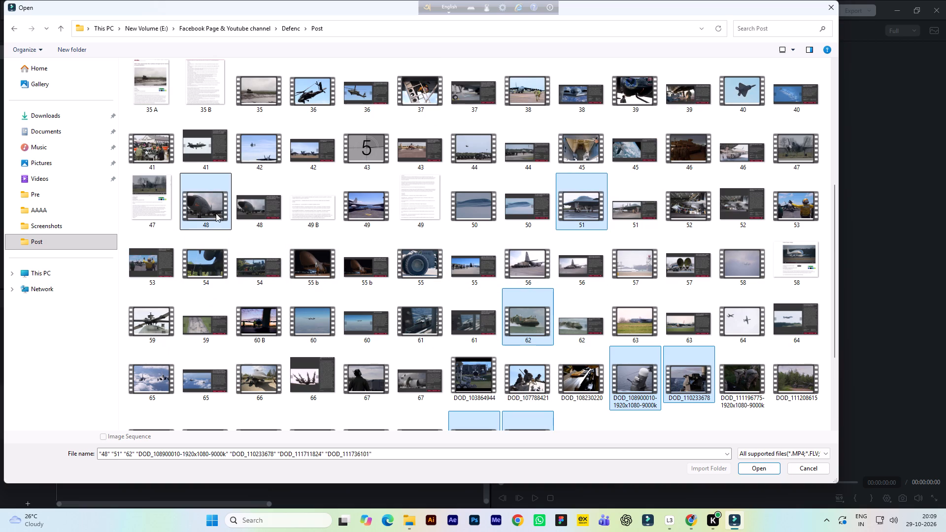
left_click(470, 150, "ctrl")
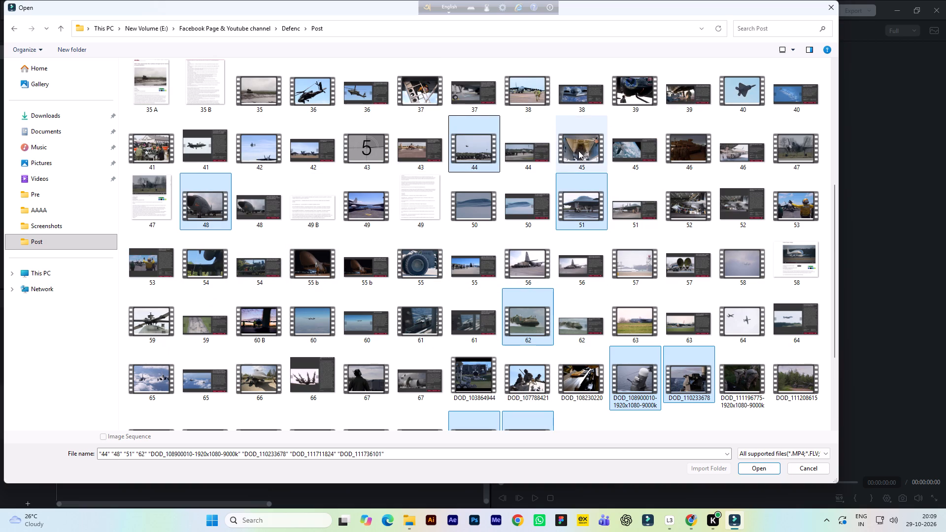
left_click(579, 151, "ctrl")
left_click(764, 467)
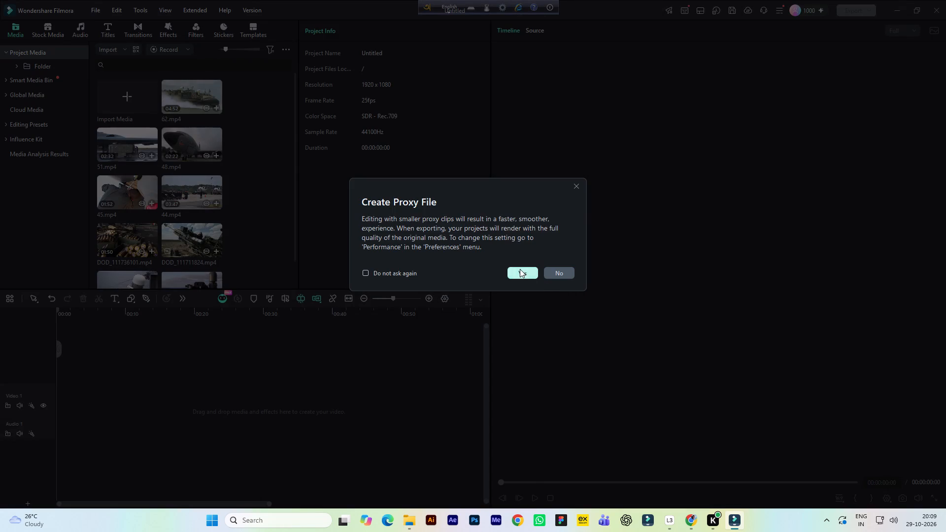
left_click(520, 269)
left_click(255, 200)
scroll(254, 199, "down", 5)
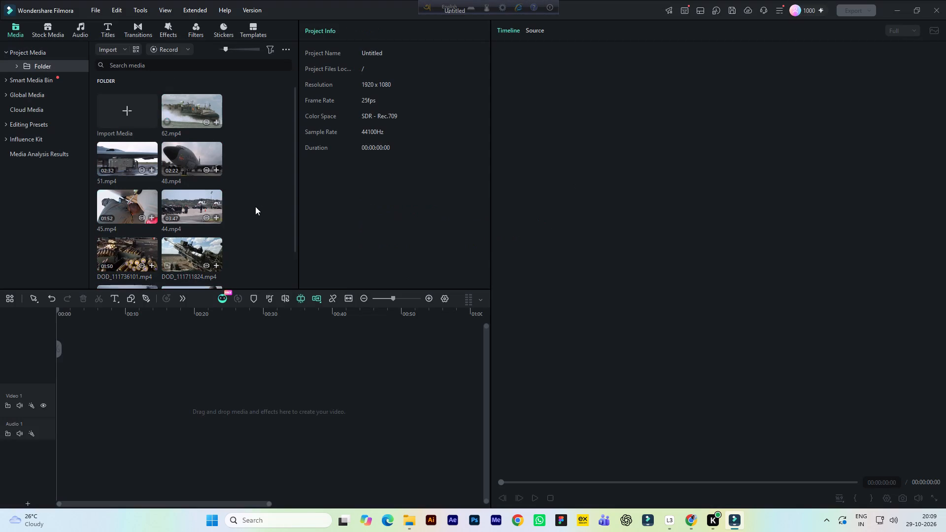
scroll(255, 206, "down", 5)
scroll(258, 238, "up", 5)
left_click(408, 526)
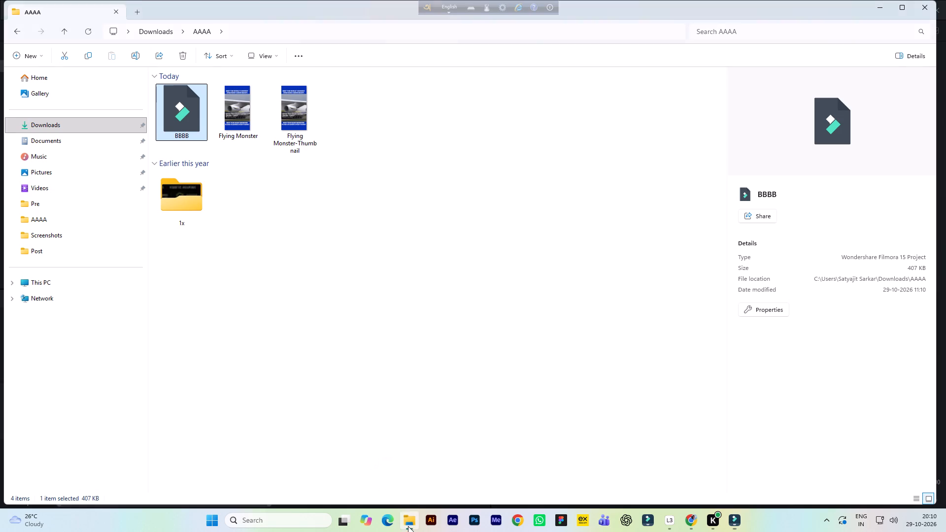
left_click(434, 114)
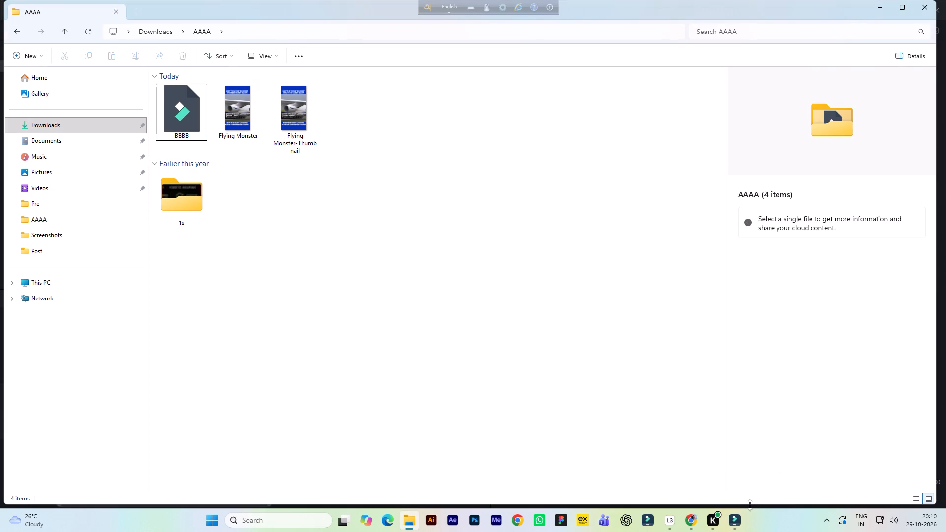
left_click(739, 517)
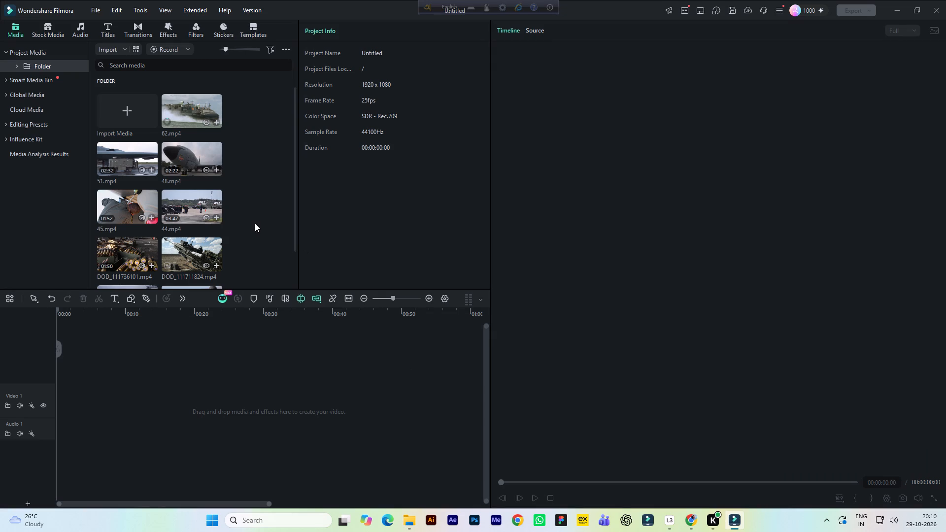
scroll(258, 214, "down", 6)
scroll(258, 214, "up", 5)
Save the project as QQQQ in the AAAA folder in Downloads.
key("ctrl+s")
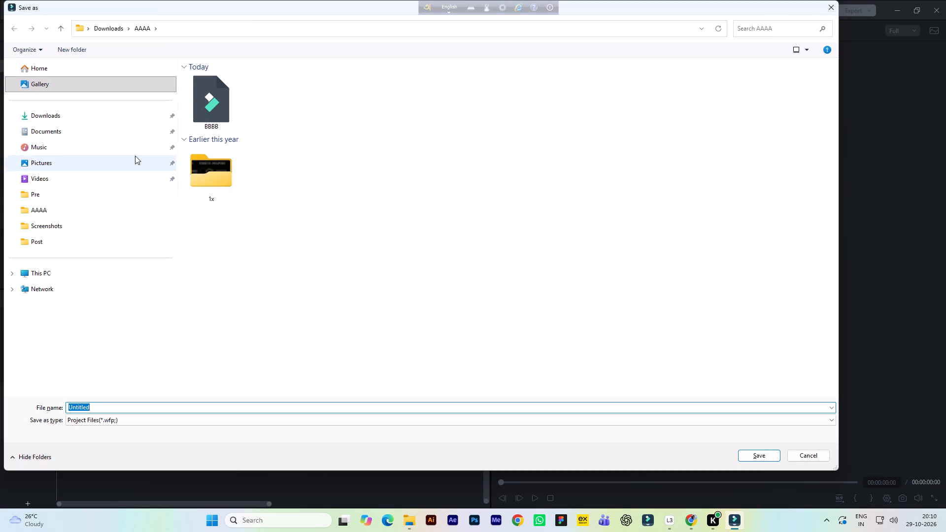
left_click(104, 405)
left_click_drag(101, 407, 51, 401)
type("qqqq")
key("BackSpace")
key("BackSpace")
key("BackSpace")
key("BackSpace")
key("BackSpace")
key("BackSpace")
key("BackSpace")
key("BackSpace")
key("BackSpace")
key("BackSpace")
key("BackSpace")
key("BackSpace")
type("QQQQ")
key("Return")
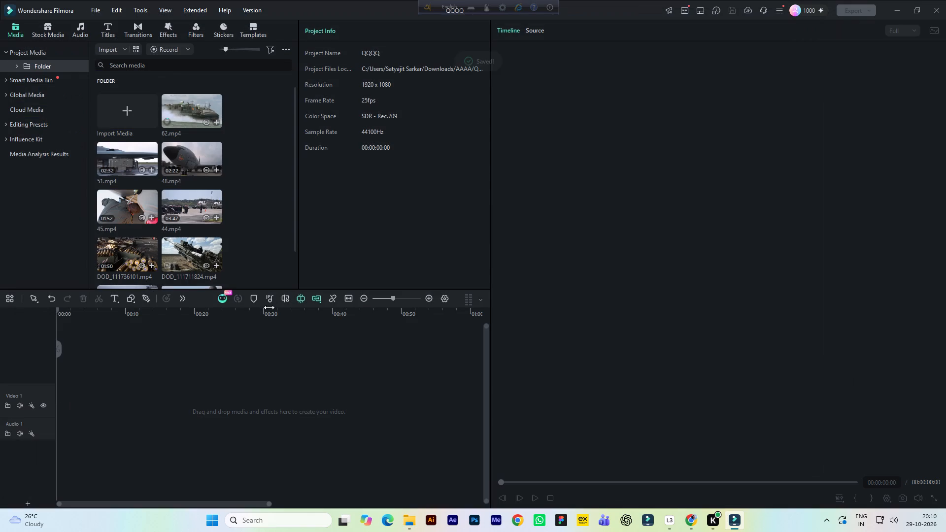
left_click(270, 221)
scroll(264, 224, "down", 5)
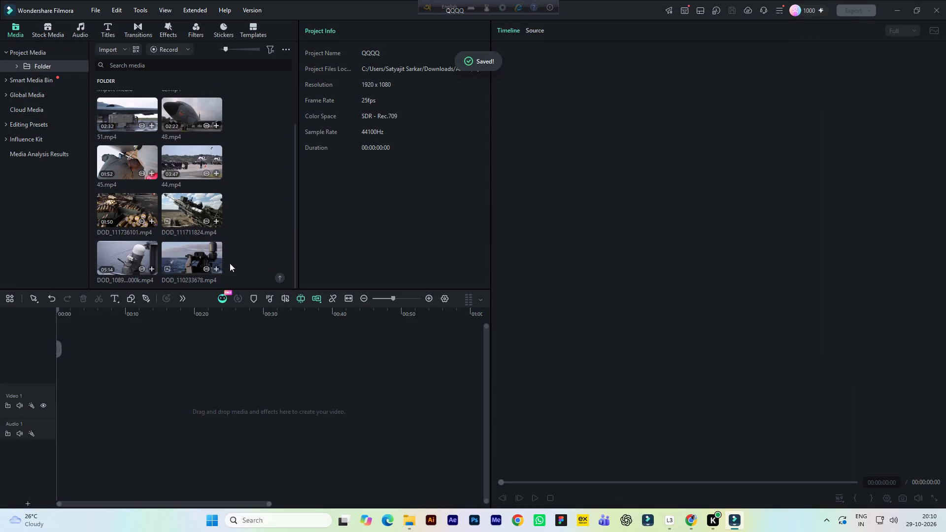
left_click(126, 256)
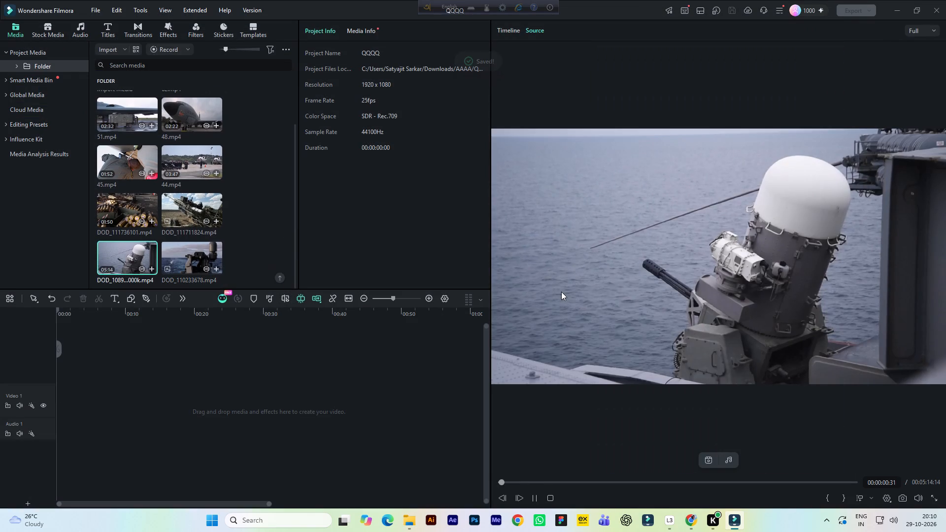
scroll(616, 298, "down", 1, "ctrl")
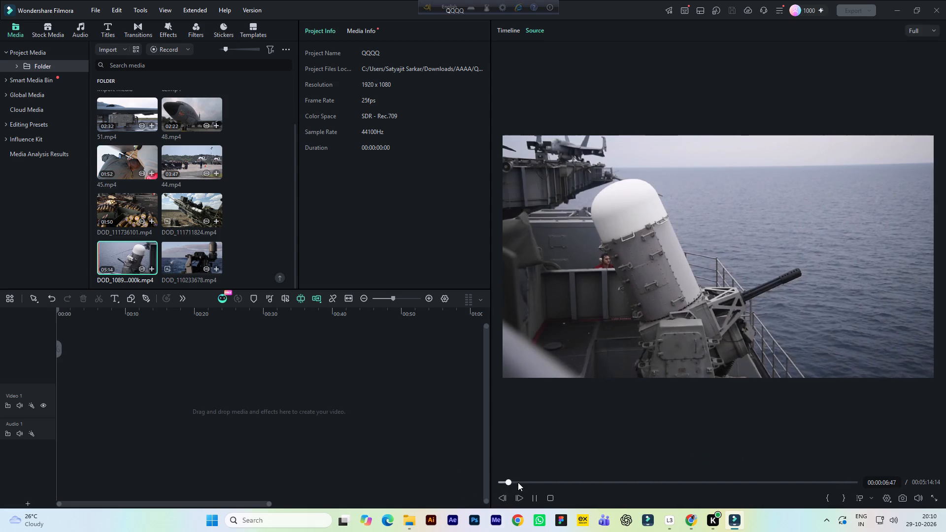
left_click(517, 482)
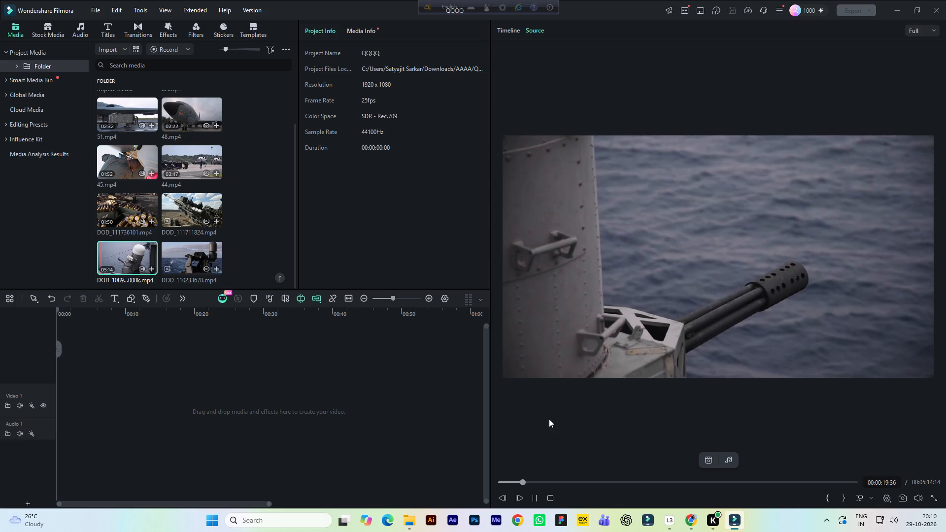
left_click(531, 483)
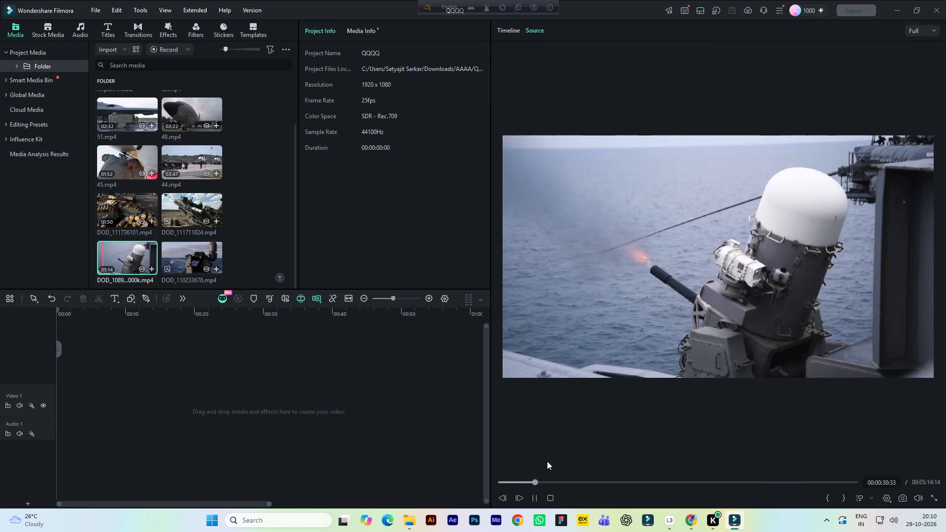
left_click(543, 481)
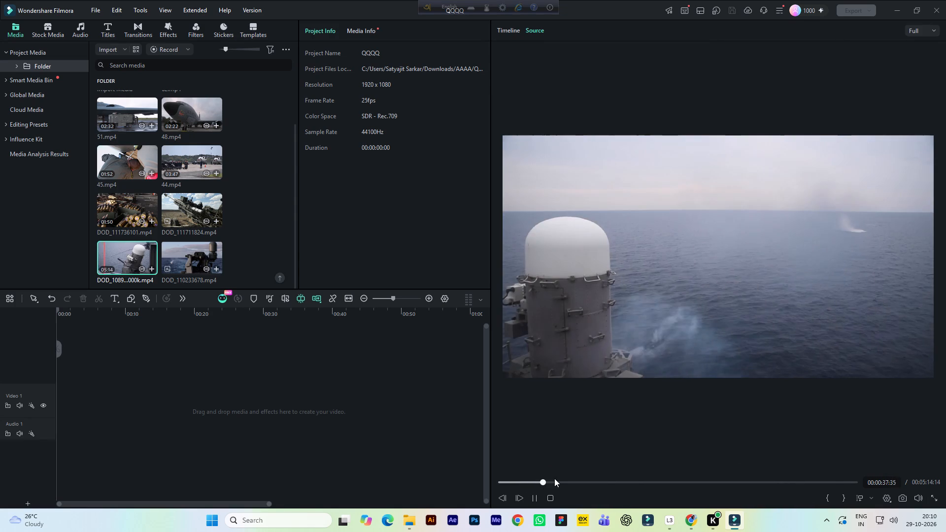
left_click(551, 482)
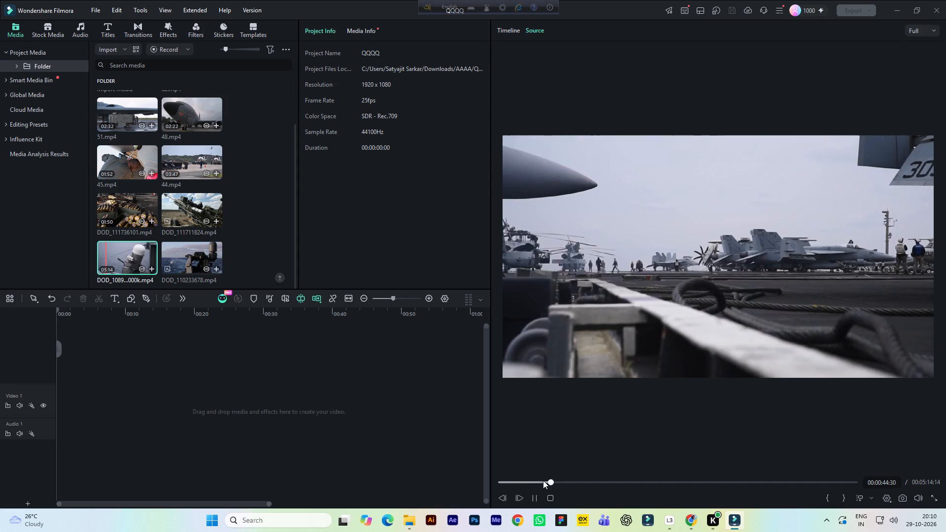
left_click(557, 480)
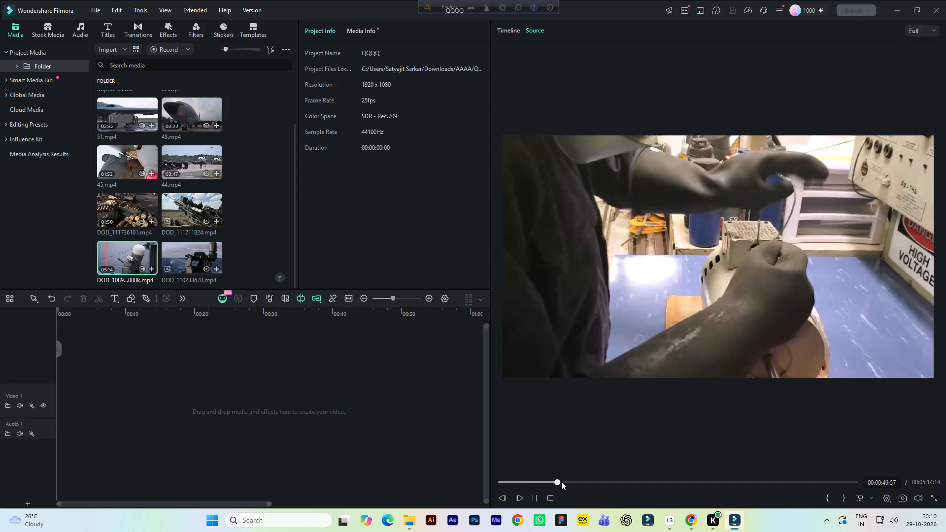
left_click(565, 481)
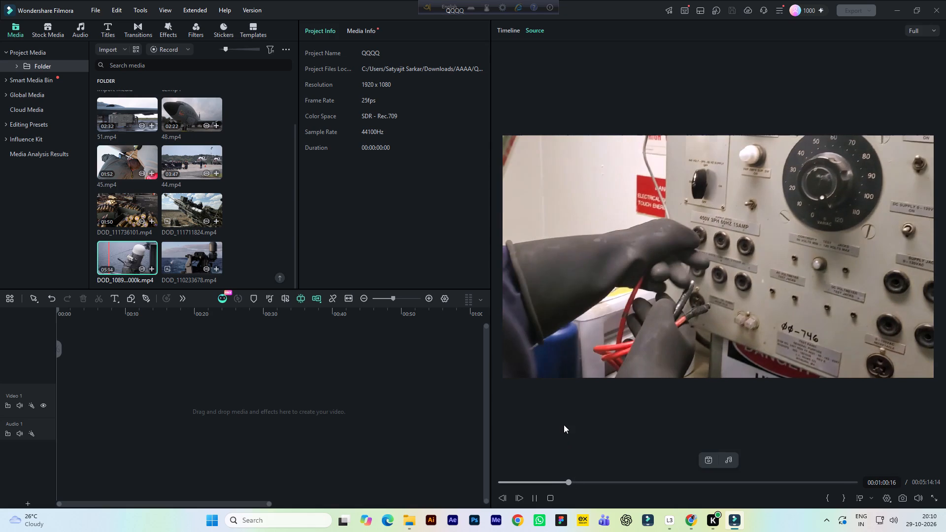
left_click(574, 482)
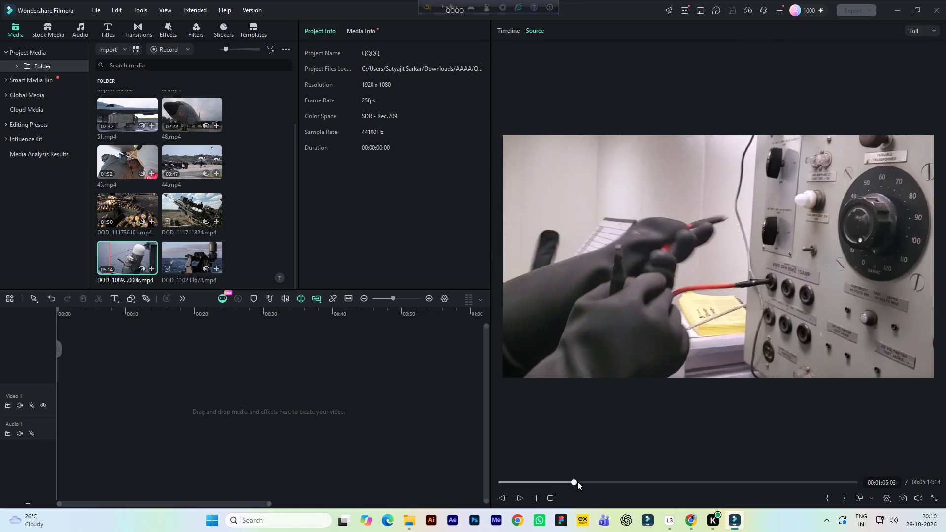
left_click(581, 482)
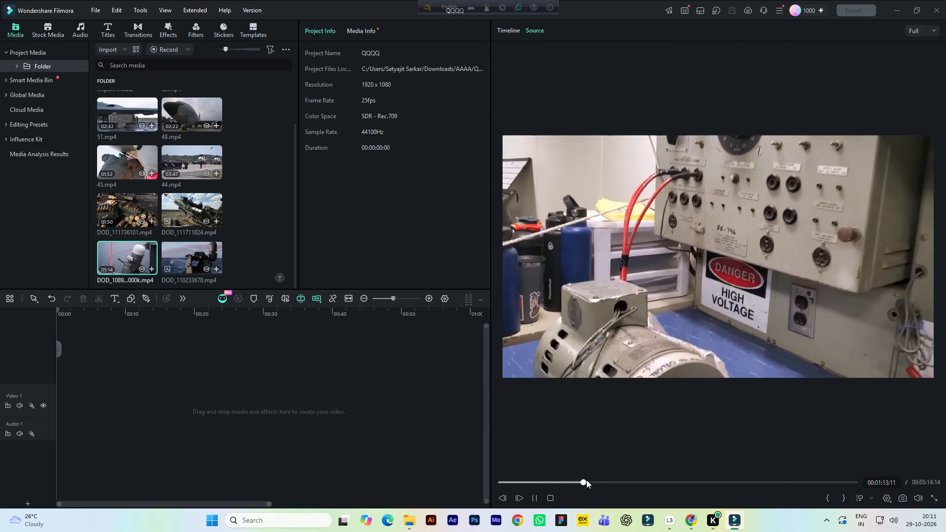
left_click(591, 481)
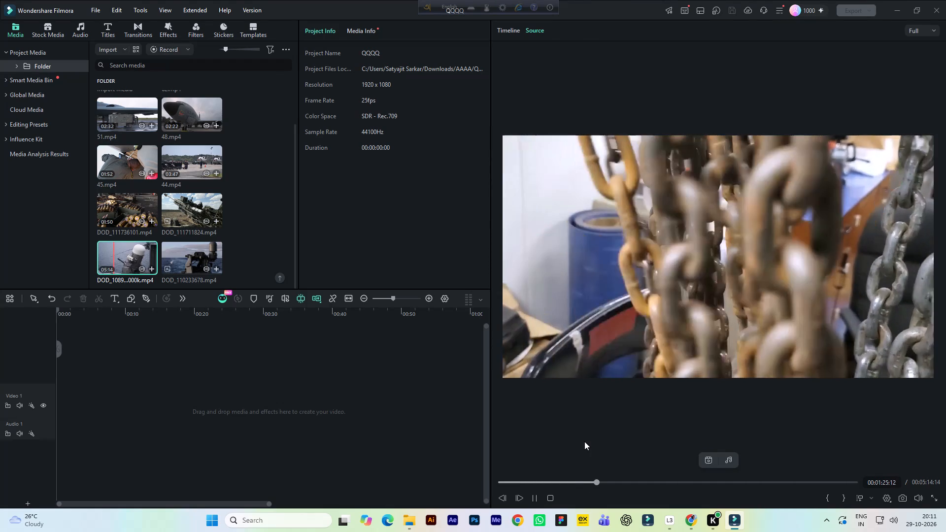
left_click(605, 481)
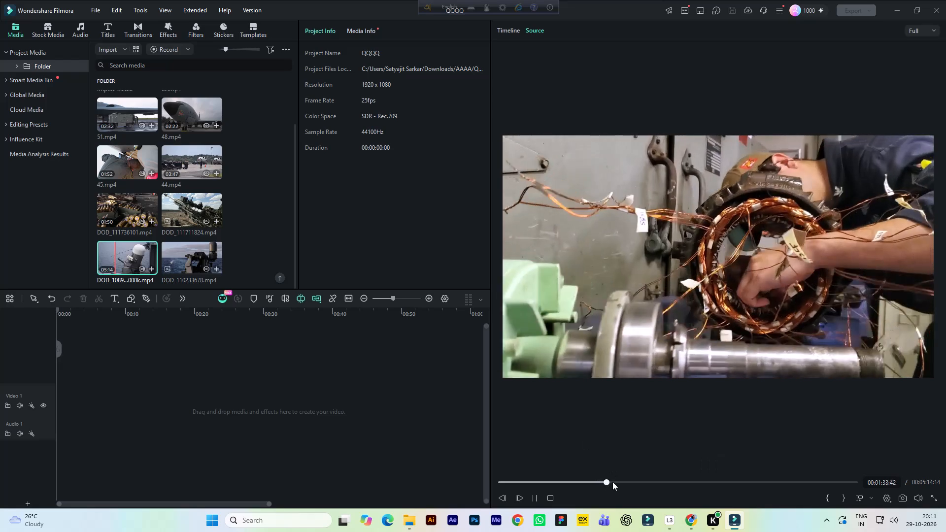
left_click(613, 482)
left_click(621, 482)
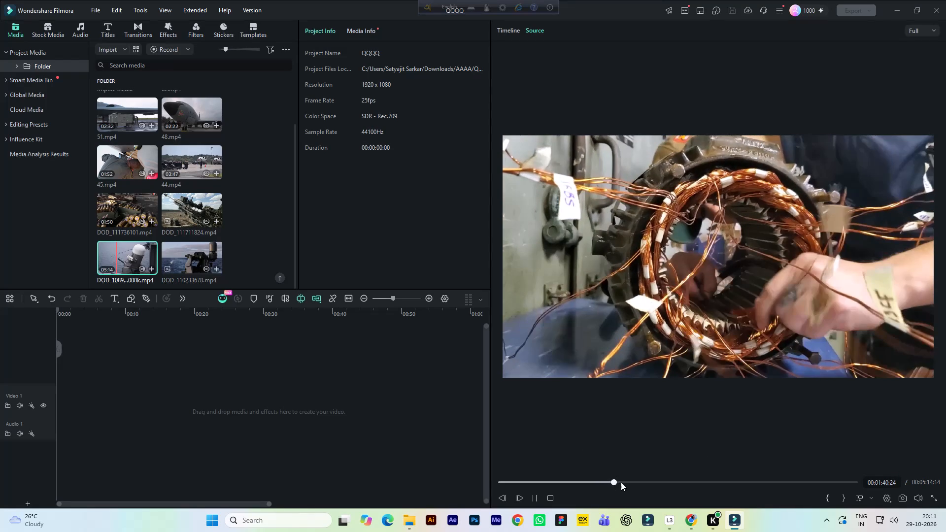
left_click(626, 482)
left_click(637, 483)
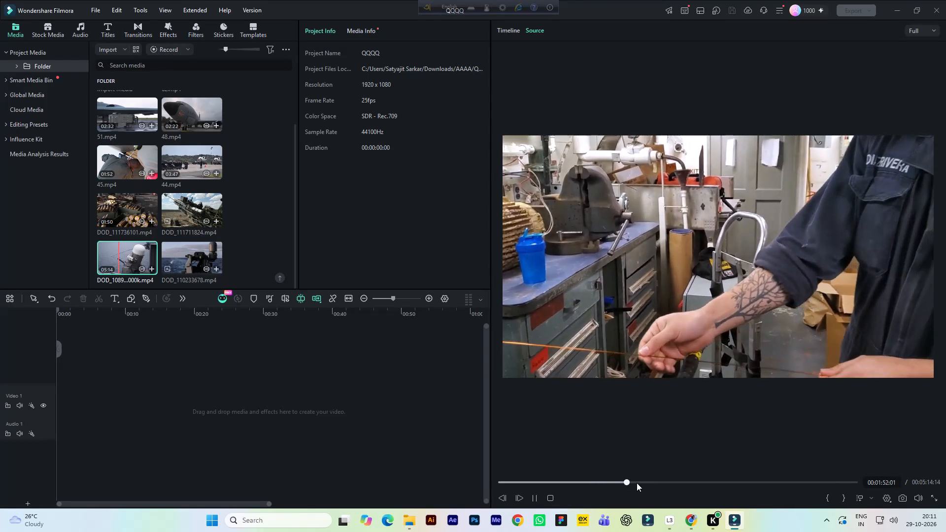
left_click(648, 482)
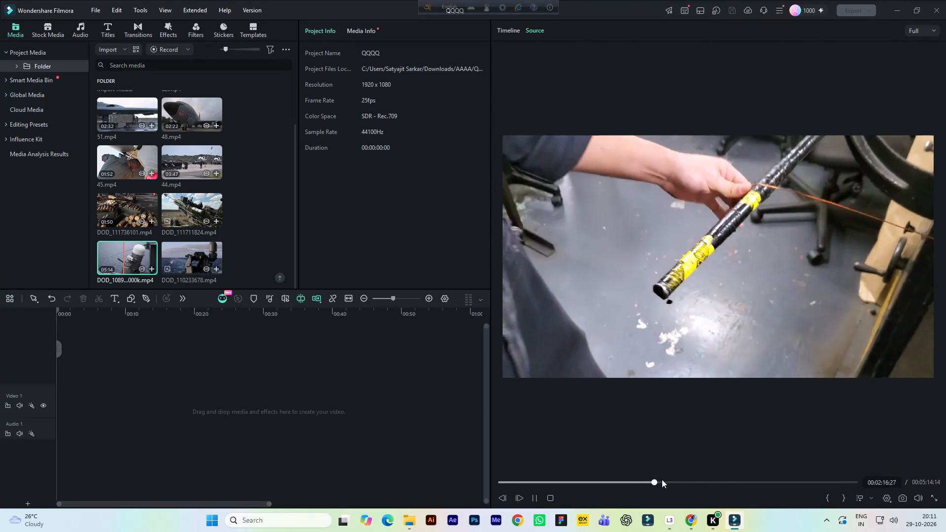
left_click(660, 481)
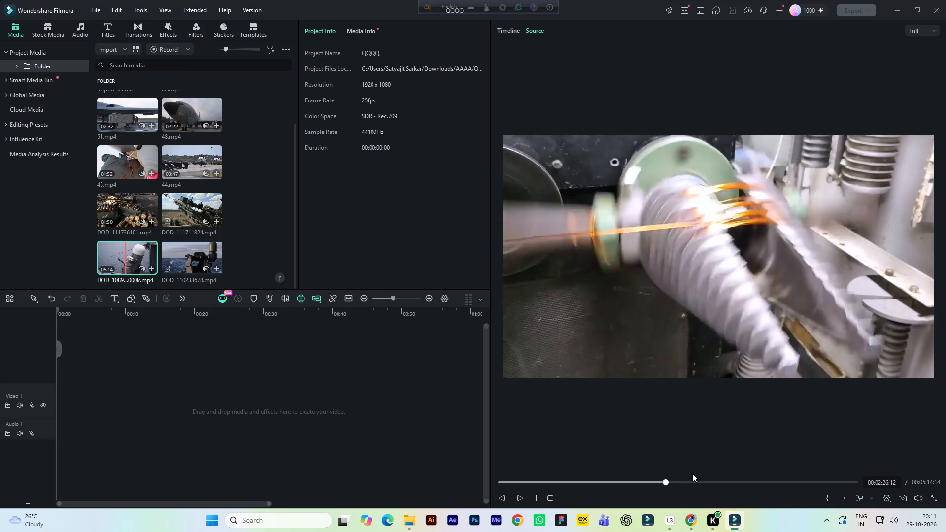
left_click(675, 482)
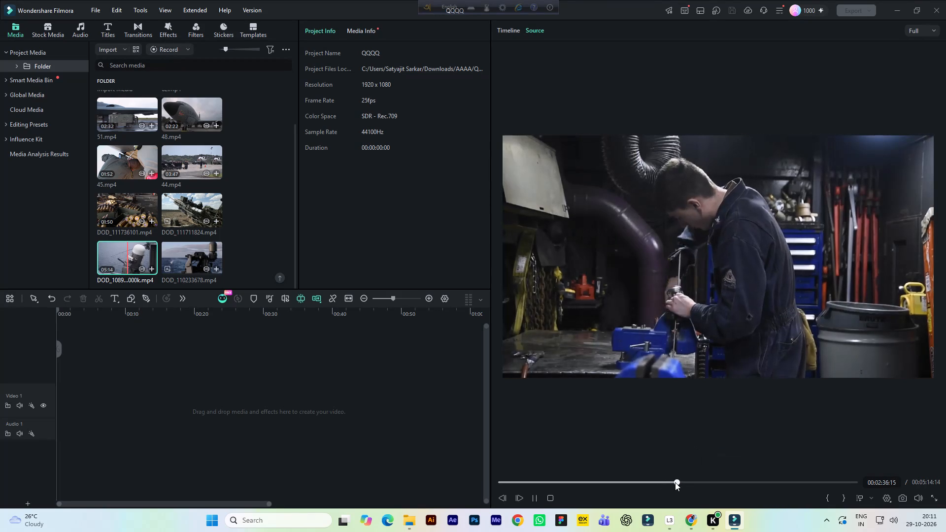
left_click(685, 482)
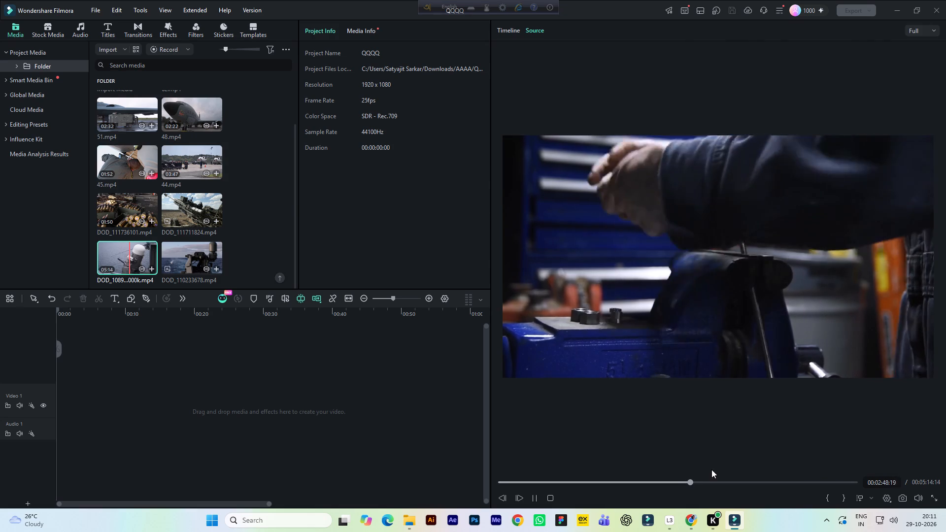
left_click(700, 481)
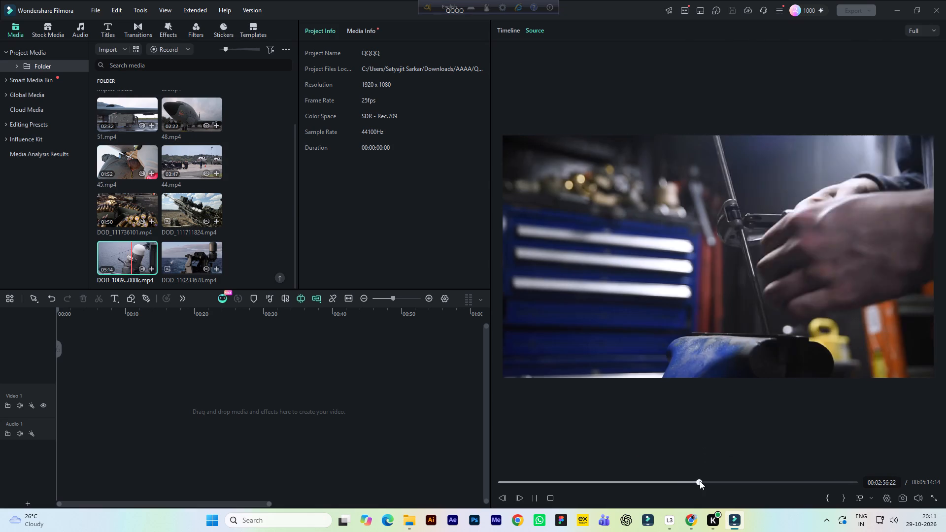
left_click(707, 481)
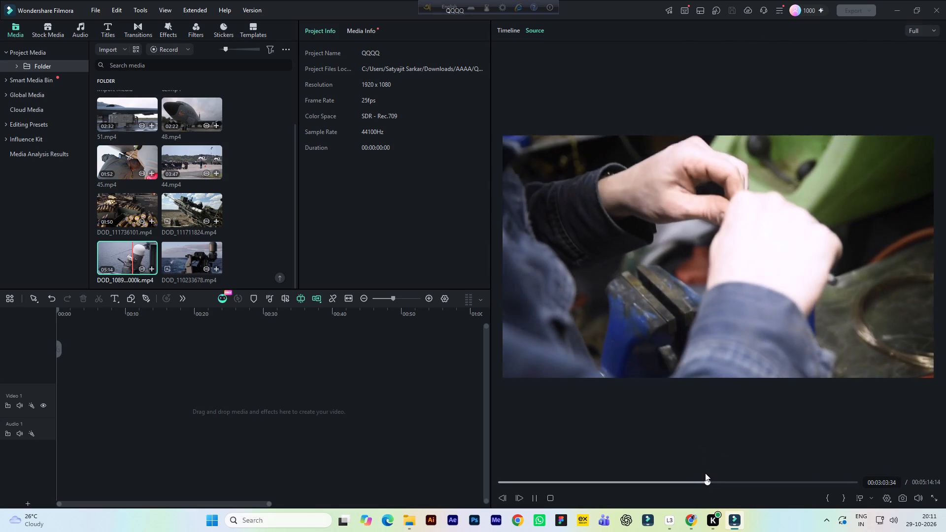
left_click(713, 481)
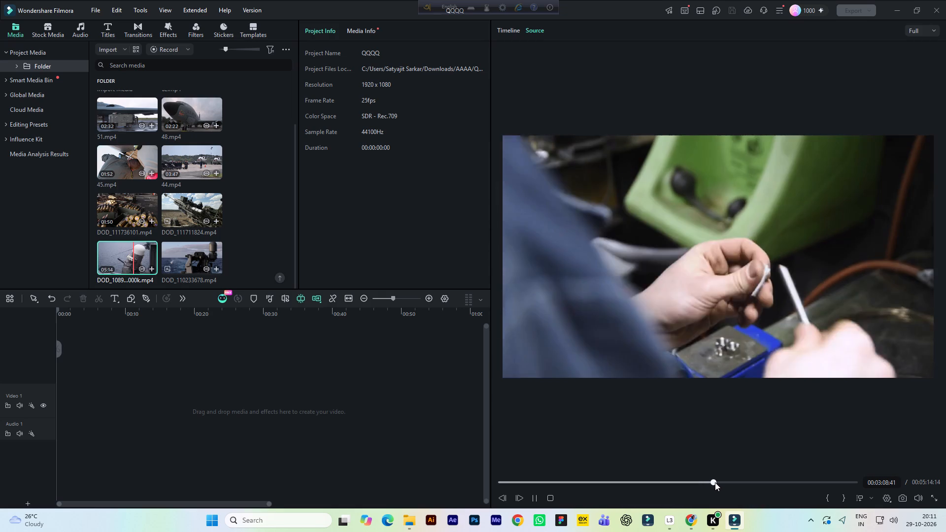
left_click(719, 482)
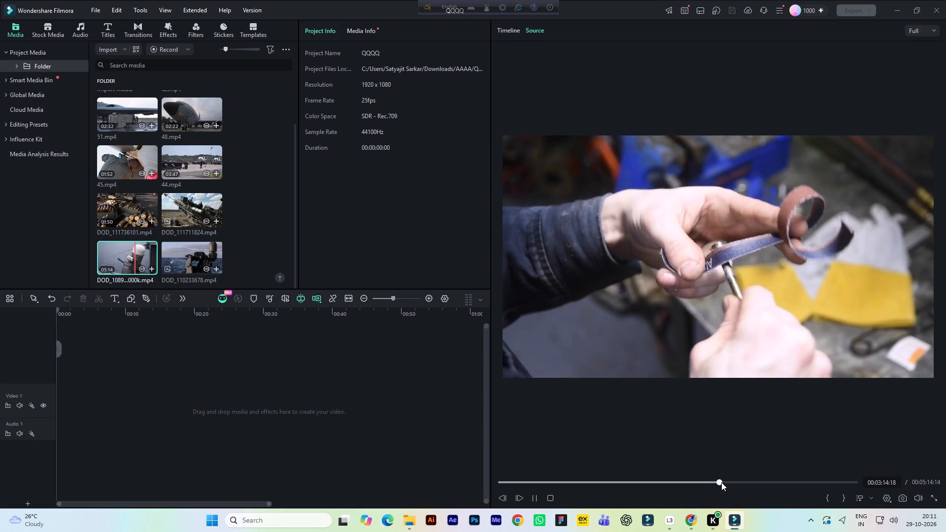
left_click(726, 482)
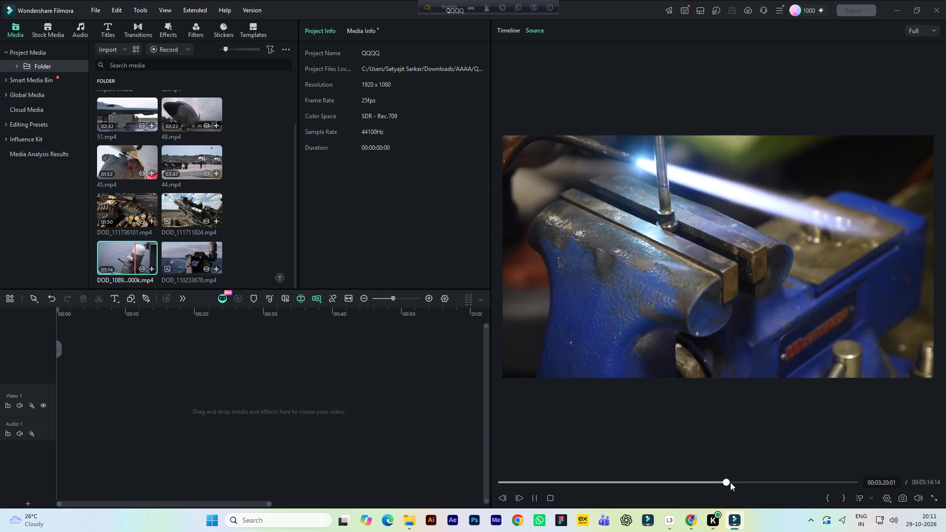
left_click(732, 482)
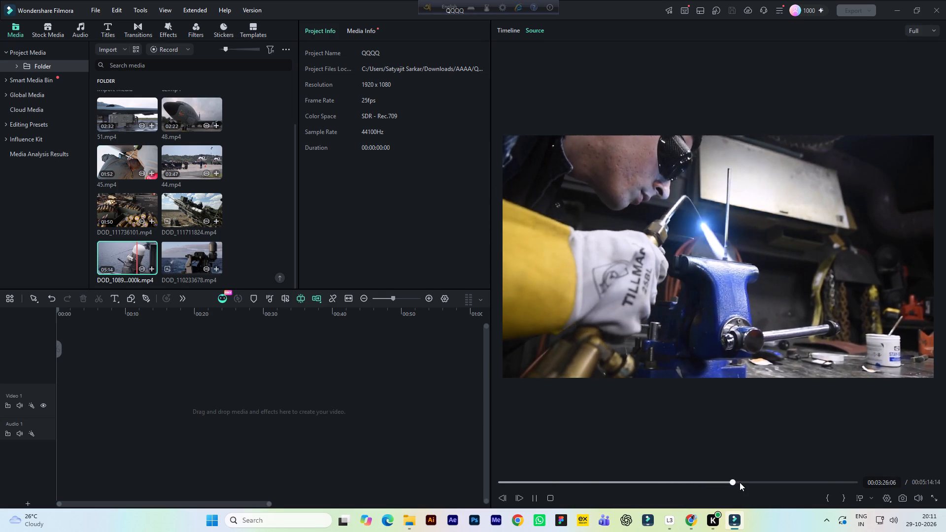
left_click(740, 482)
left_click(748, 482)
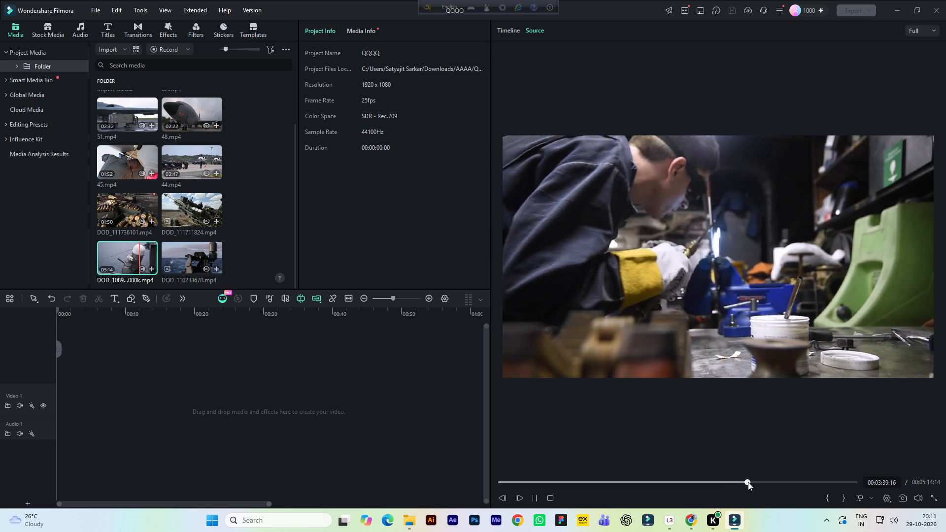
left_click(759, 481)
left_click(772, 483)
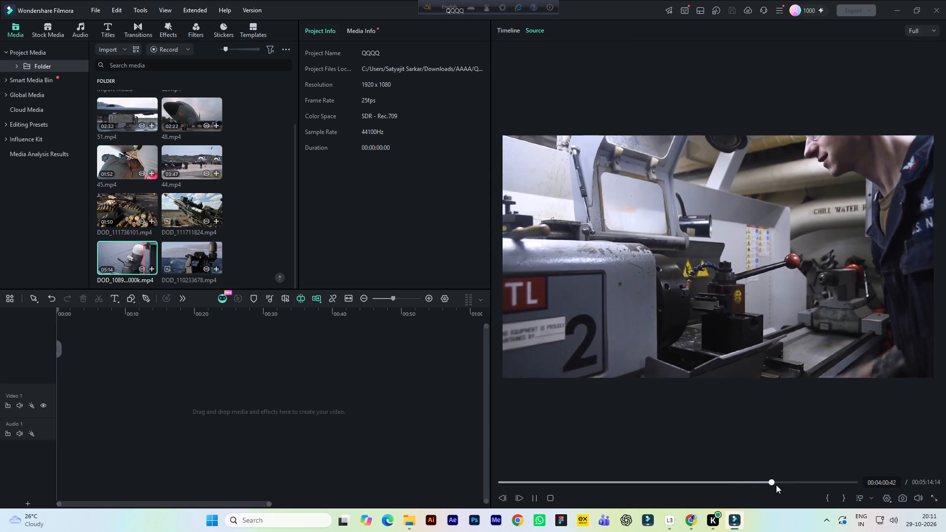
left_click(780, 481)
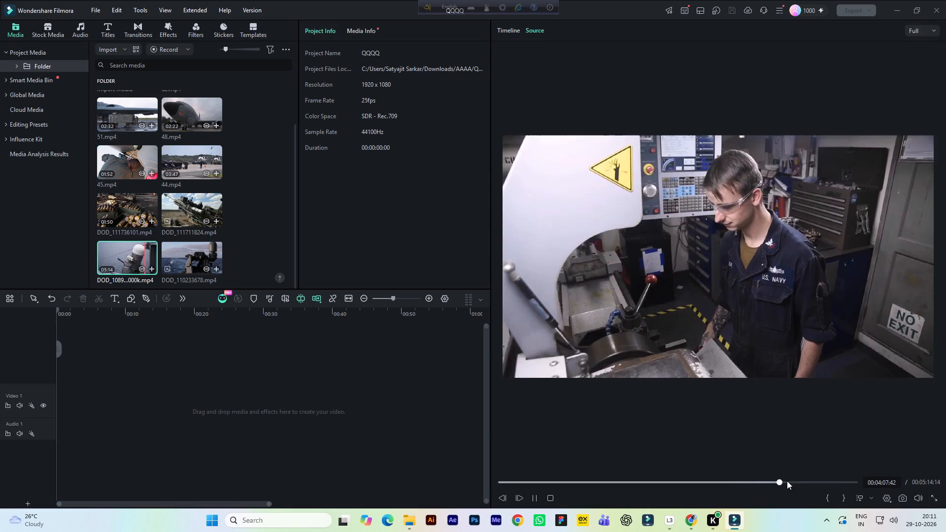
left_click(787, 481)
left_click(795, 482)
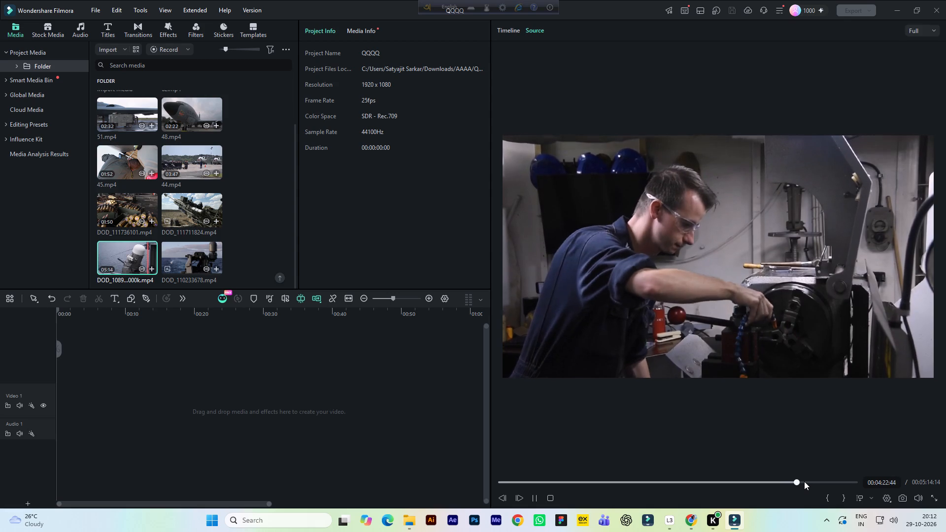
left_click(804, 481)
left_click(810, 480)
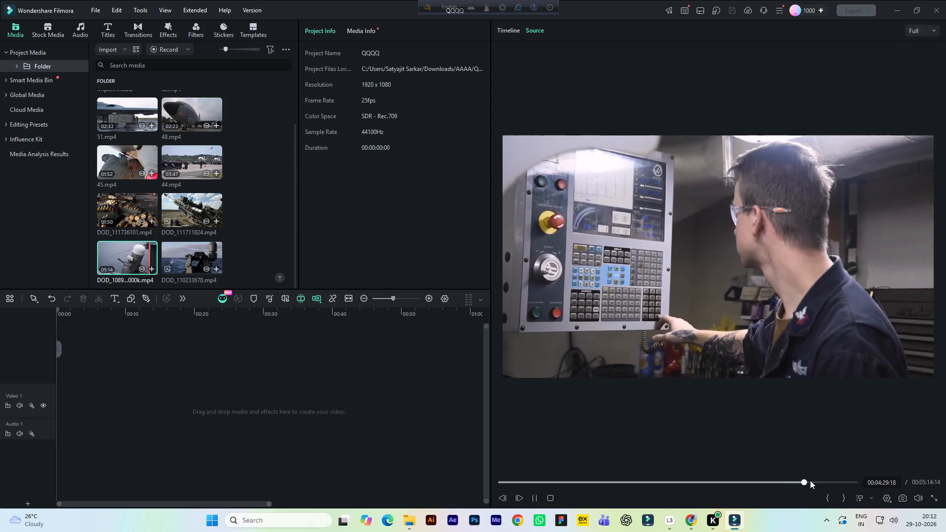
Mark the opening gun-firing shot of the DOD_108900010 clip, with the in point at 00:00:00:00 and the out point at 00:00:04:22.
left_click_drag(509, 480, 467, 477)
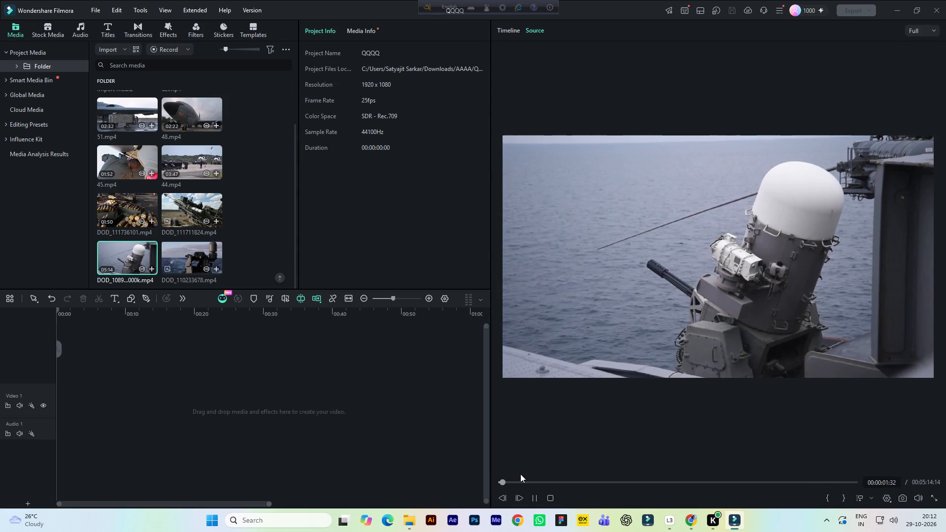
key("space")
left_click_drag(505, 482, 505, 482)
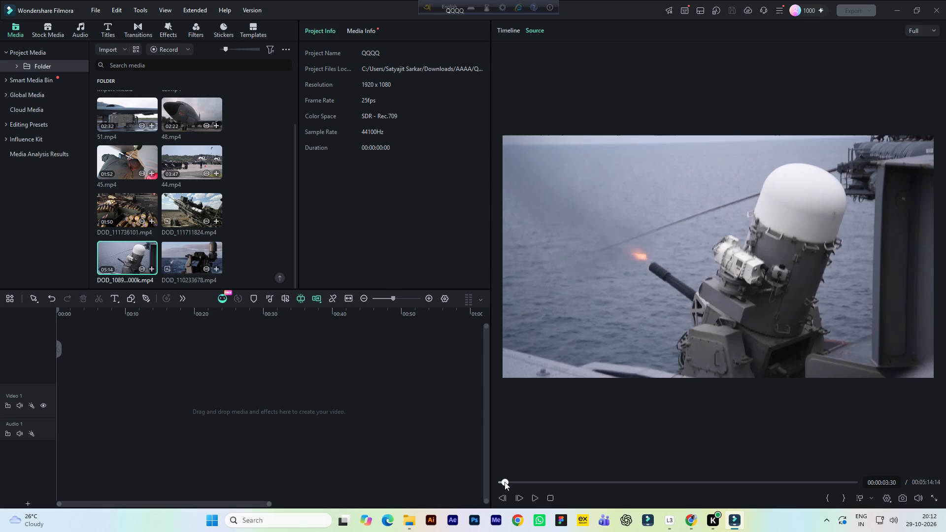
left_click_drag(505, 482, 501, 482)
left_click(827, 496)
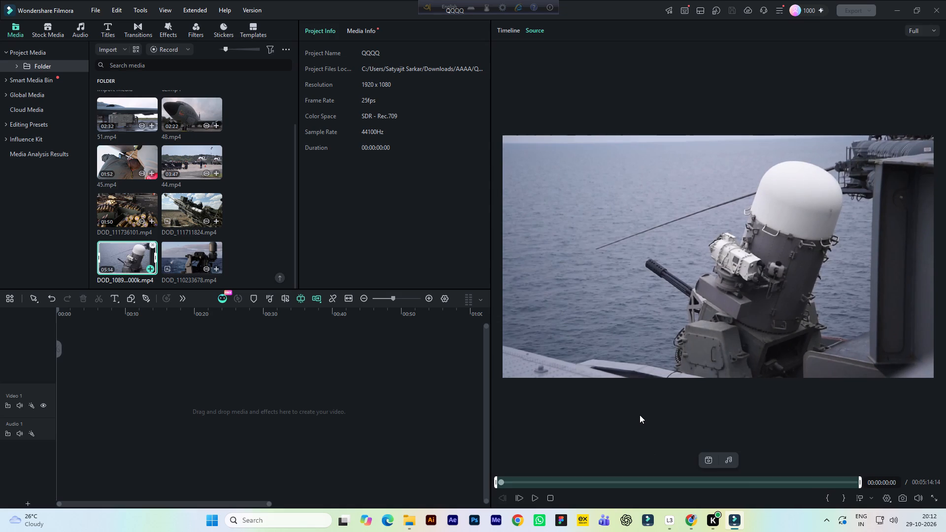
key("space")
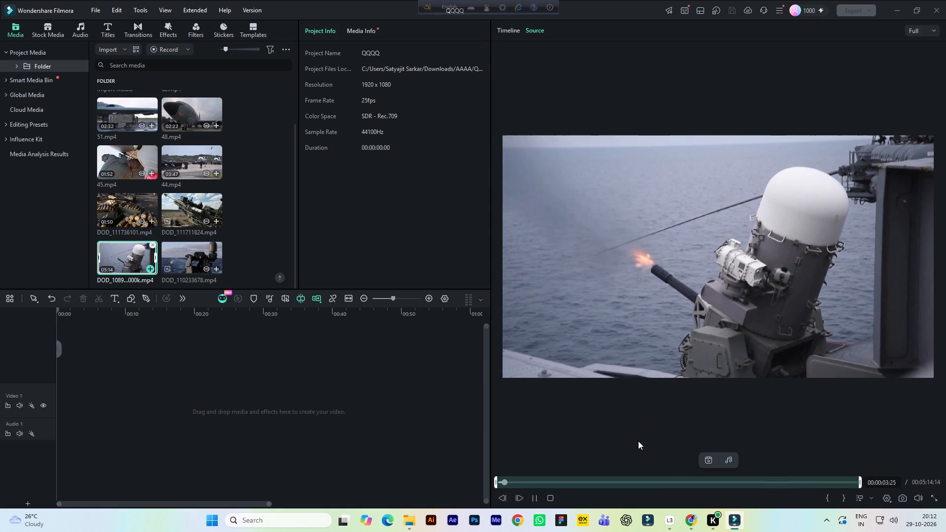
key("space")
left_click(845, 498)
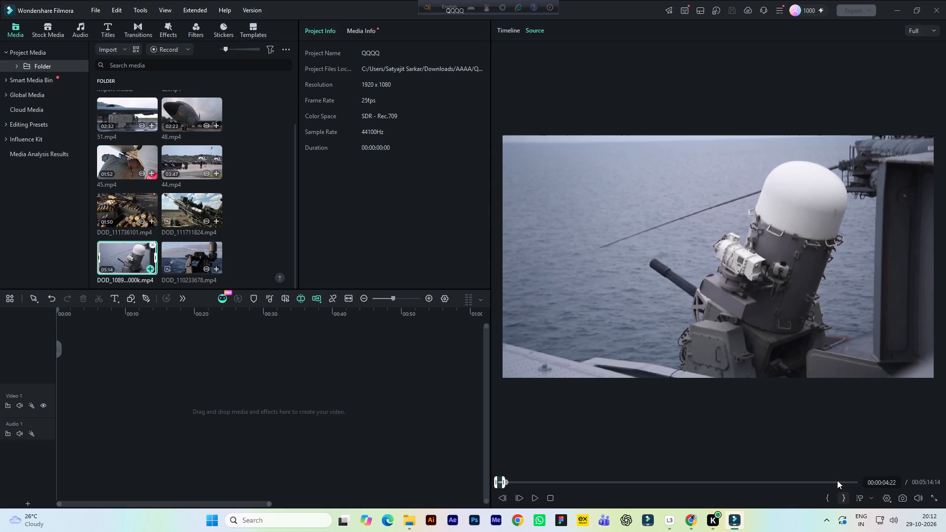
Place the marked gun-firing shot at the start of Video 1, keeping the 1920x1080 25fps project settings, and play it back.
left_click_drag(625, 323, 178, 407)
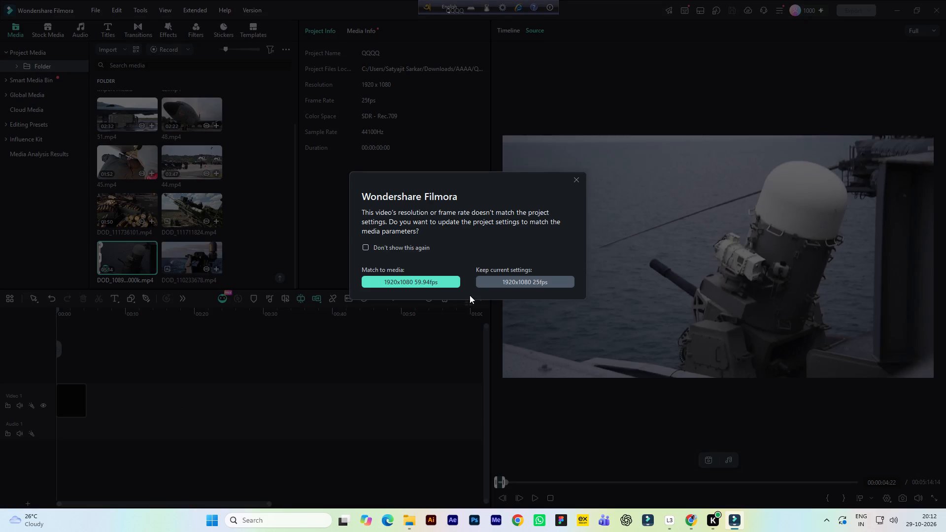
left_click(504, 284)
key("space")
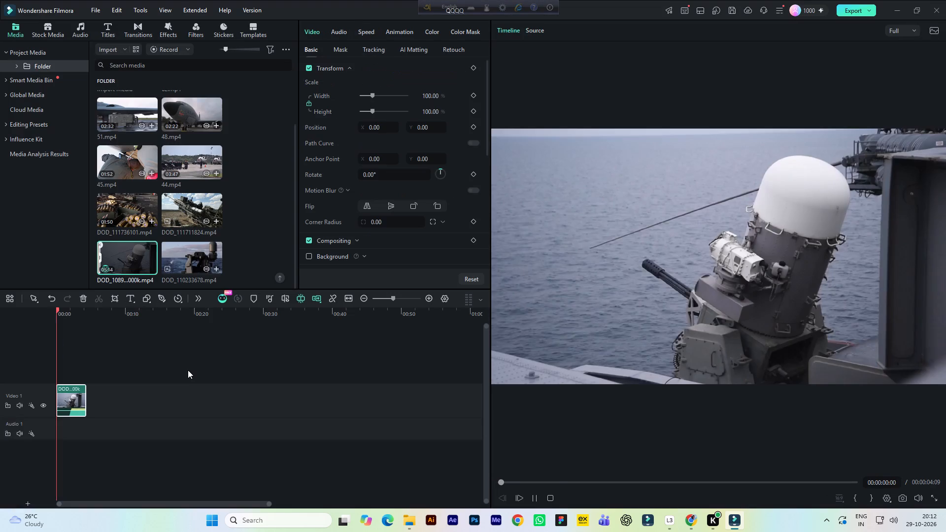
key("space")
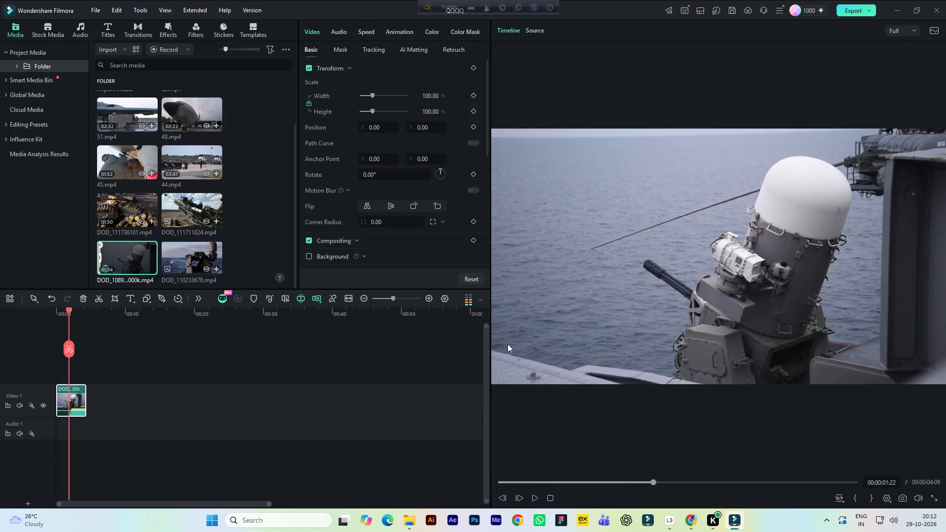
scroll(632, 294, "down", 3, "ctrl")
left_click(59, 312)
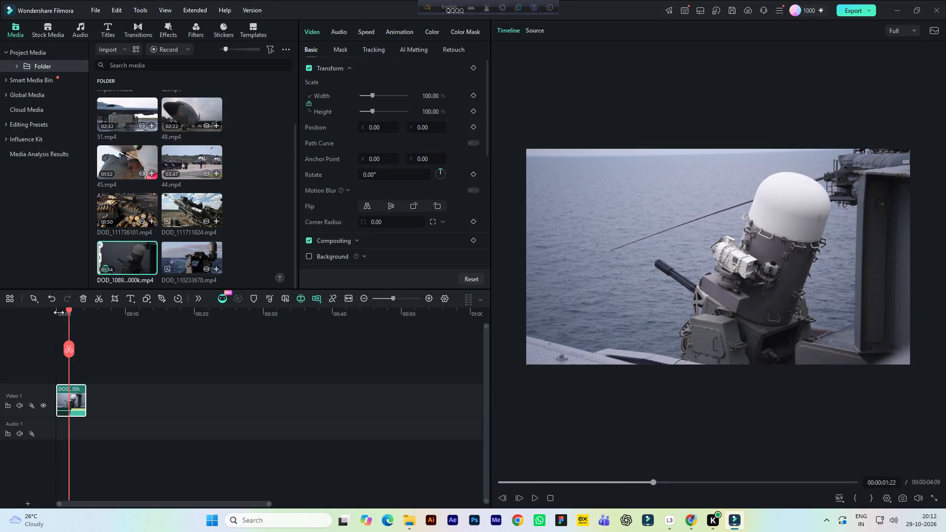
key("space")
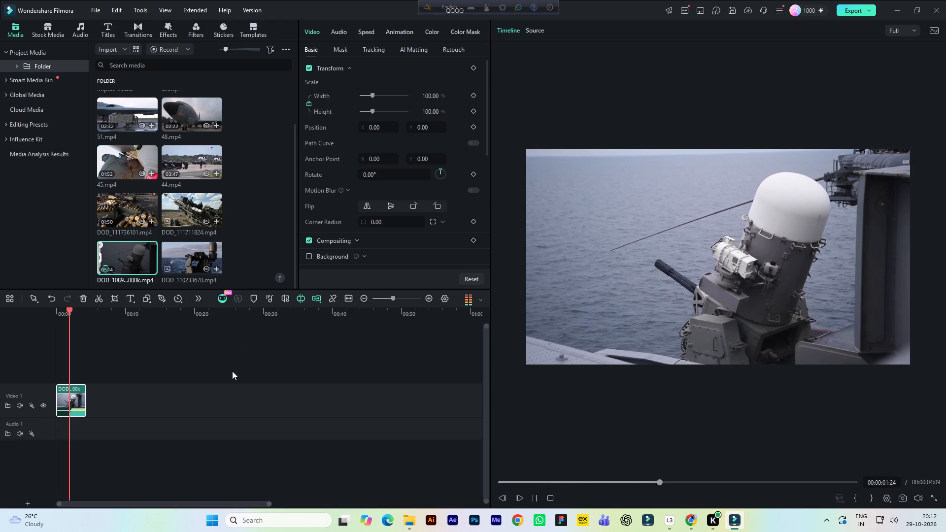
key("space")
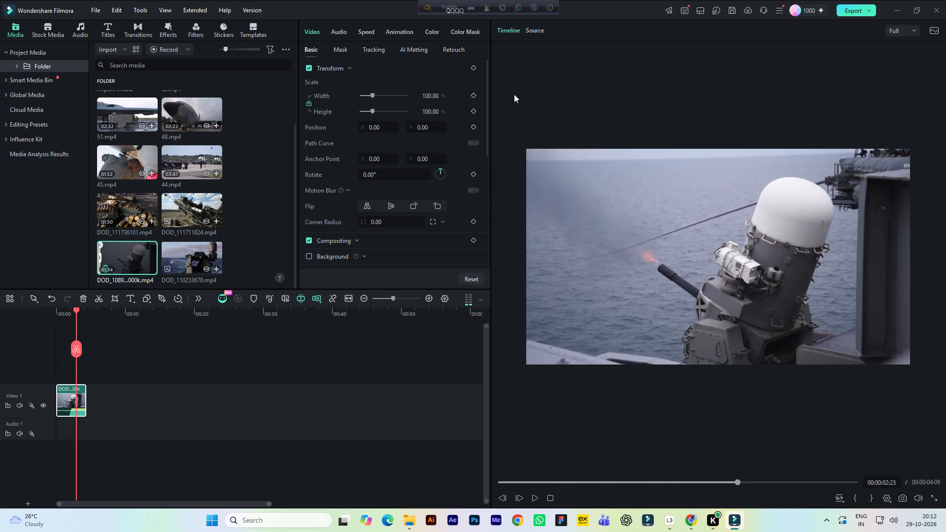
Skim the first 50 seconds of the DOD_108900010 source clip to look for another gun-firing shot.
left_click(537, 31)
key("space")
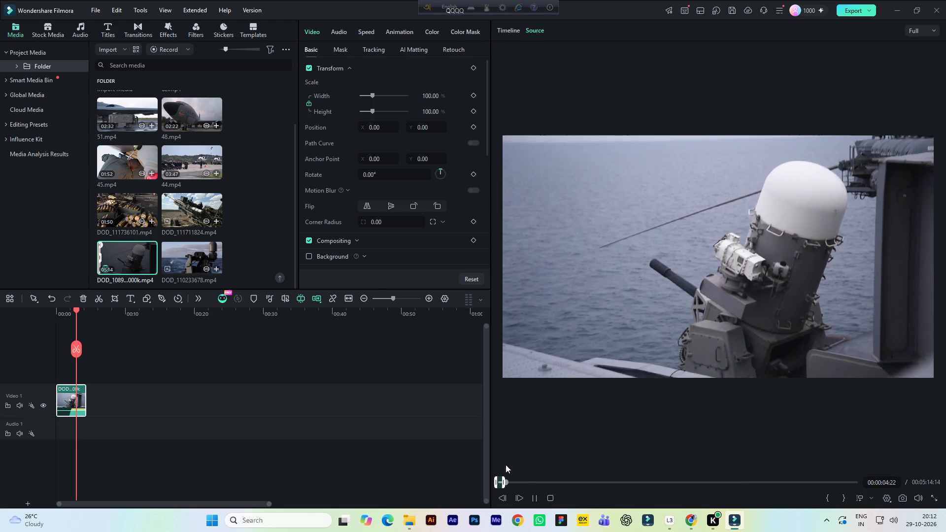
key("space")
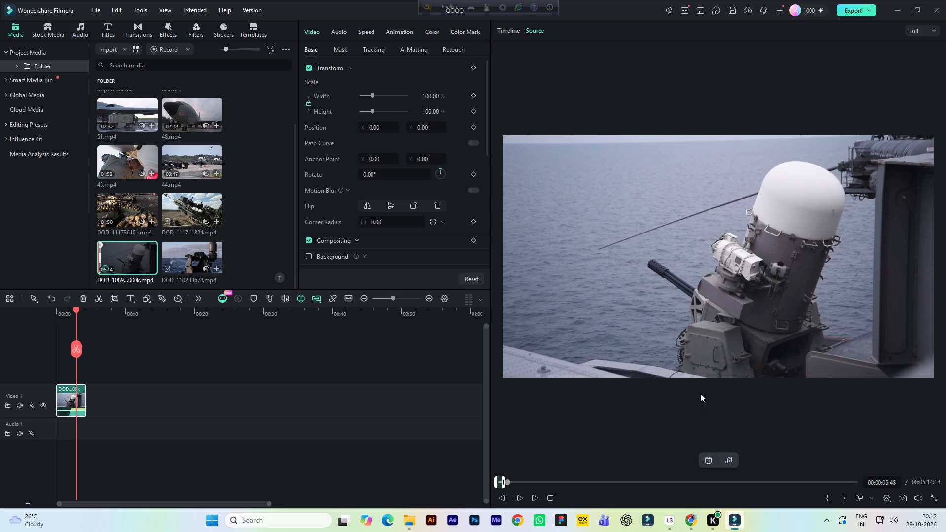
key("space")
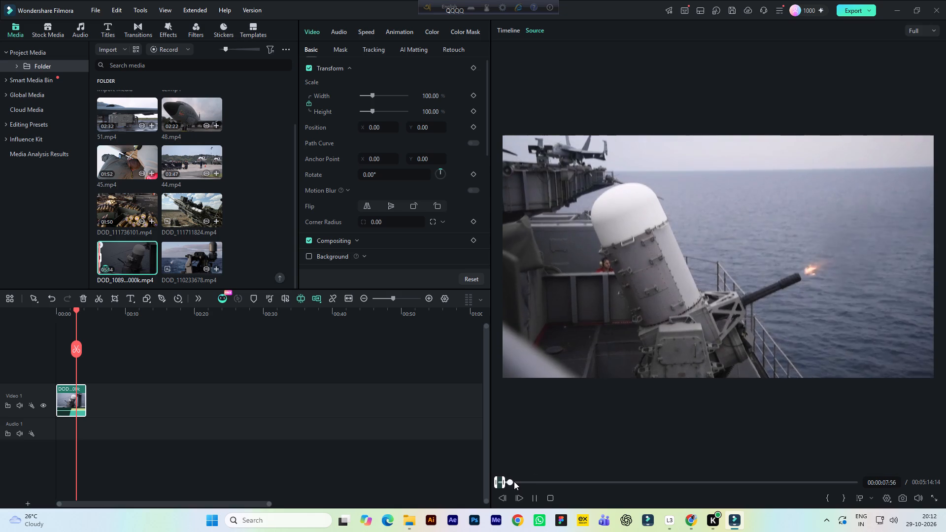
left_click(514, 482)
left_click(520, 481)
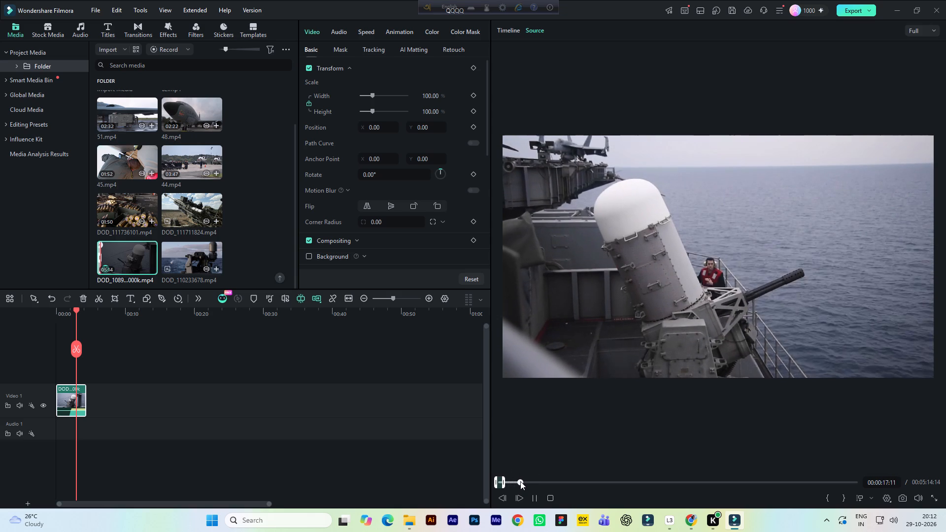
left_click(526, 481)
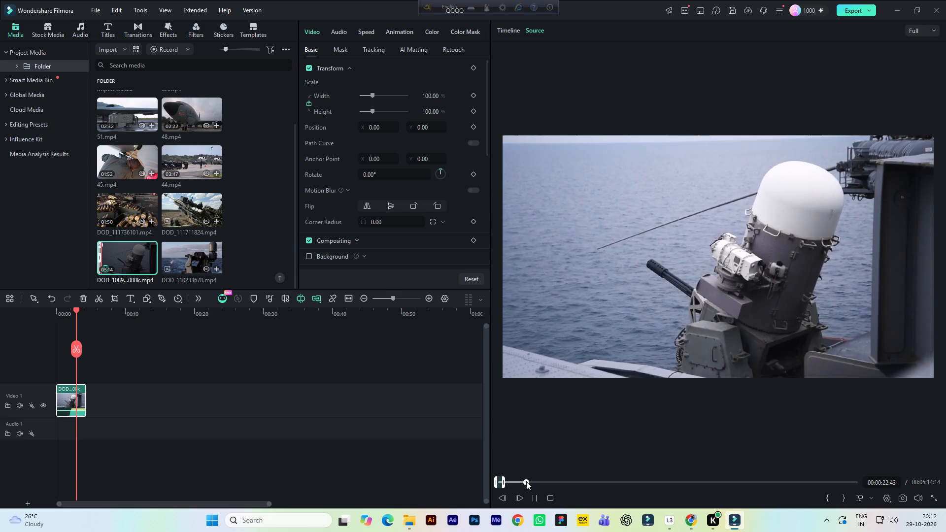
left_click(541, 481)
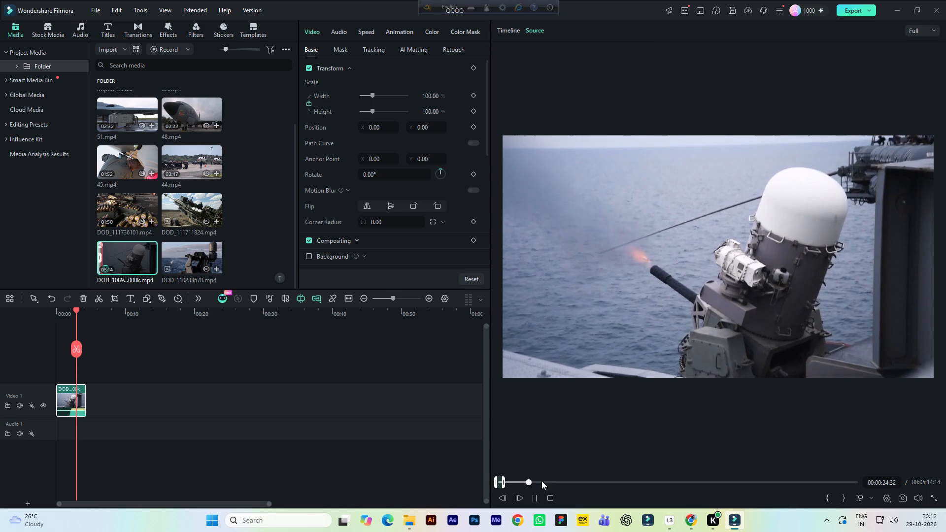
left_click(556, 481)
left_click(551, 481)
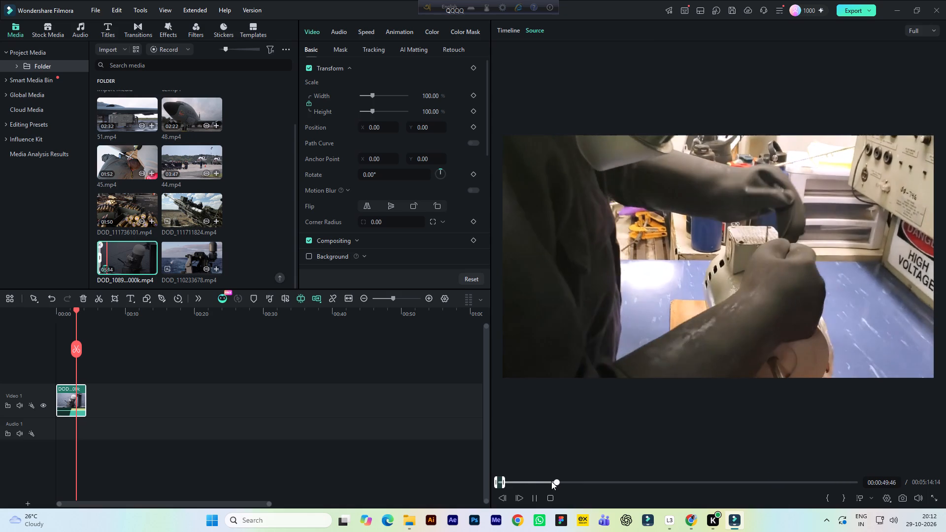
left_click(539, 483)
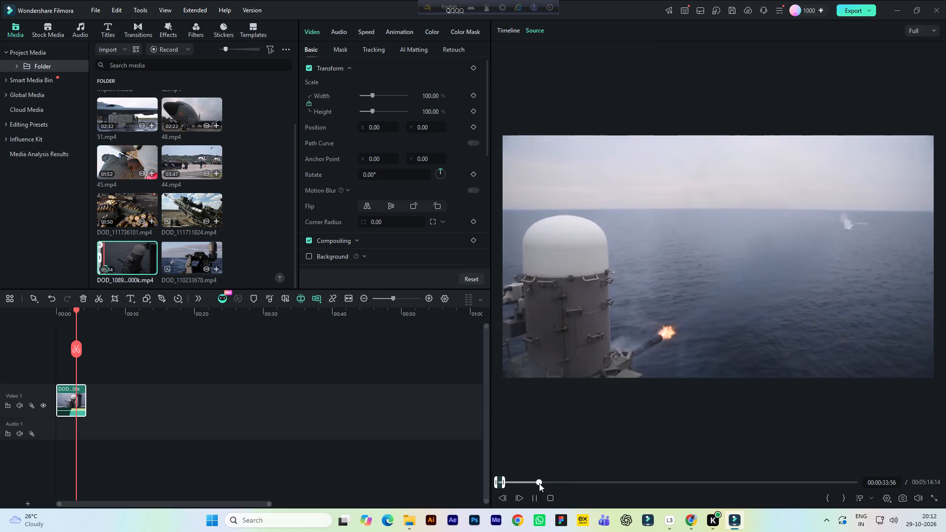
Set the source in point at 00:00:33:42, at the cut to the wide view of the gun firing out to sea.
key("space")
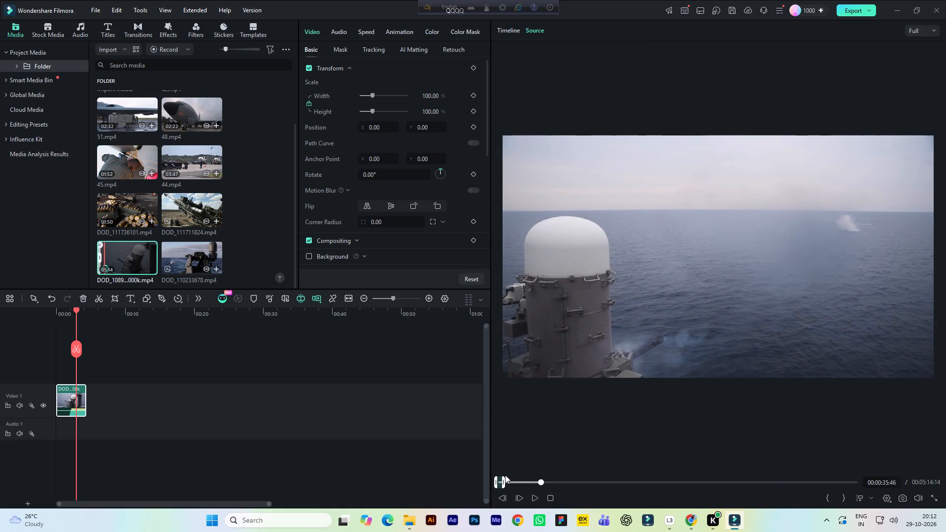
left_click(535, 481)
key("space")
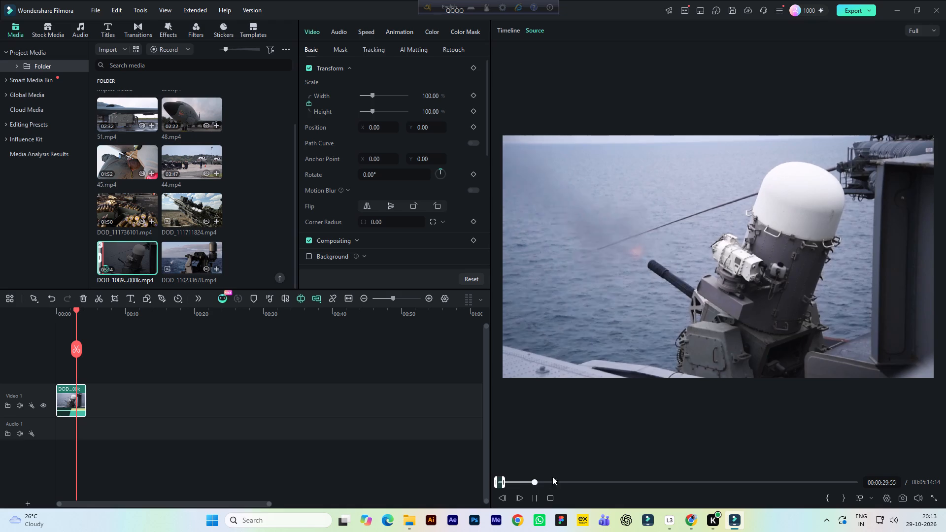
key("space")
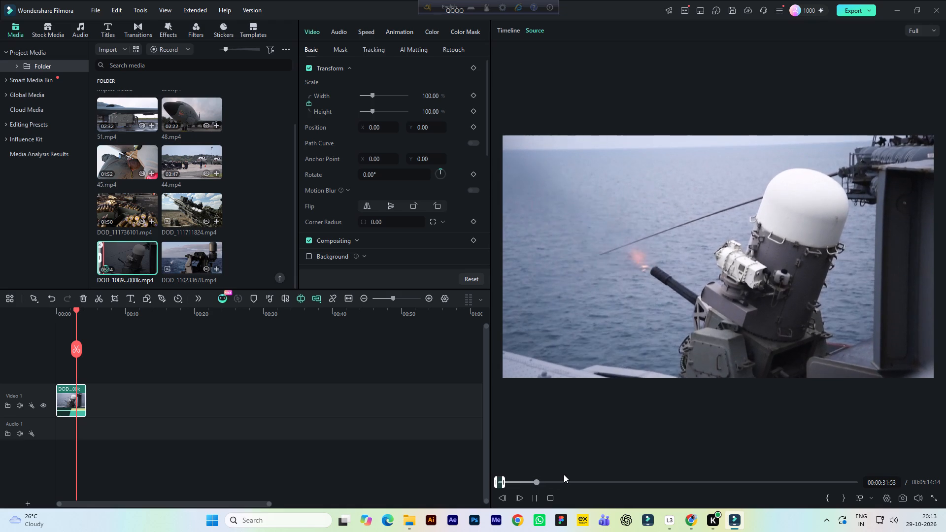
key("space")
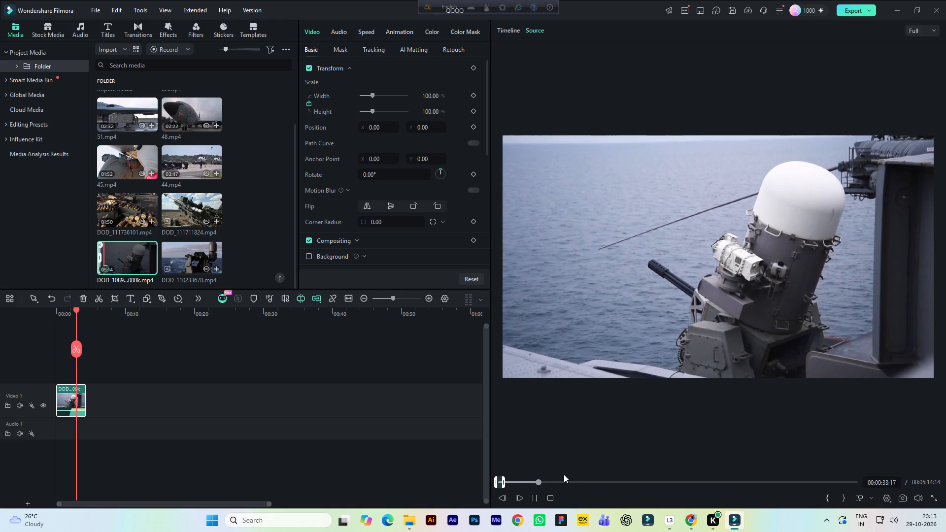
key("space")
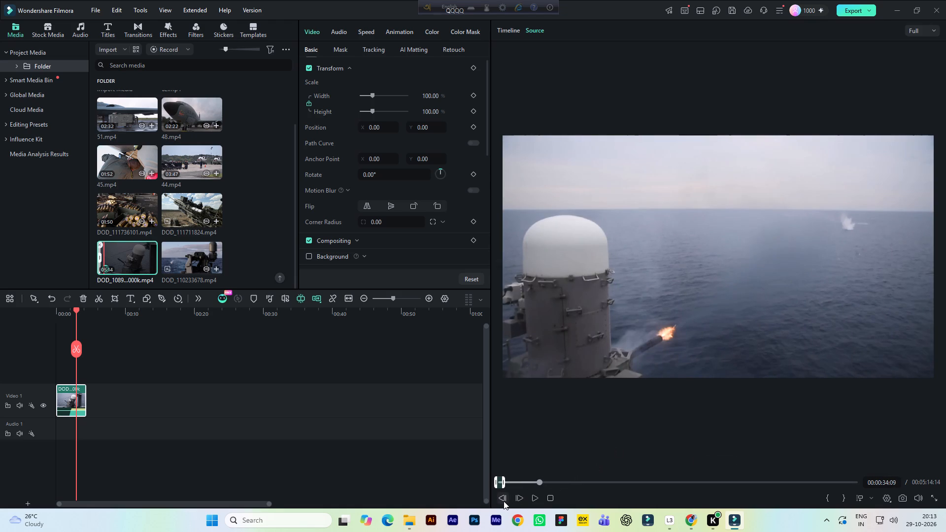
triple_click(504, 501)
triple_click(504, 500)
triple_click(504, 499)
triple_click(504, 499)
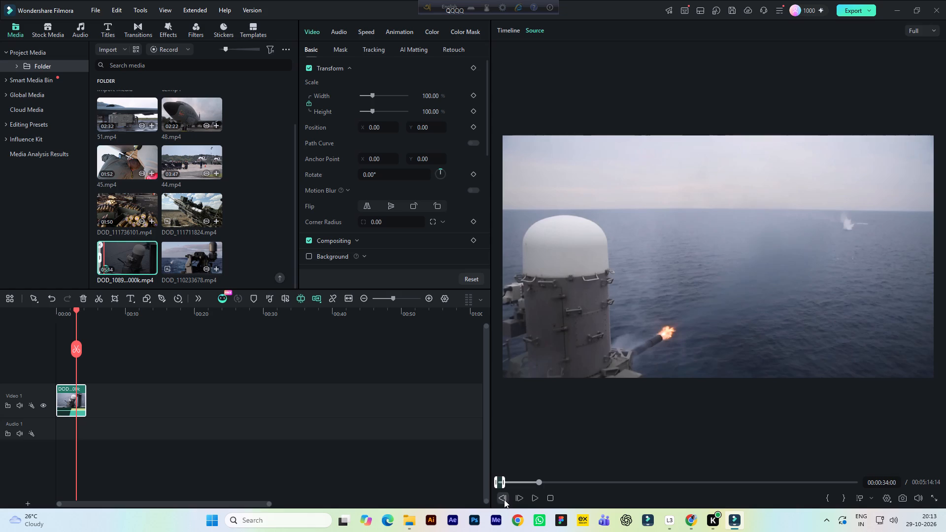
triple_click(504, 499)
triple_click(504, 499)
left_click(504, 499)
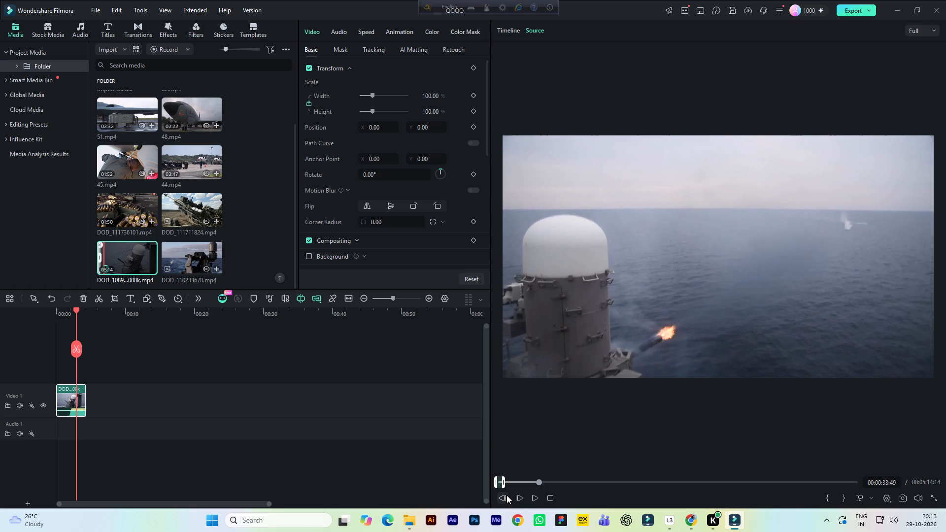
triple_click(505, 495)
left_click(504, 495)
double_click(500, 496)
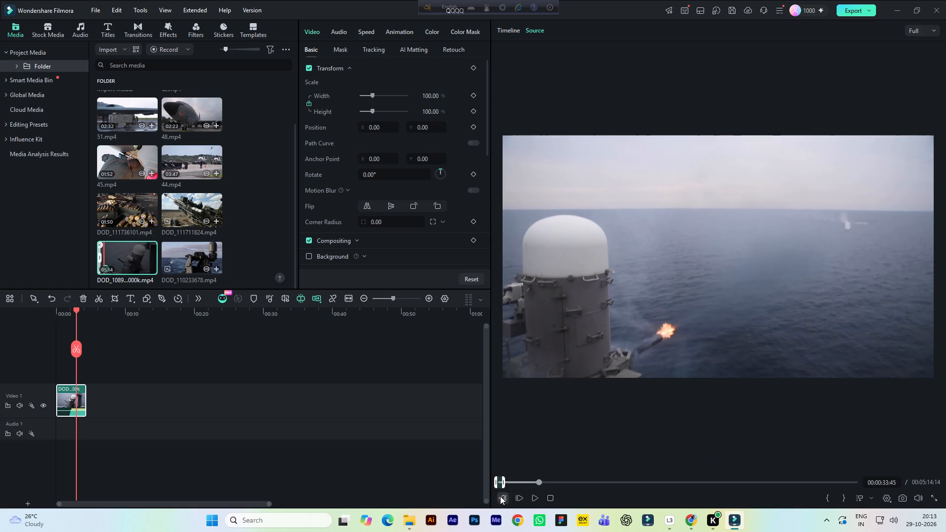
triple_click(503, 495)
left_click(503, 495)
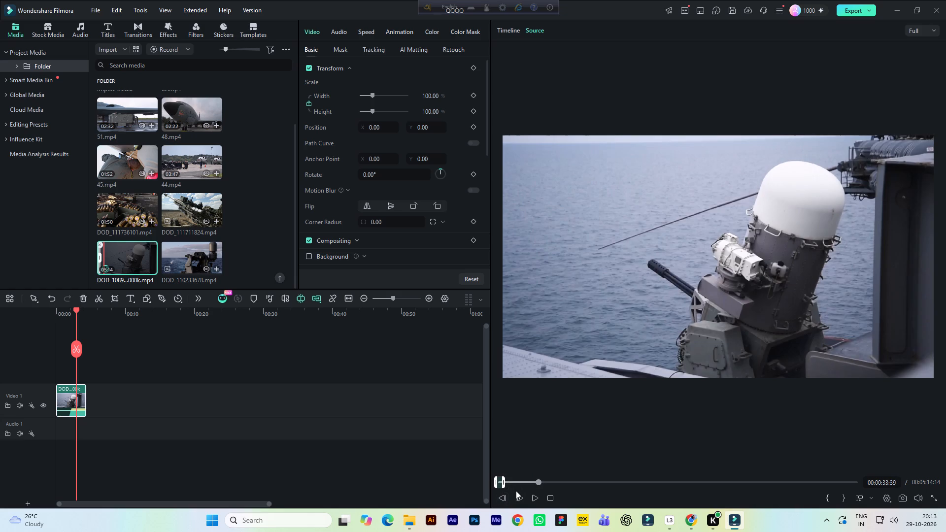
left_click(519, 495)
left_click(519, 496)
left_click(518, 497)
left_click(518, 497)
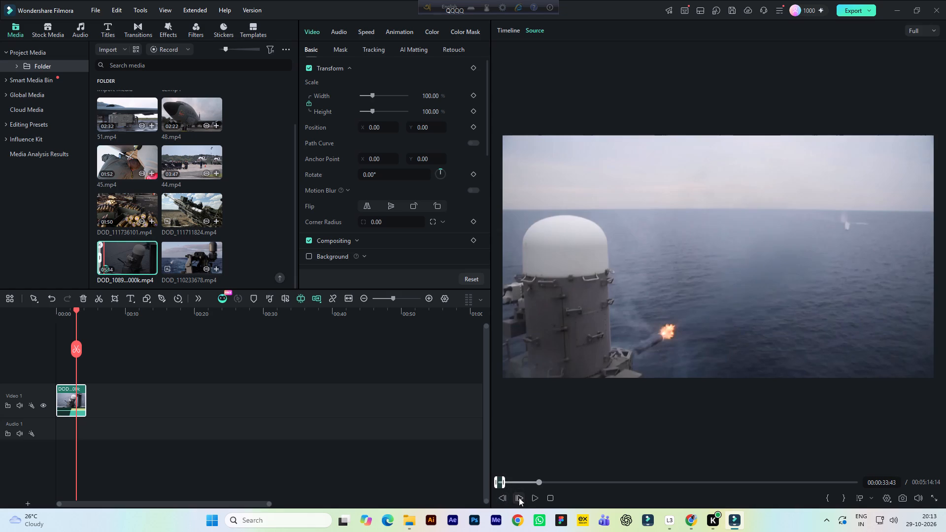
left_click(506, 497)
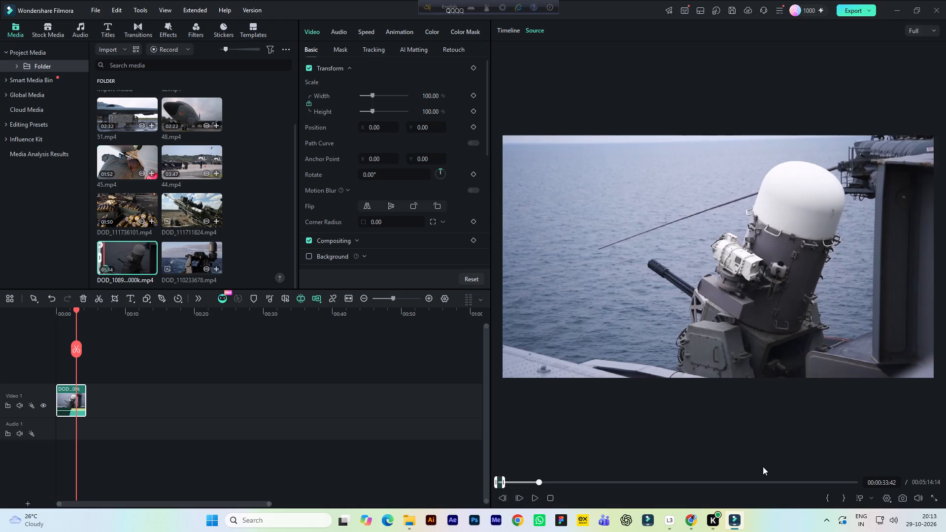
left_click(827, 500)
Set the source out point at 00:00:35:26 for the wide shot of the gun firing out to sea.
key("space")
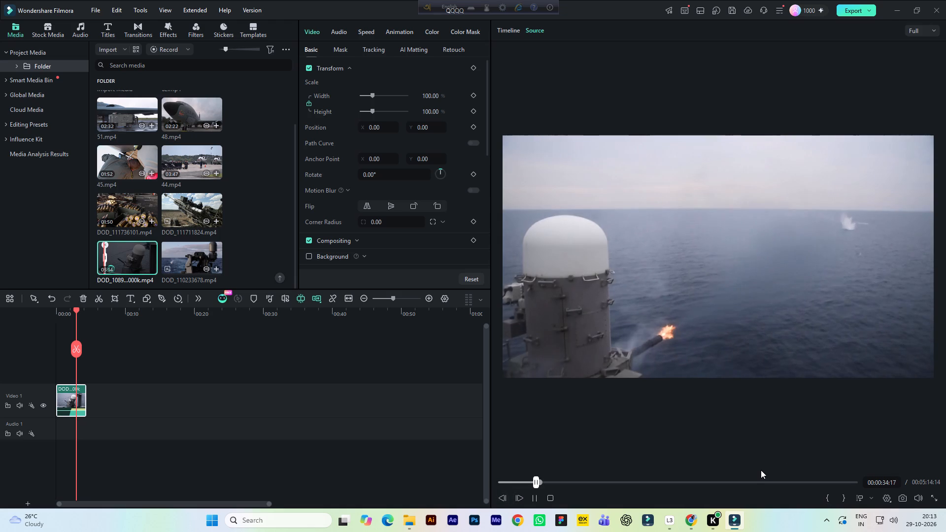
key("space")
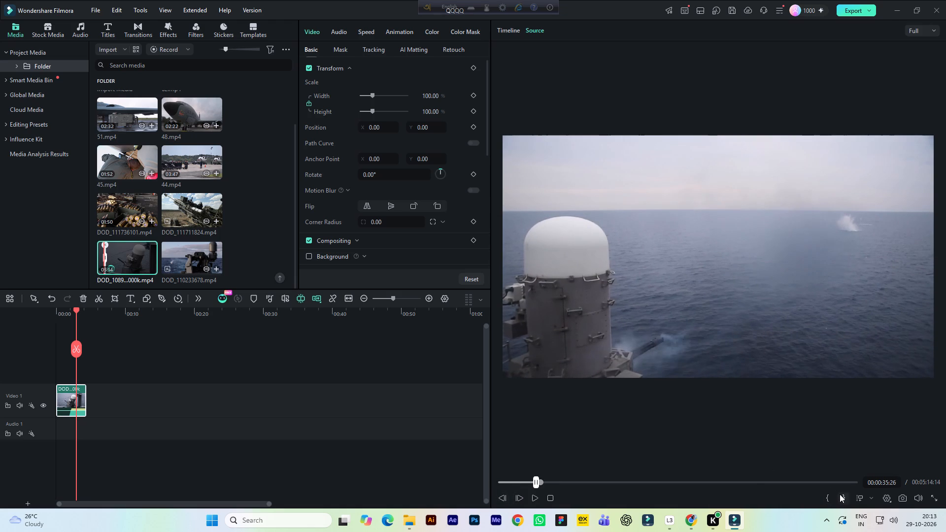
left_click(840, 494)
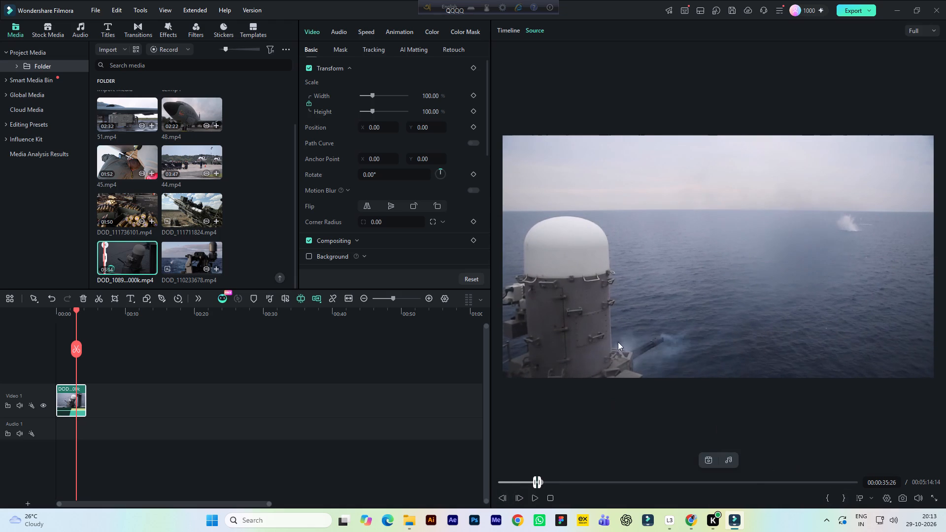
left_click_drag(620, 323, 588, 344)
left_click(845, 500)
Place the marked wide shot directly after the first clip on Video 1, keeping the 1920x1080 25fps settings, and play it back.
left_click_drag(736, 315, 319, 366)
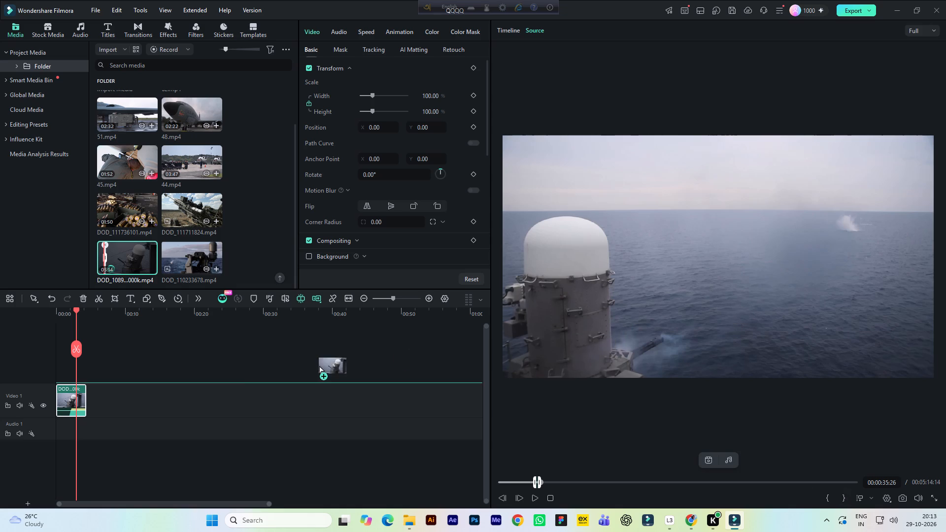
left_click_drag(319, 366, 177, 415)
left_click(522, 282)
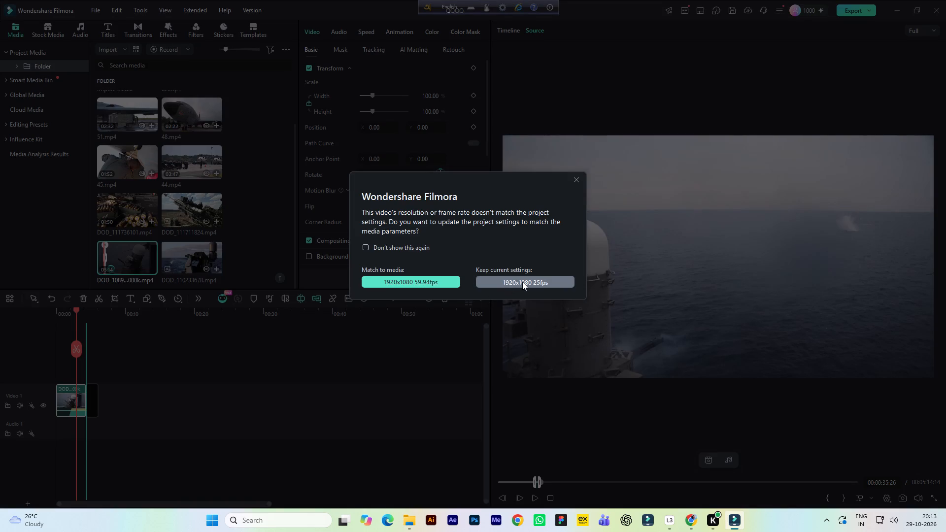
key("space")
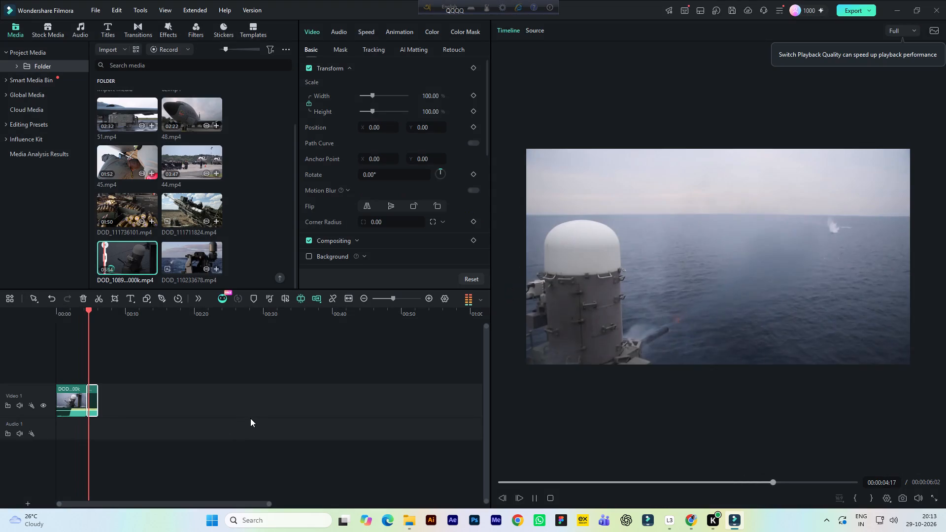
key("space")
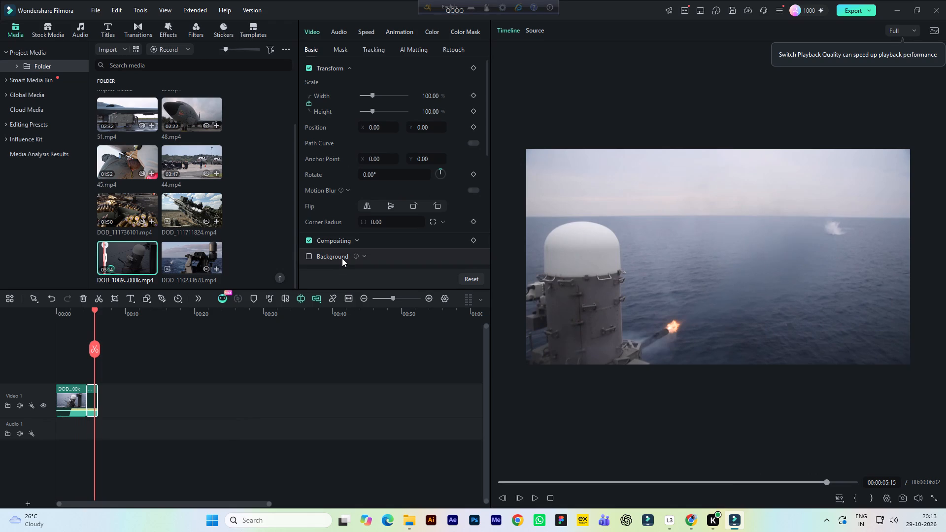
Save the project.
key("ctrl+s")
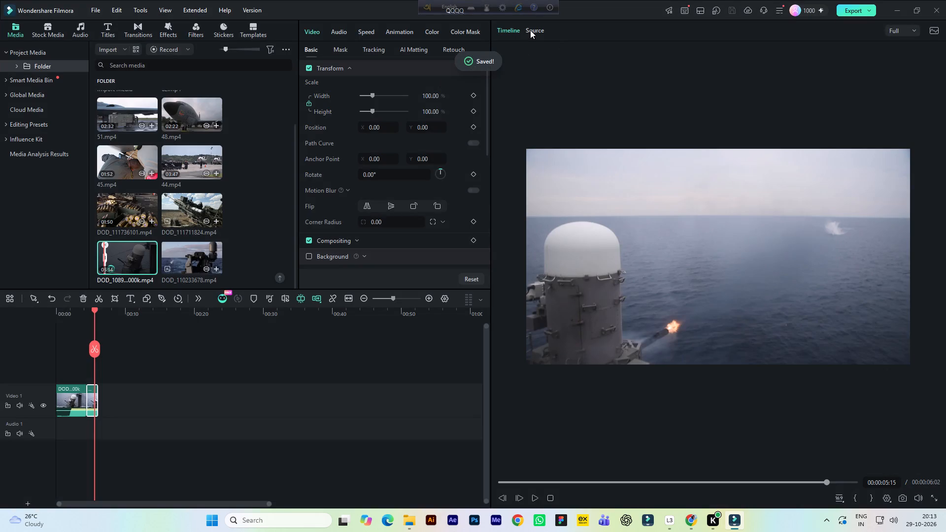
Mark the flight-deck shot of parked jets in the source clip from 00:00:39:33 to 00:00:45:46.
left_click(530, 30)
key("space")
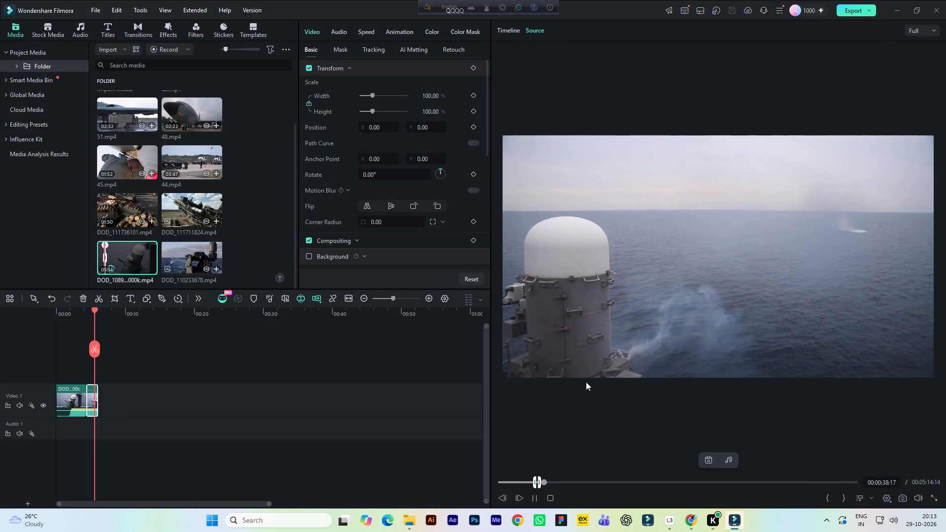
key("space")
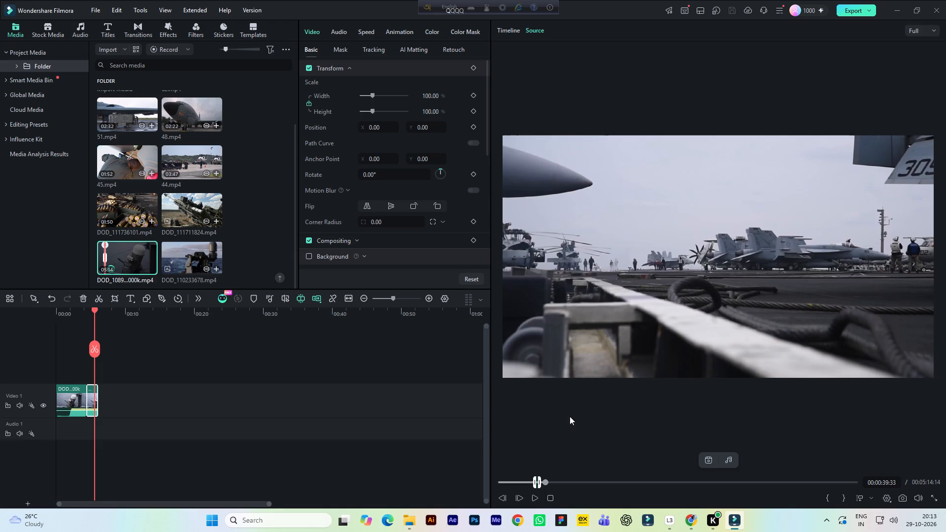
left_click(830, 496)
key("space")
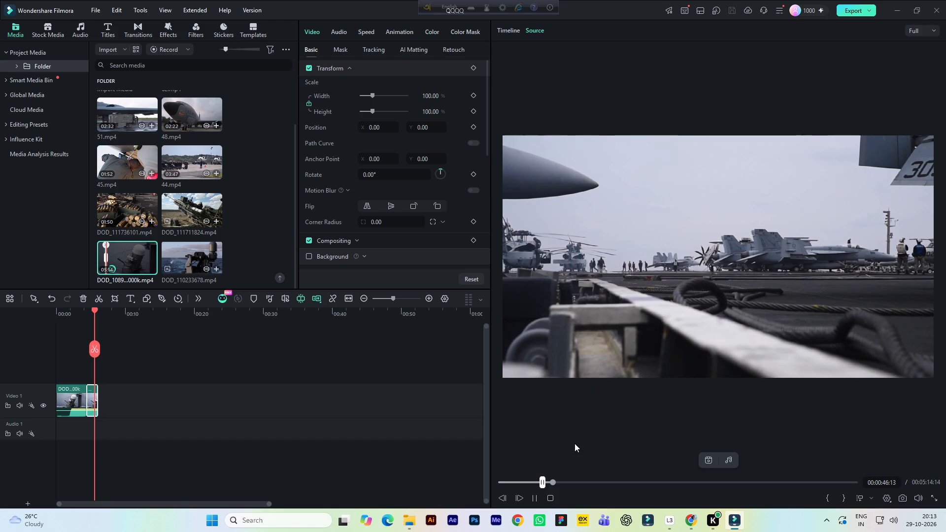
left_click(561, 482)
left_click(556, 482)
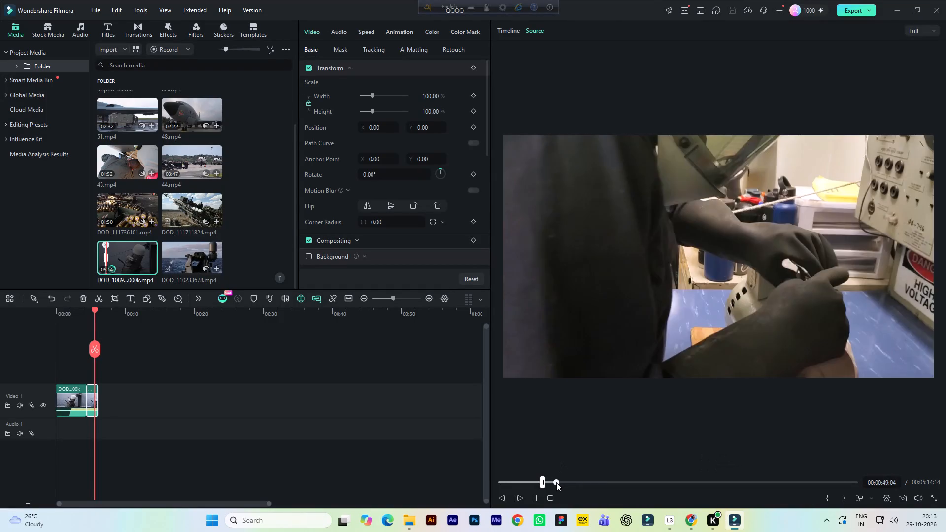
left_click(551, 482)
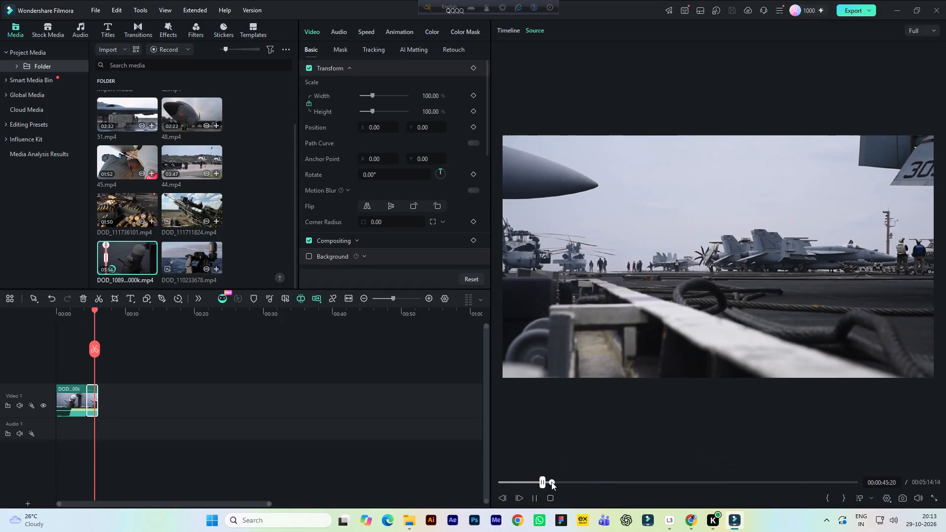
key("space")
left_click(846, 499)
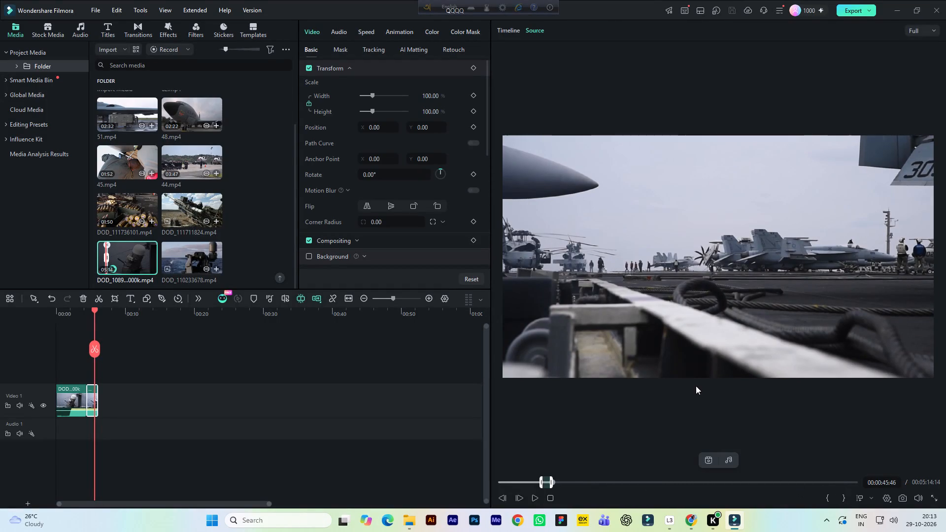
Place the marked flight-deck shot after the second clip on Video 1, keeping the 1920x1080 25fps settings, and play it back.
left_click_drag(689, 316, 202, 406)
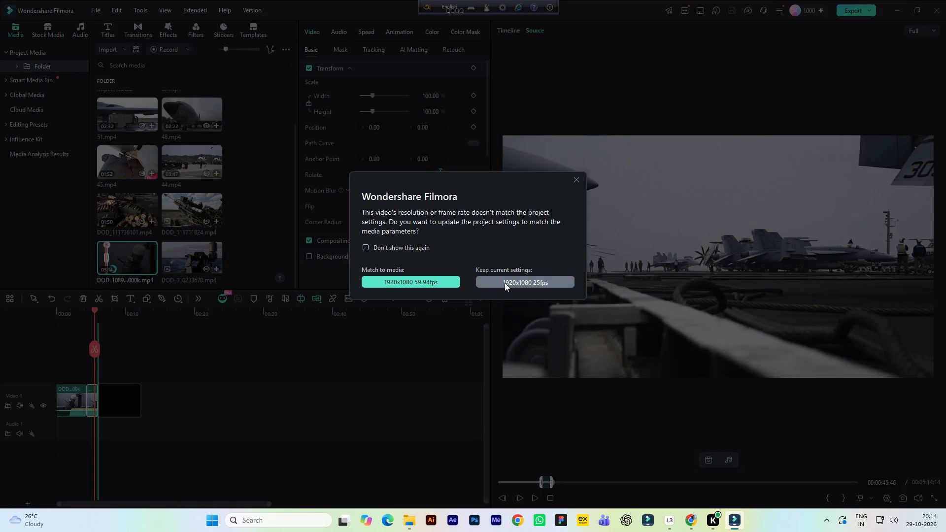
left_click(504, 282)
key("space")
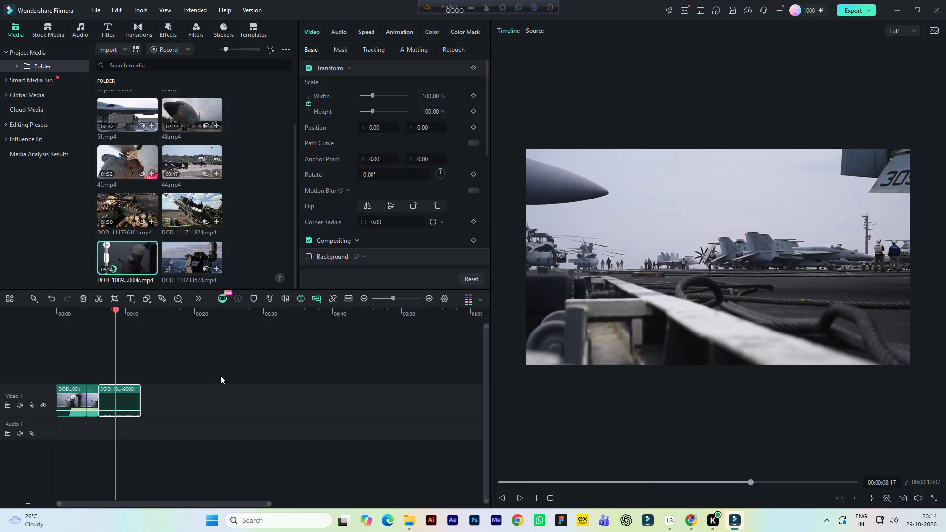
key("space")
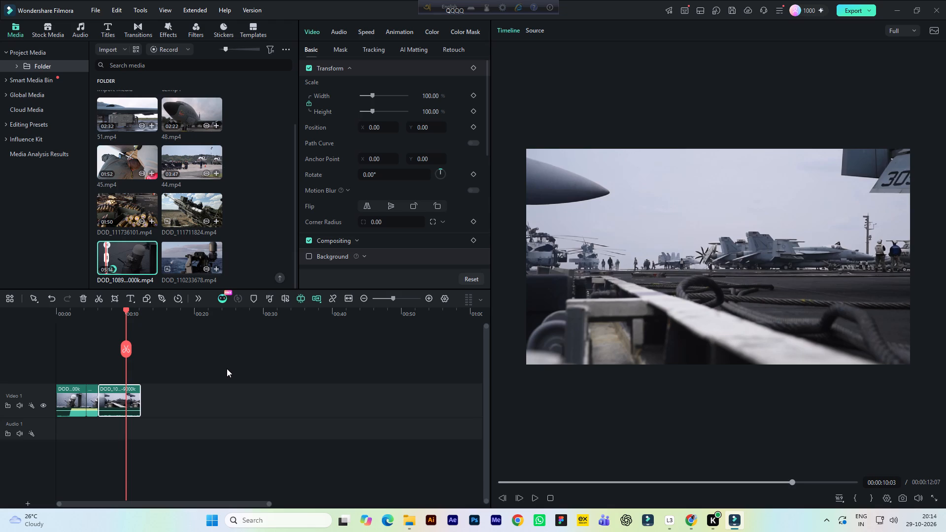
Mark the source shot of gloved hands holding test leads at the electrical panel from 00:01:00:03 to 00:01:03:13.
left_click(539, 30)
key("space")
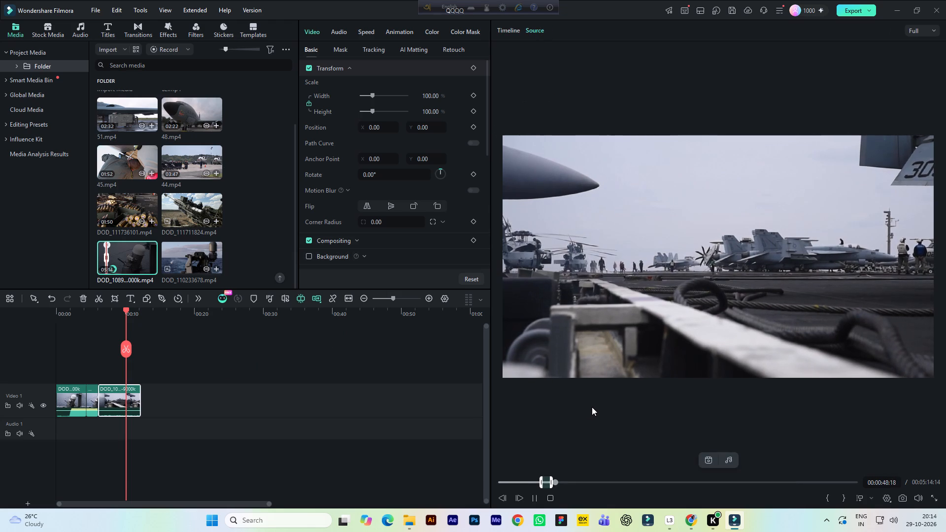
key("space")
key("space")
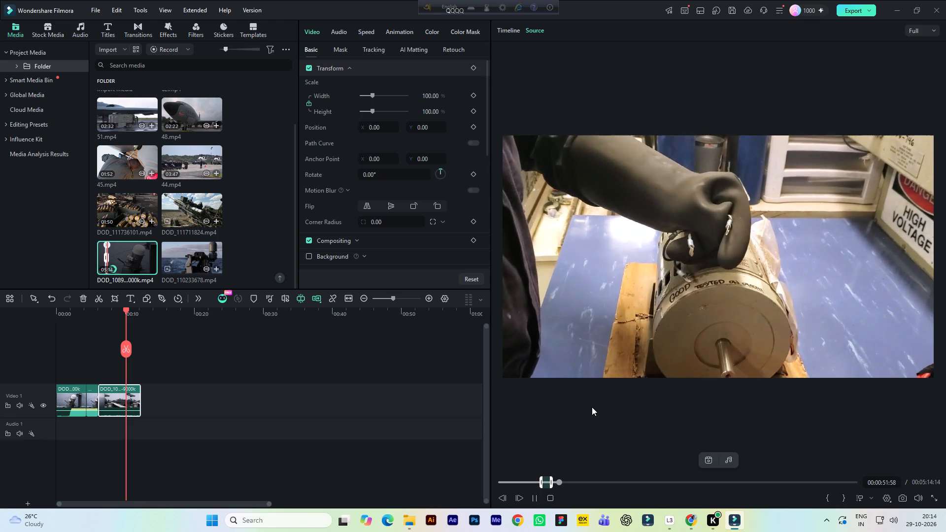
key("space")
key("space")
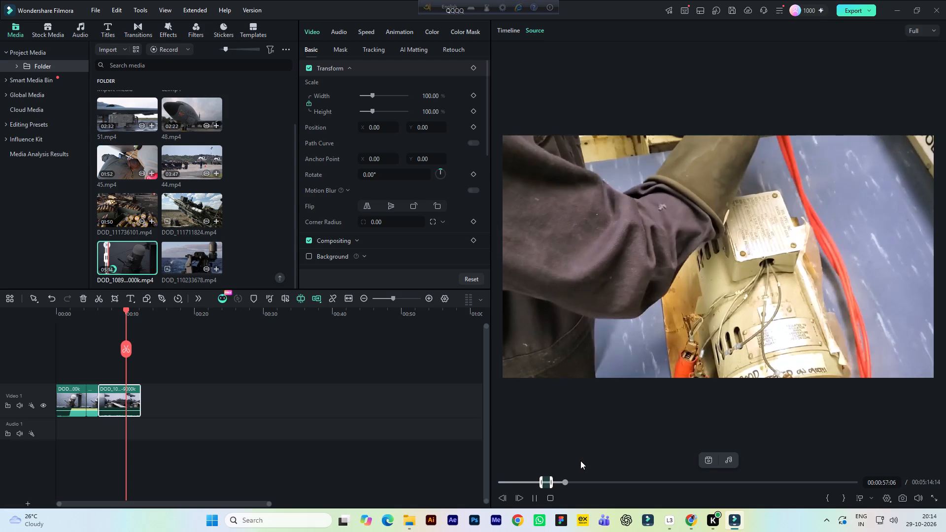
key("space")
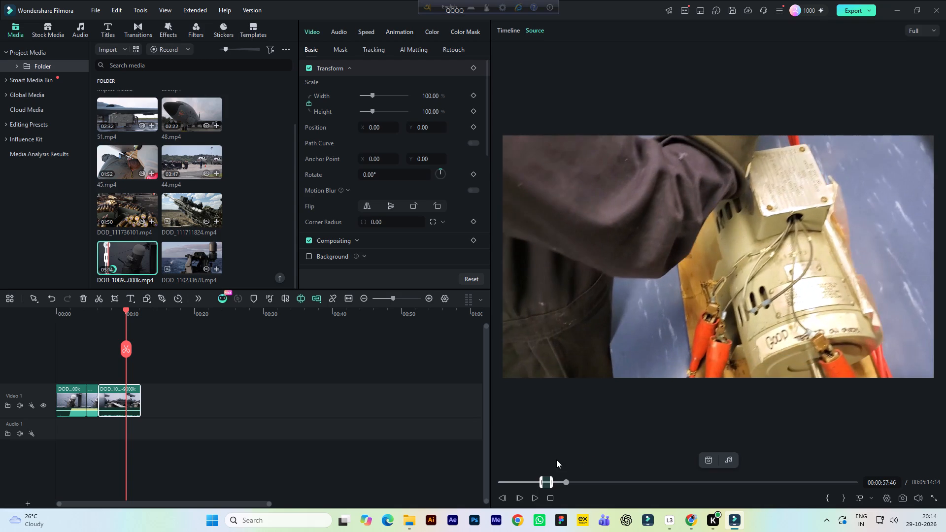
key("space")
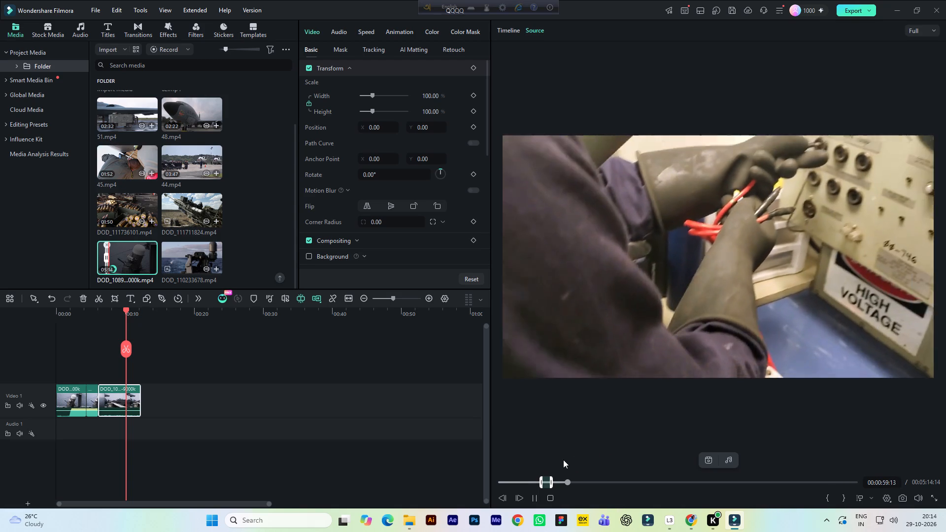
key("space")
left_click(826, 497)
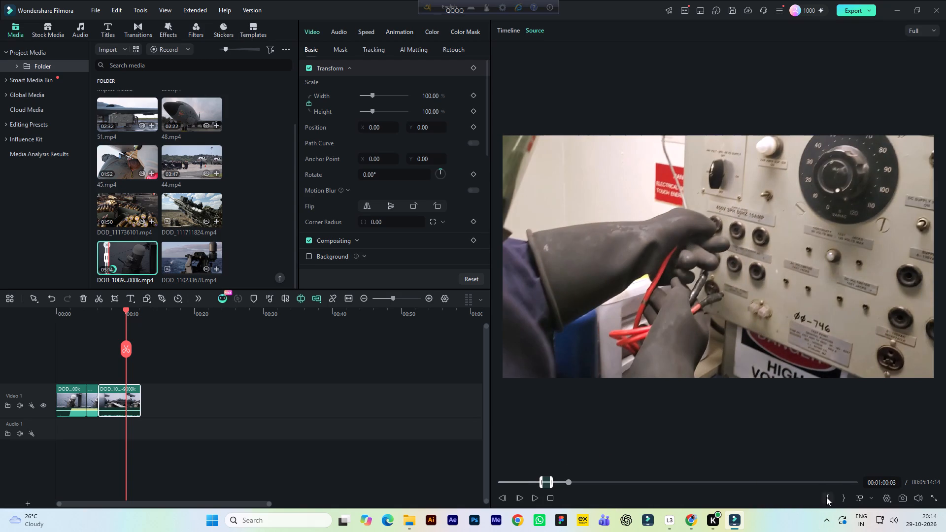
key("space")
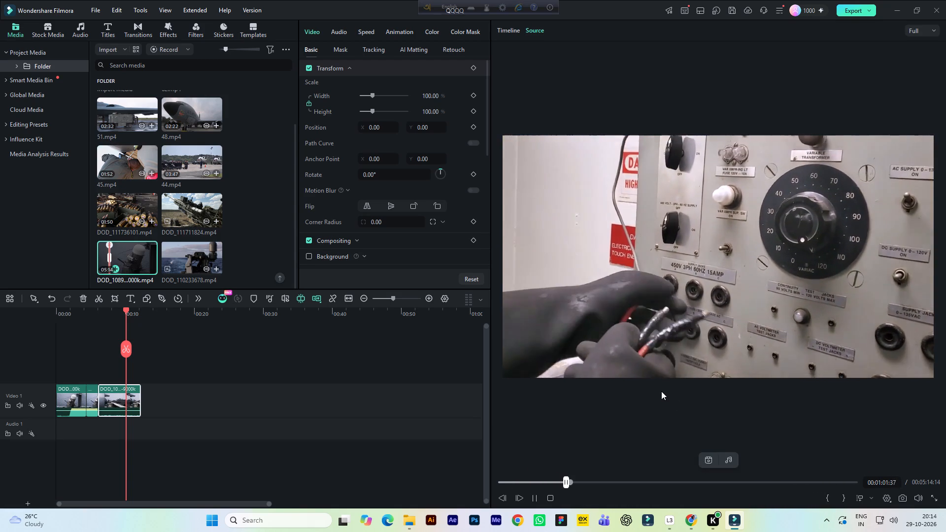
key("space")
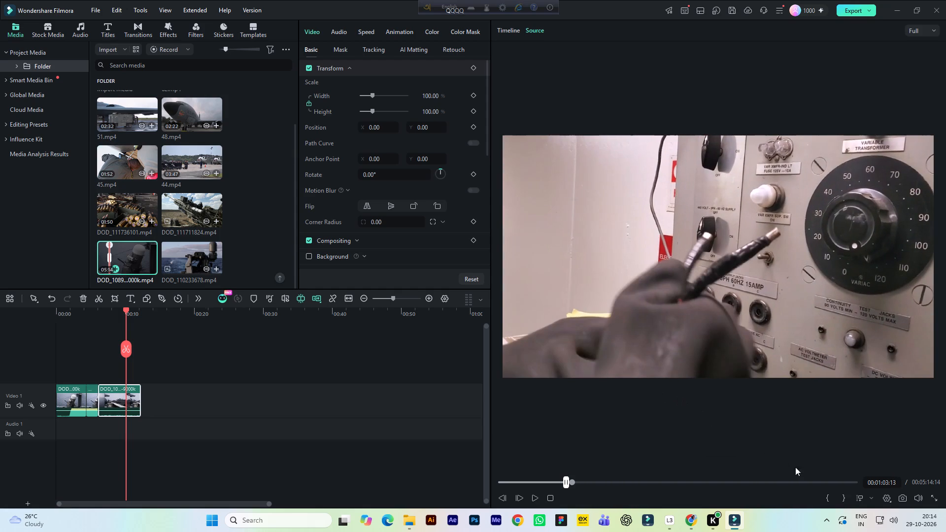
left_click(840, 499)
Place the marked electrical panel shot after the flight-deck clip on Video 1, keeping the 1920x1080 25fps settings, and play it back.
left_click_drag(679, 331, 370, 357)
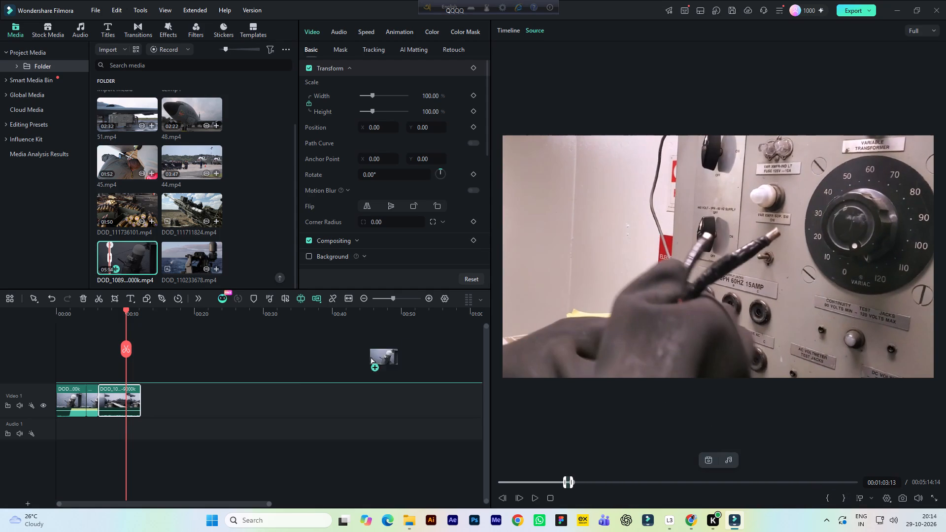
left_click_drag(370, 357, 232, 396)
left_click(511, 284)
key("space")
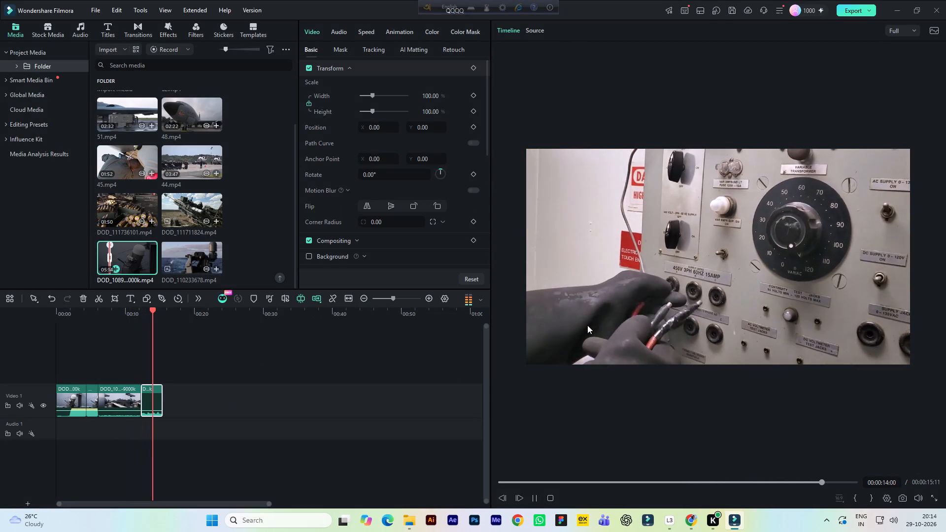
key("space")
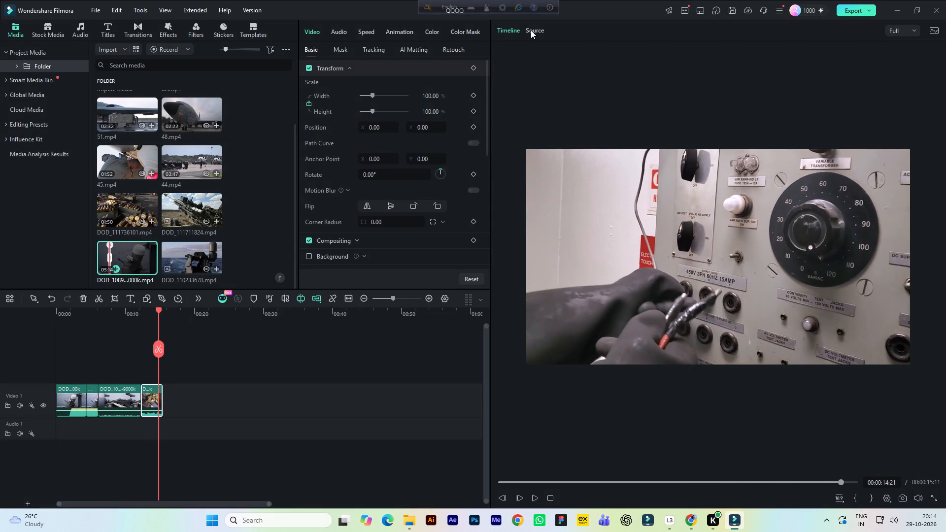
Mark the source shot of the sailor working on copper motor windings from 00:01:34:27 to 00:01:38:46.
left_click(531, 29)
key("space")
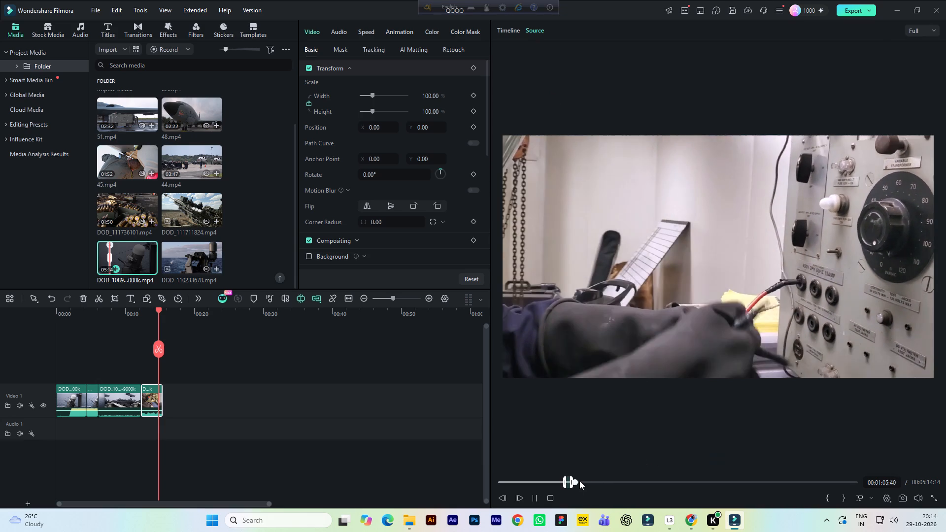
left_click(582, 480)
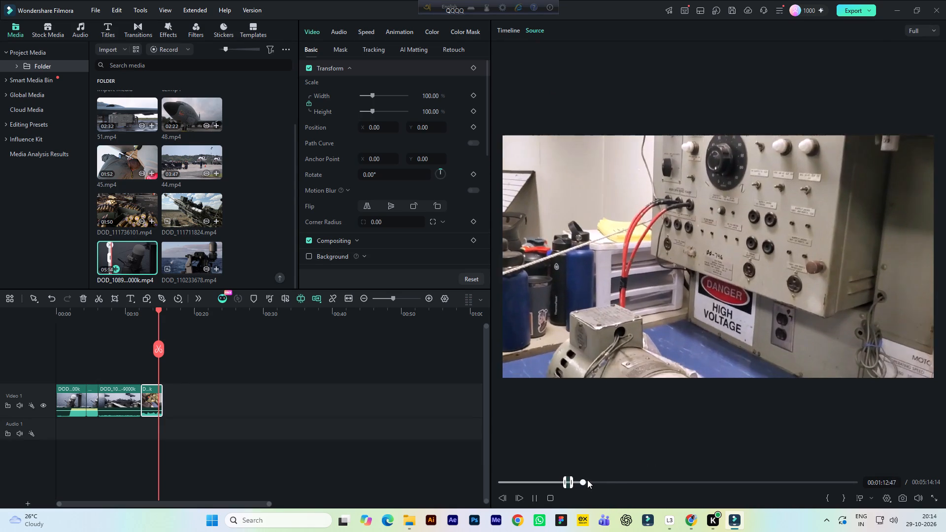
left_click(588, 480)
key("space")
left_click(592, 482)
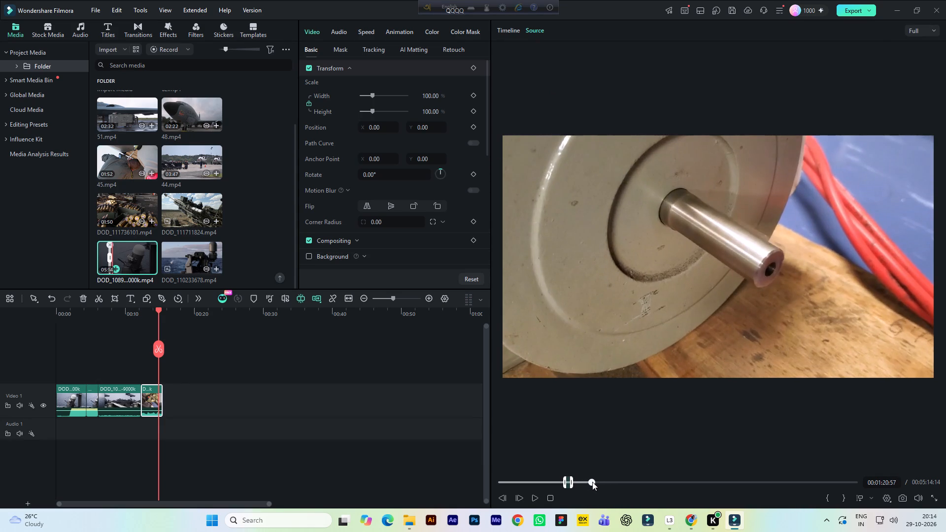
key("space")
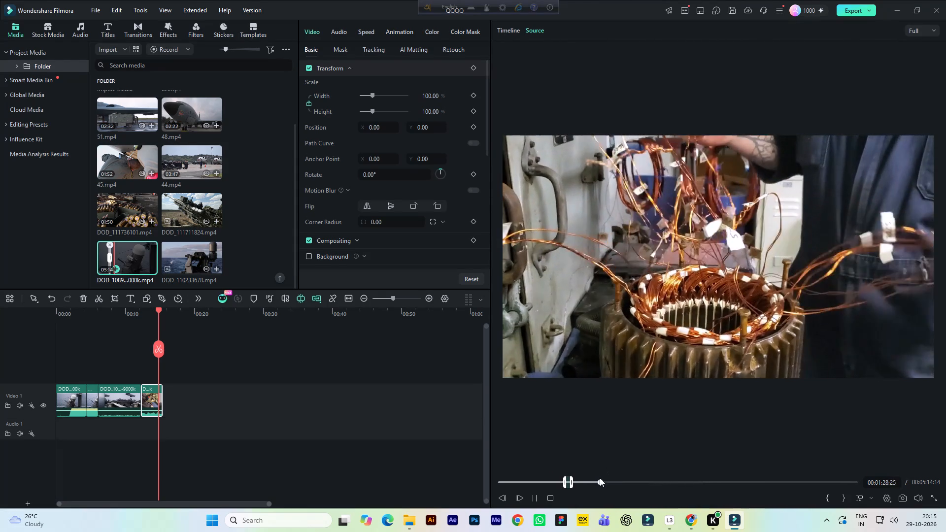
left_click(607, 481)
key("space")
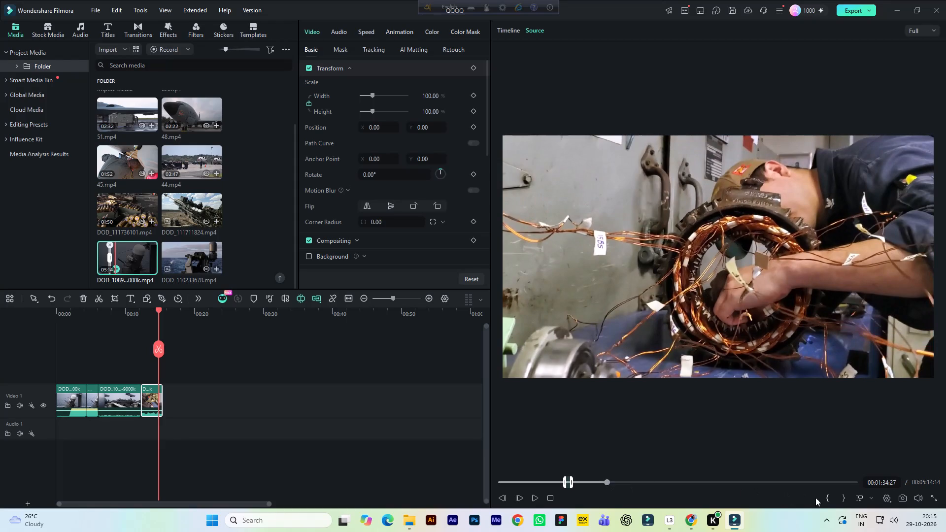
left_click(827, 498)
key("space")
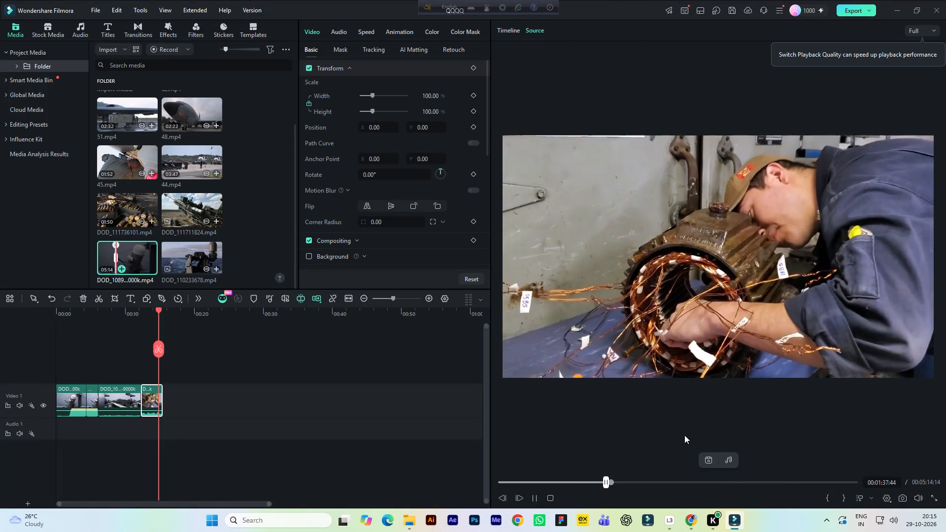
key("space")
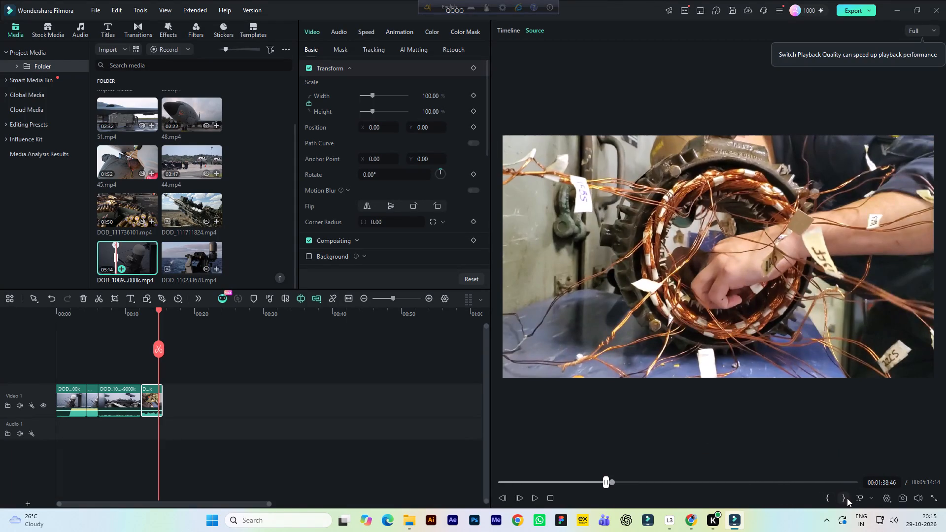
left_click(847, 498)
Place the marked motor-winding shot after the electrical panel clip on Video 1, keeping the 1920x1080 25fps settings.
left_click_drag(710, 344, 283, 404)
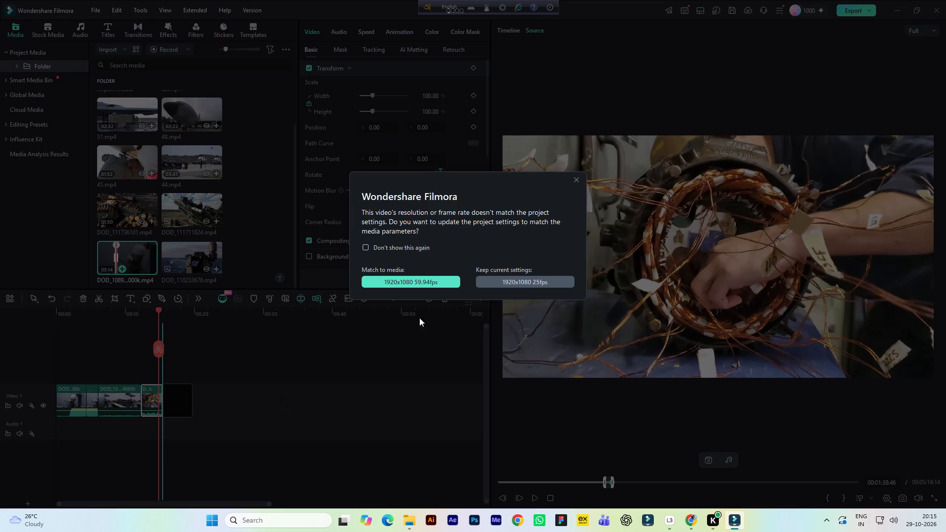
left_click(504, 285)
Set the first Video 1 clip's vibrance to 49, saturation to 42 and temperature to -25 in its basic color adjustments.
left_click_drag(227, 503, 194, 507)
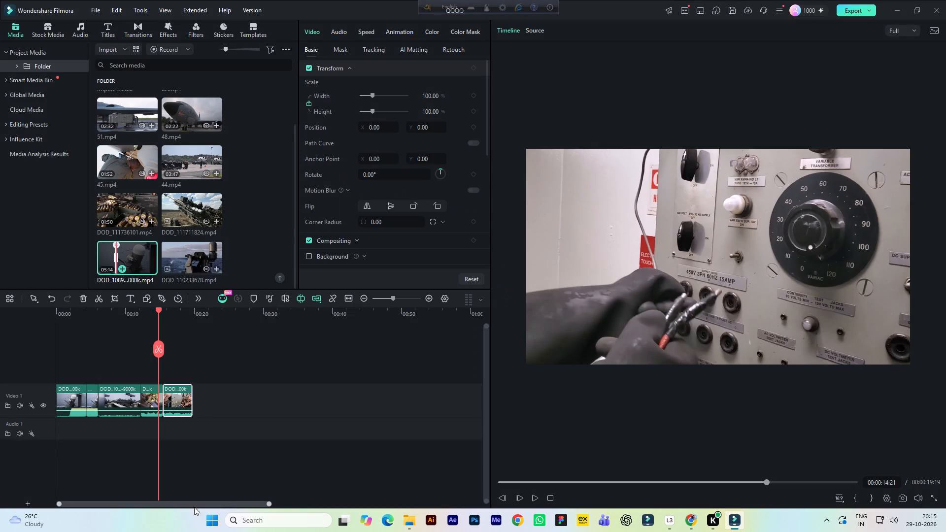
left_click_drag(194, 507, 190, 507)
left_click(64, 315)
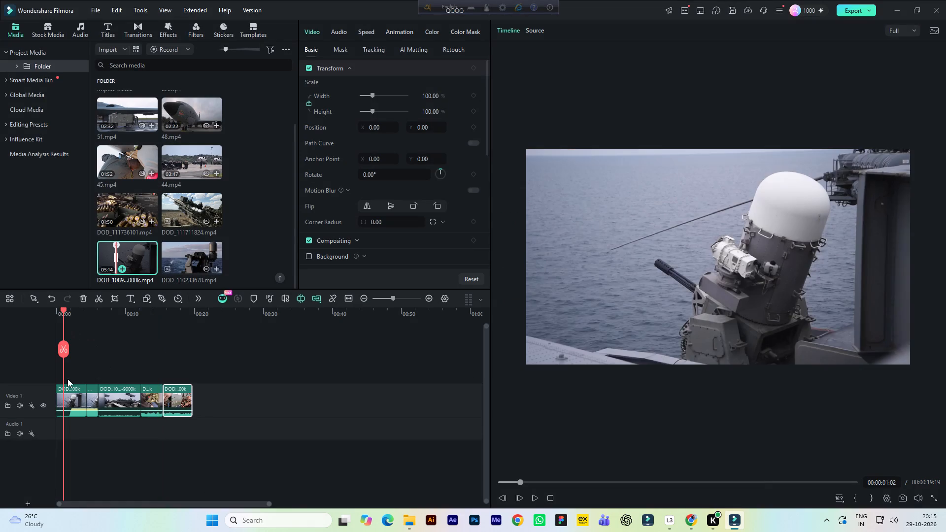
left_click(75, 401)
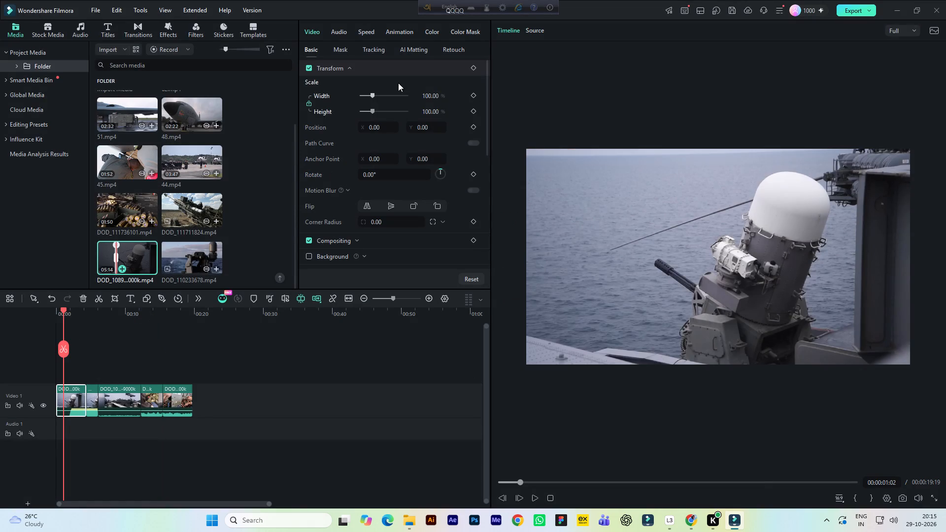
left_click(432, 34)
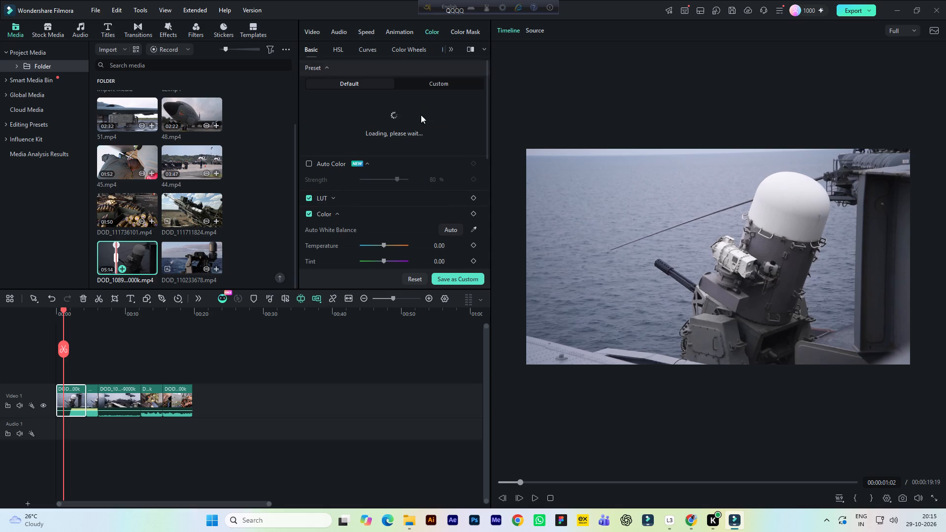
scroll(407, 181, "down", 4)
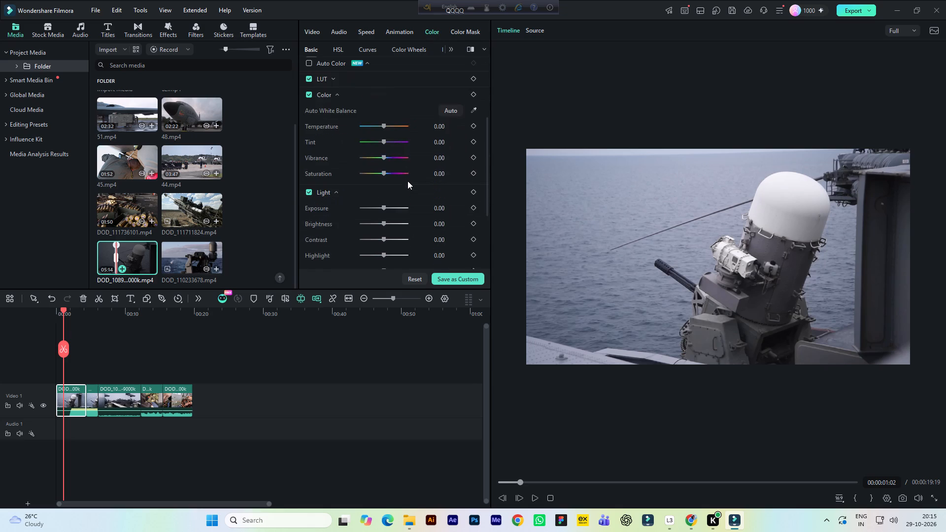
scroll(407, 181, "down", 1)
scroll(410, 175, "up", 1)
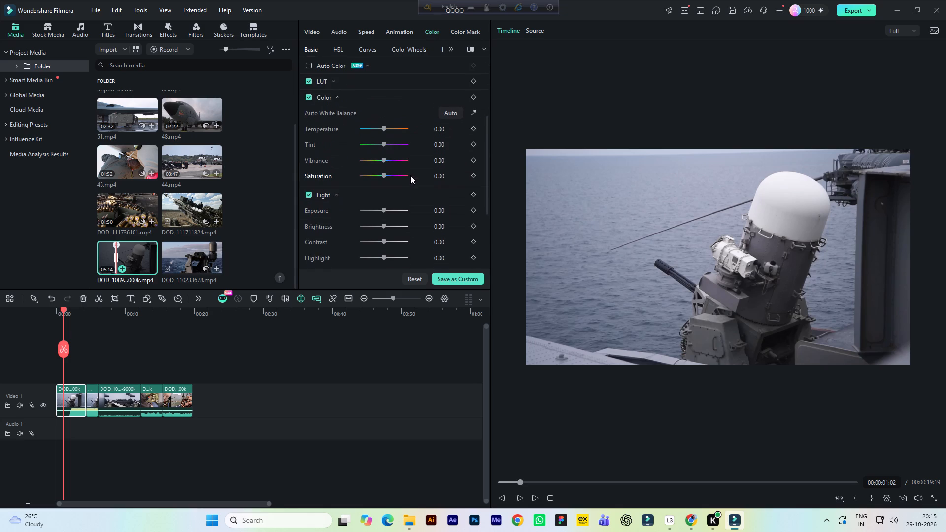
left_click(441, 162)
left_click(439, 176)
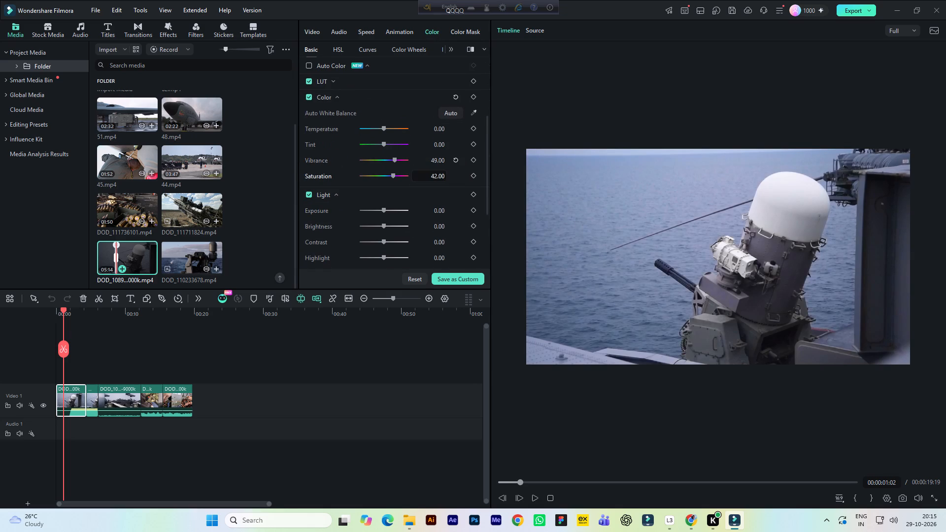
left_click(439, 130)
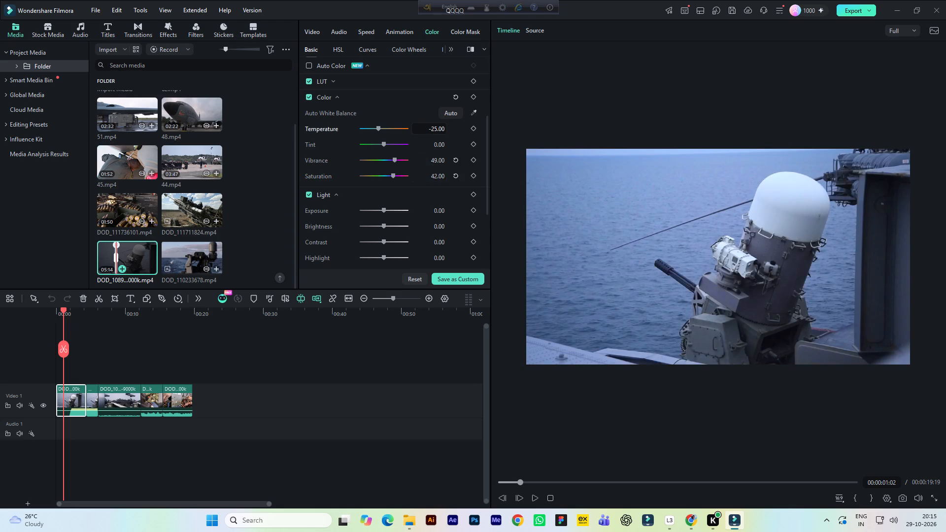
Adjust the blue range in the first clip's HSL to hue -1, saturation 38 and luminance -85, and play it back.
left_click(341, 52)
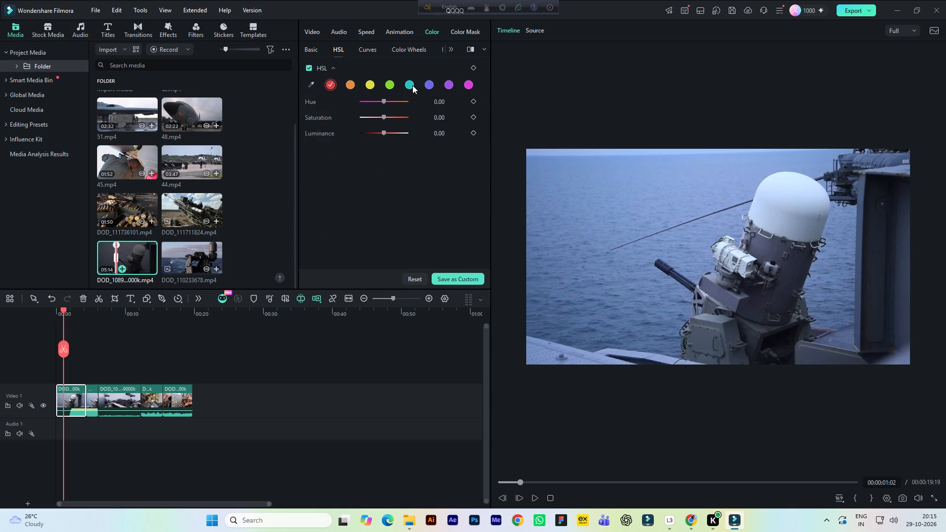
left_click(432, 85)
left_click_drag(381, 100, 374, 100)
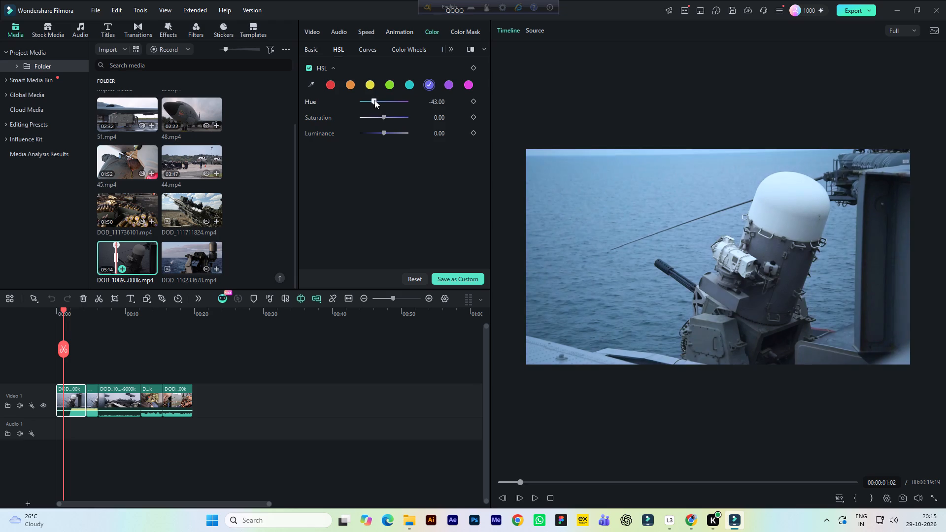
left_click_drag(374, 100, 398, 104)
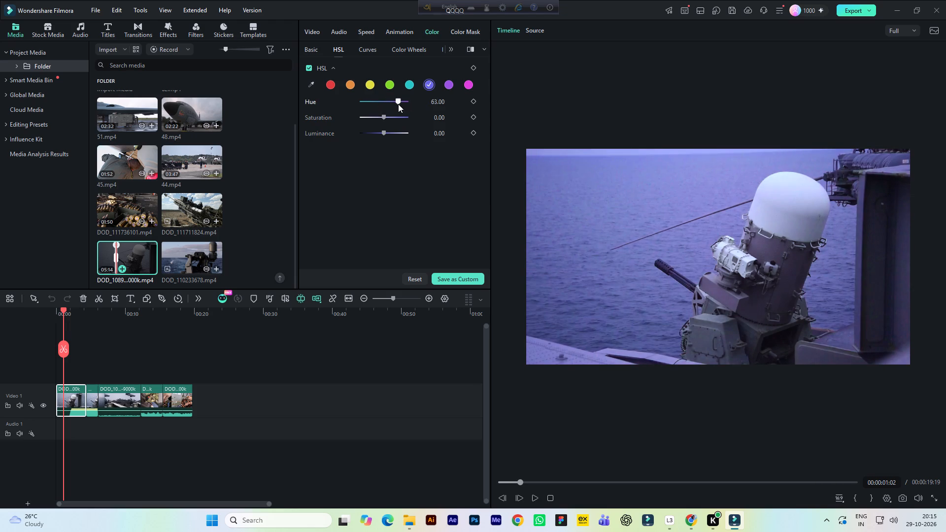
left_click_drag(398, 104, 393, 106)
left_click_drag(394, 102, 384, 102)
left_click_drag(385, 114, 393, 114)
left_click_drag(385, 133, 380, 134)
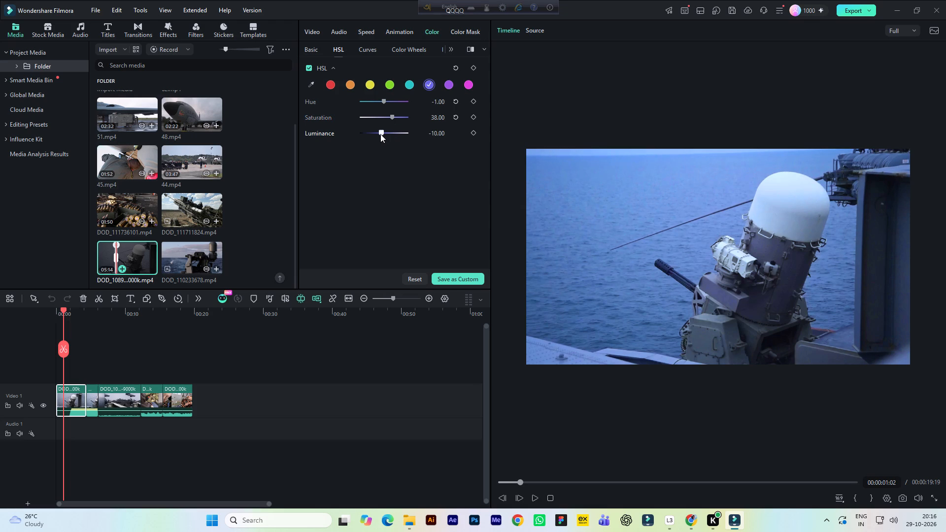
left_click_drag(380, 134, 364, 140)
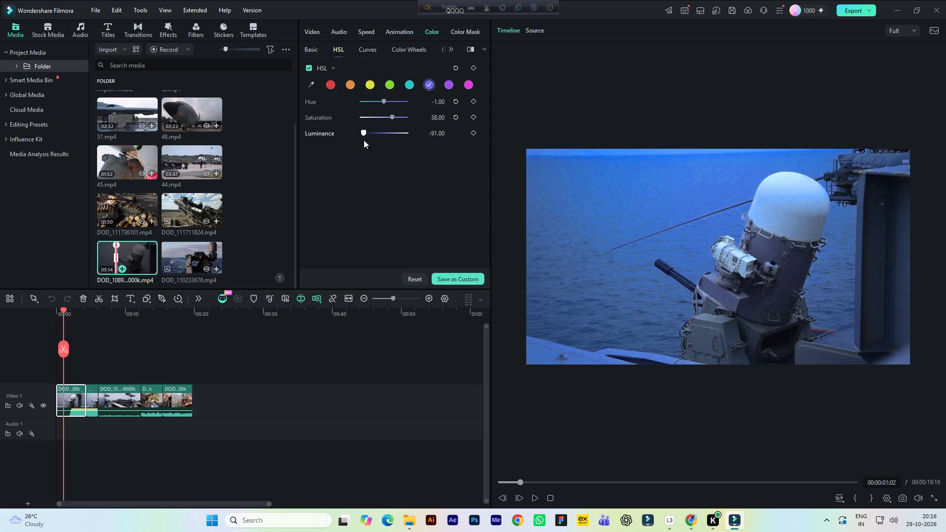
left_click_drag(364, 140, 365, 140)
left_click(312, 48)
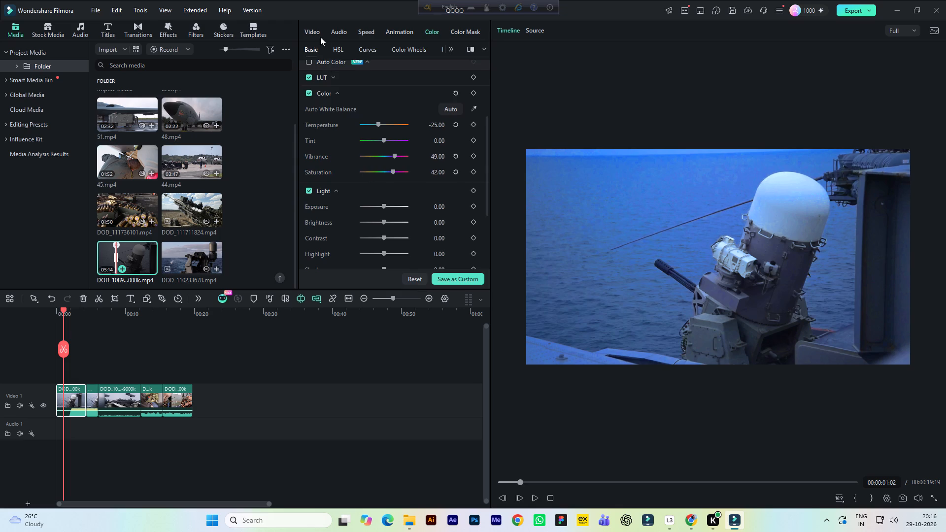
left_click(316, 32)
key("space")
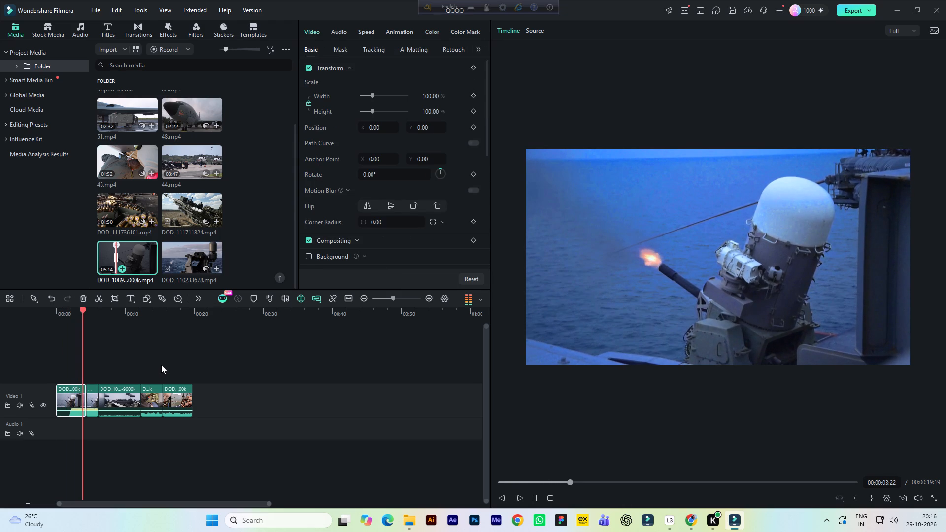
key("space")
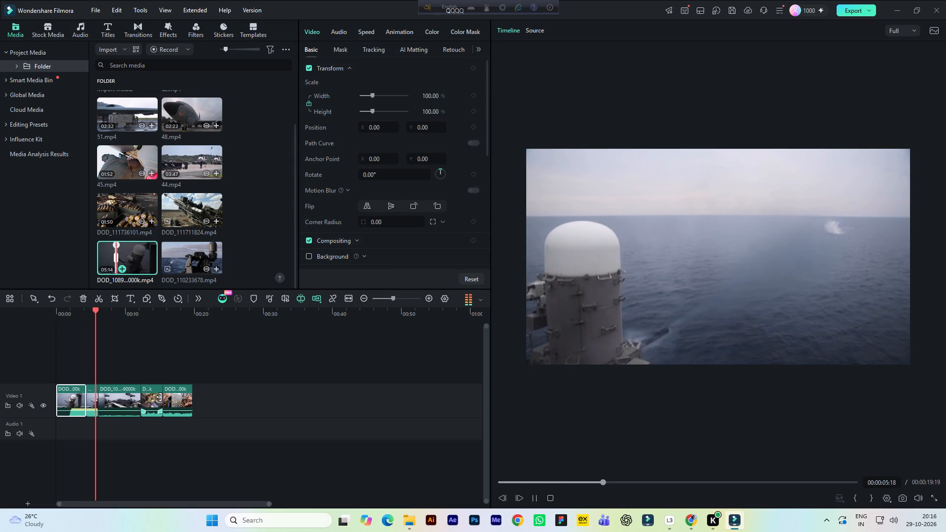
Set the second Video 1 clip's saturation to 14, brightness to 12 and vibrance to 37 in its basic color adjustments.
left_click(93, 313)
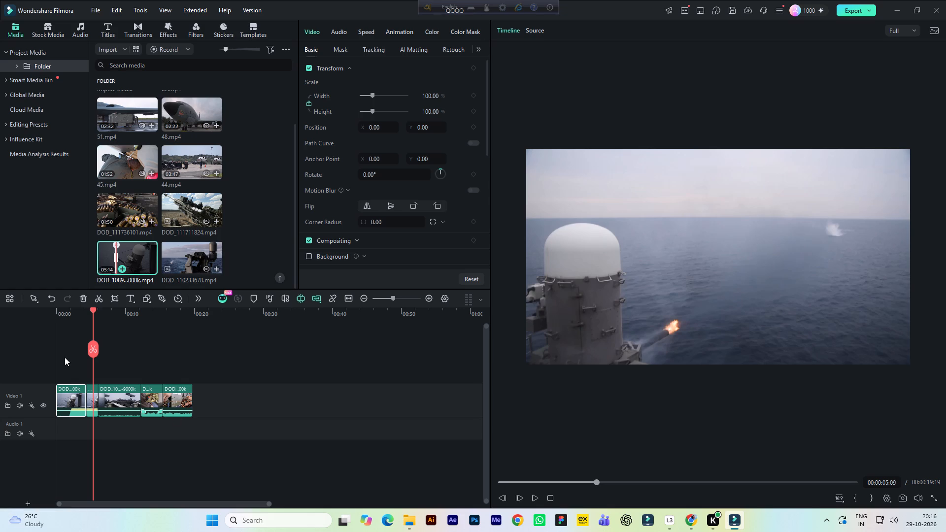
left_click(91, 397)
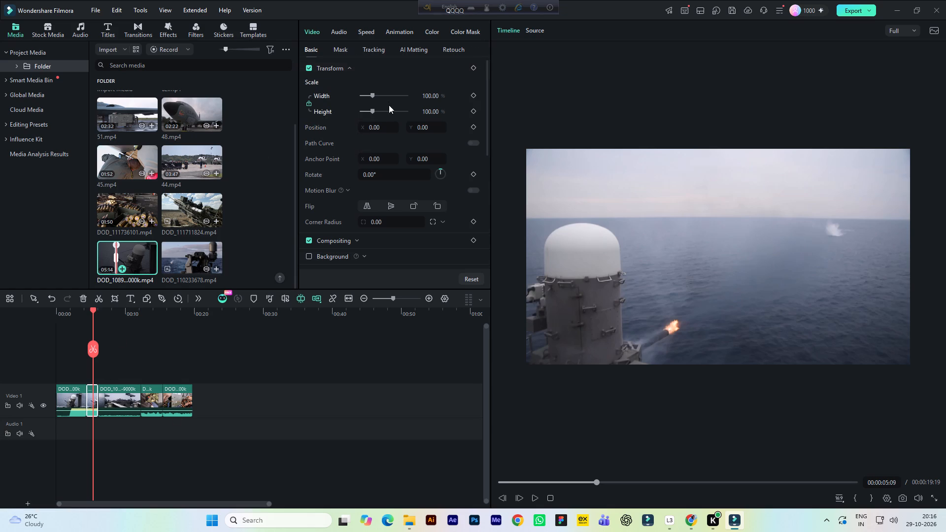
left_click(433, 31)
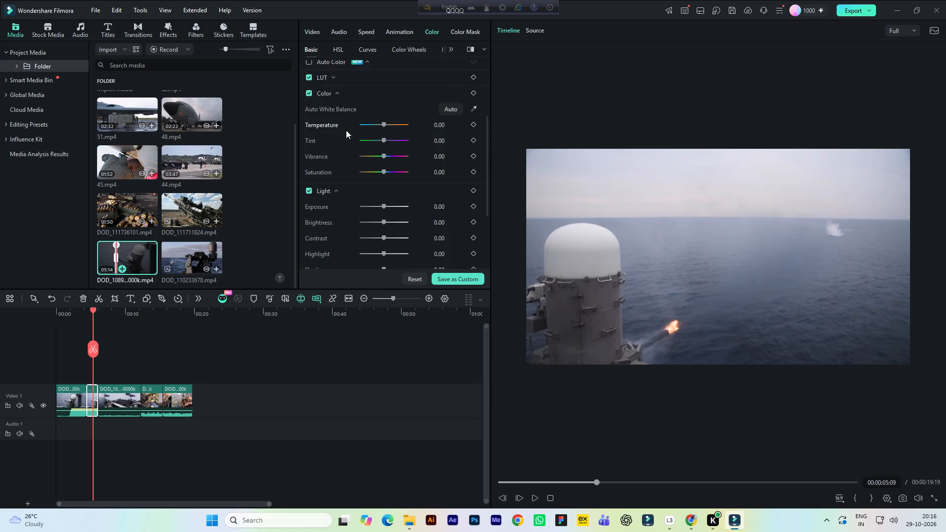
scroll(373, 176, "down", 2)
scroll(370, 172, "up", 2)
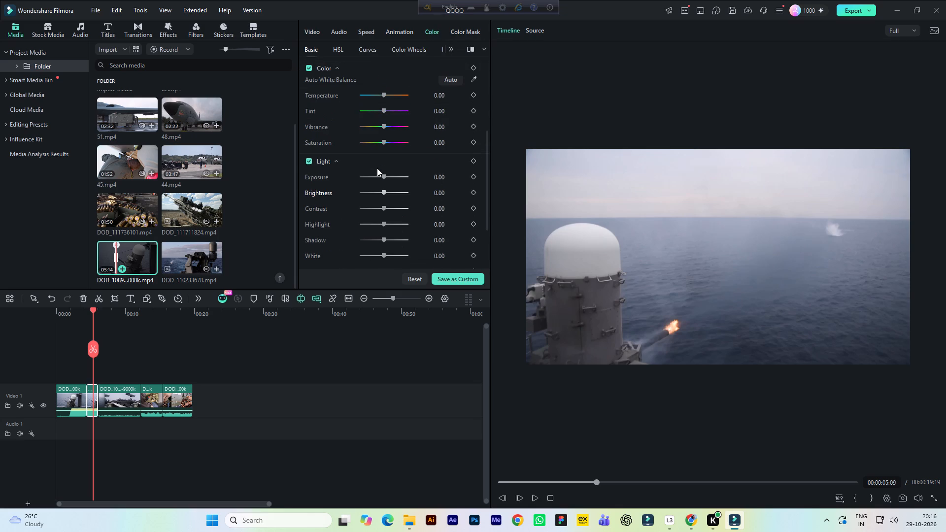
left_click(435, 143)
left_click(435, 193)
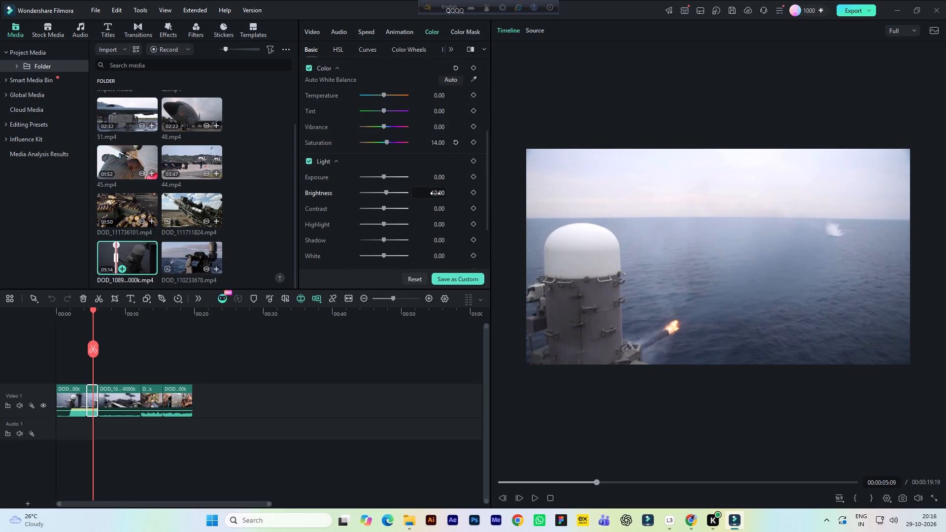
scroll(435, 162, "up", 1)
left_click(436, 152)
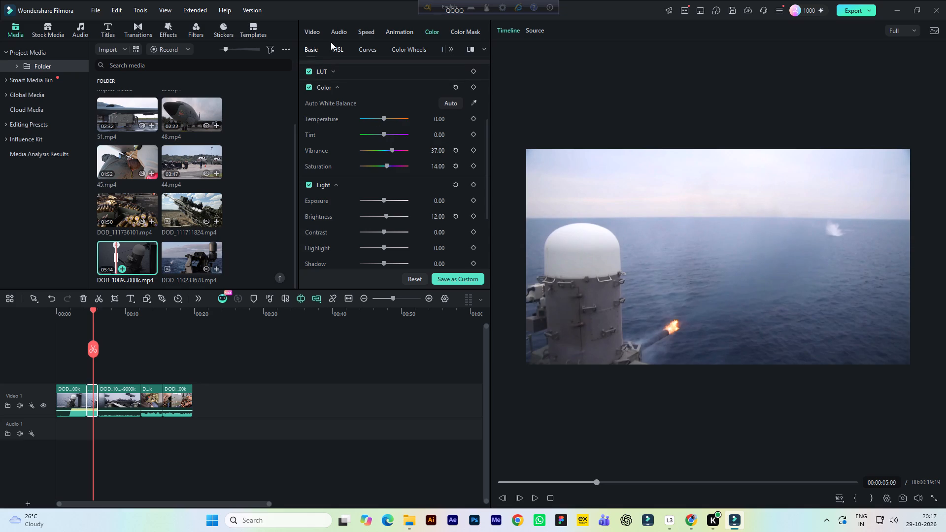
Adjust the cyan range in the second clip's HSL to hue 85, saturation 80 and luminance -49, and play it back.
left_click(344, 52)
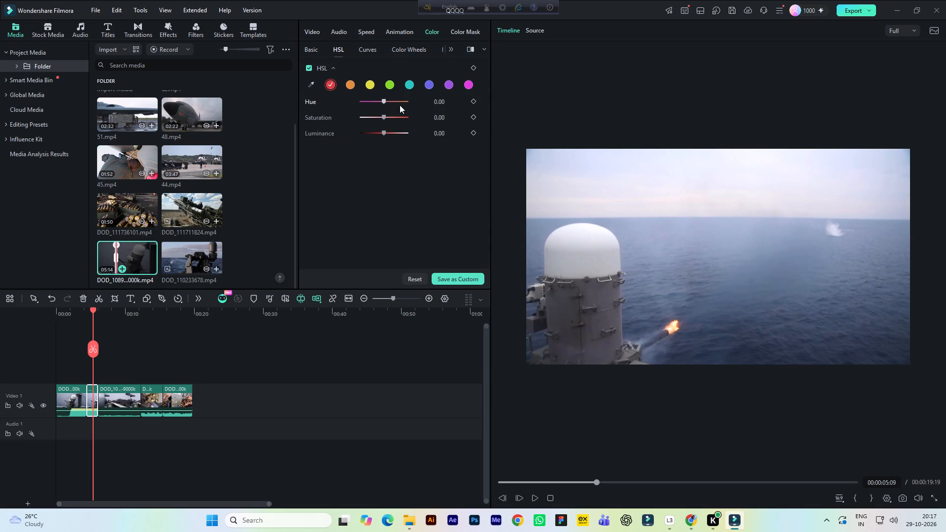
left_click(413, 83)
left_click_drag(386, 100, 395, 100)
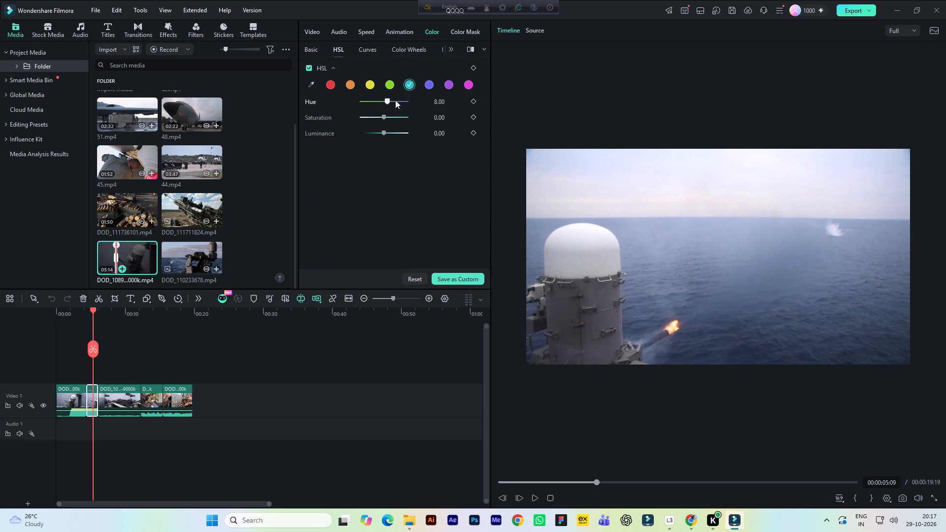
left_click_drag(395, 100, 403, 100)
left_click_drag(386, 116, 398, 116)
left_click_drag(398, 116, 402, 116)
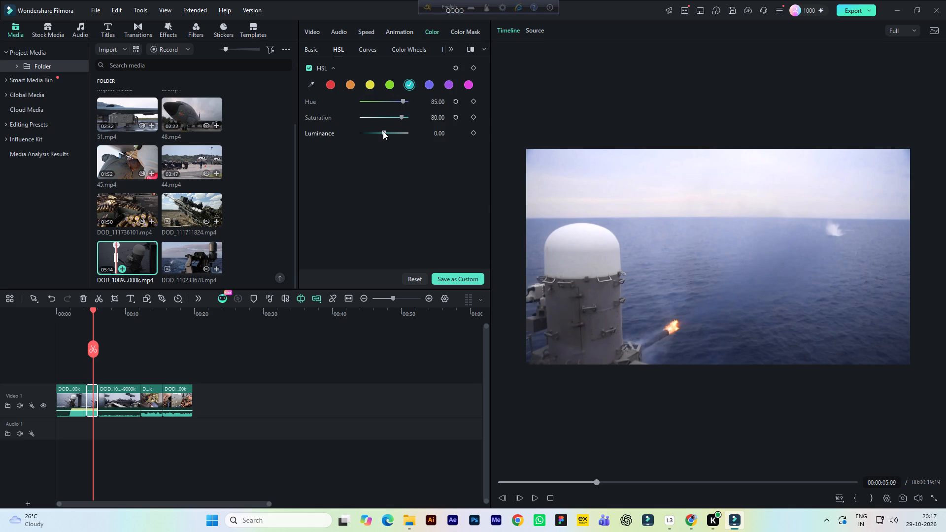
left_click_drag(383, 131, 373, 133)
left_click(319, 33)
key("space")
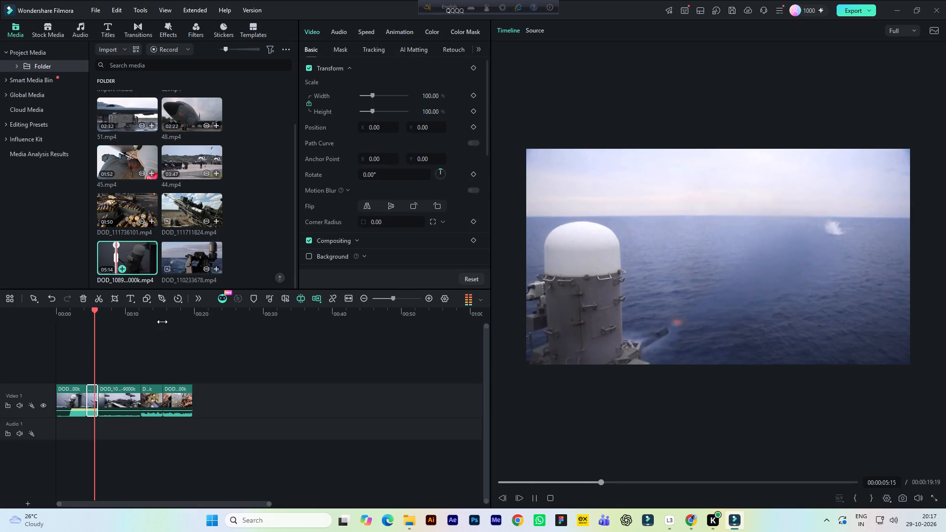
Set the third Video 1 clip's brightness to 13, contrast to 27 and saturation to 14, and raise its vibrance in the basic color adjustments.
key("space")
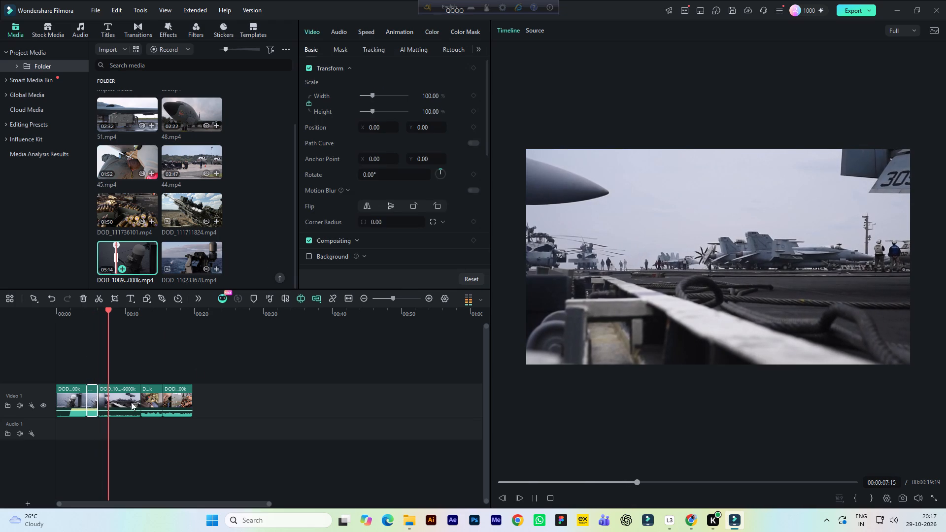
left_click(120, 407)
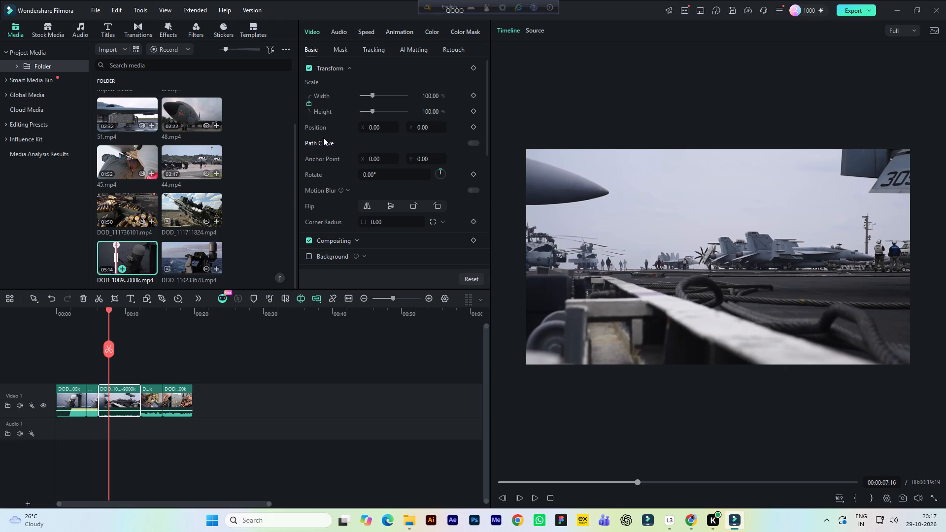
left_click(432, 32)
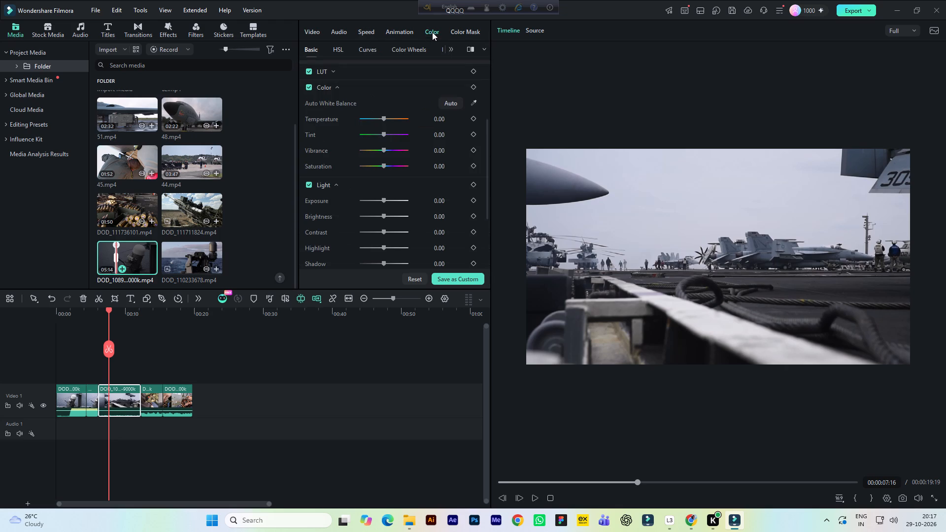
scroll(402, 198, "down", 1)
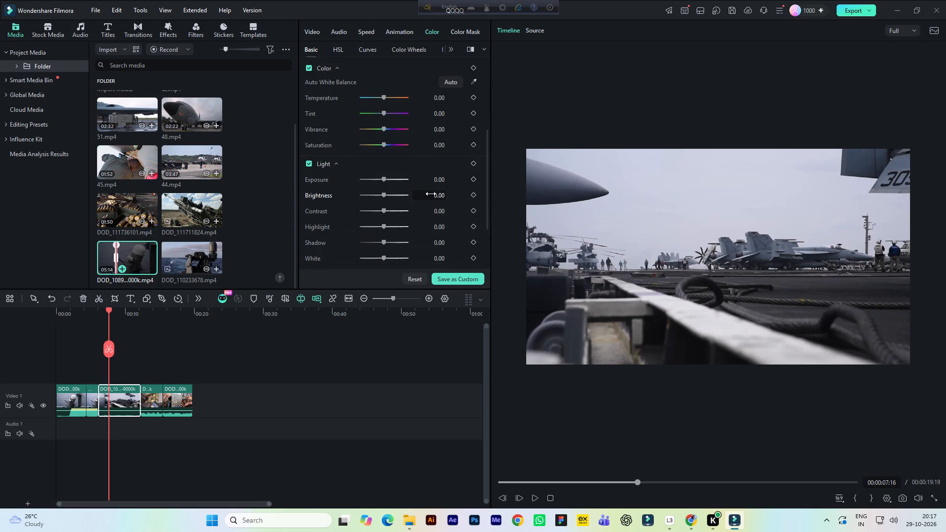
left_click(437, 192)
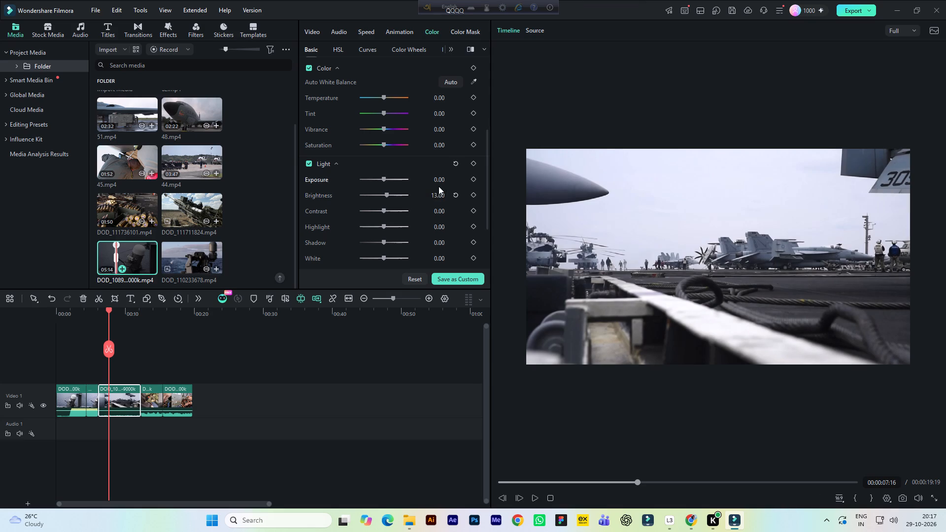
left_click(435, 206)
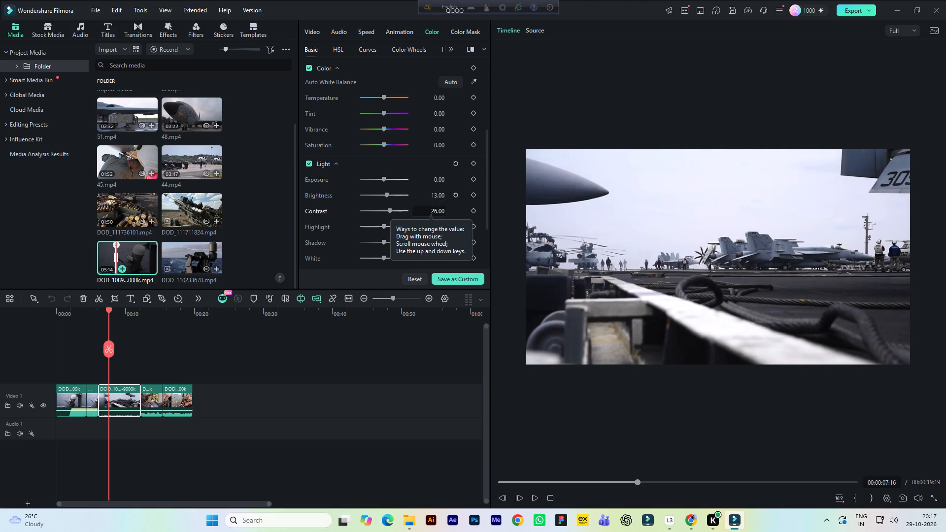
left_click(443, 144)
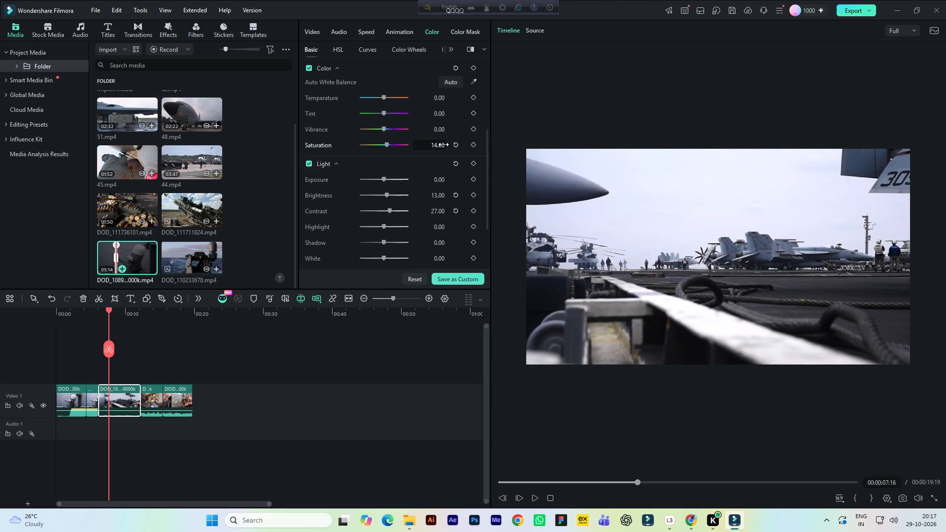
left_click(439, 130)
Adjust the blue range in the third clip's HSL to hue 26, saturation 18 and luminance -27, and play it back.
left_click(337, 48)
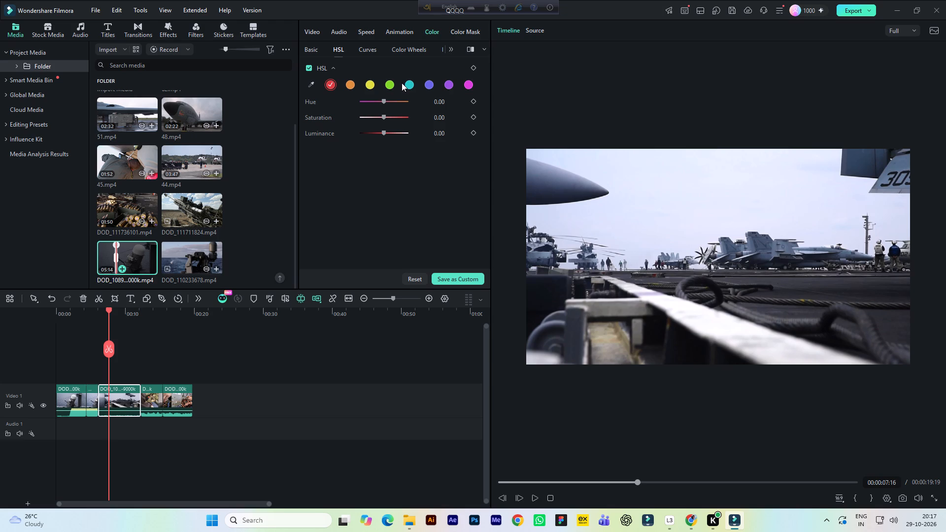
left_click(432, 86)
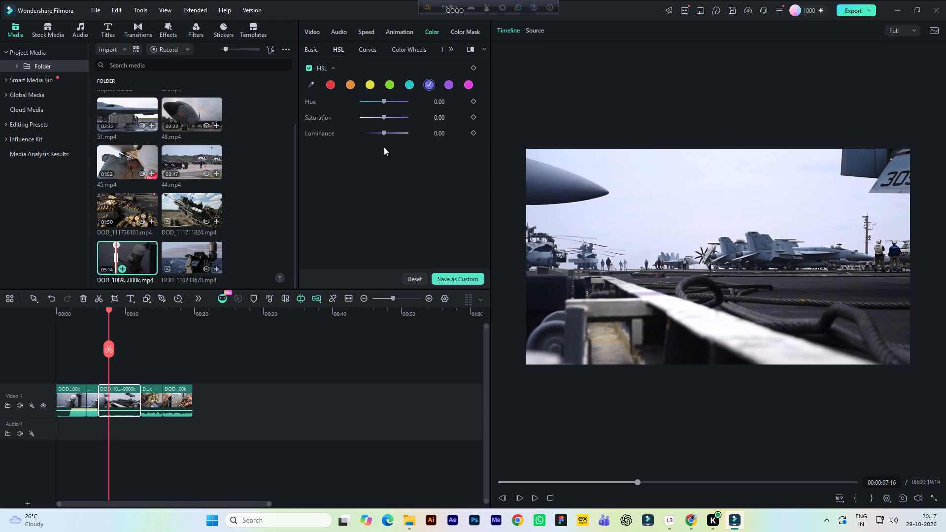
left_click(432, 104)
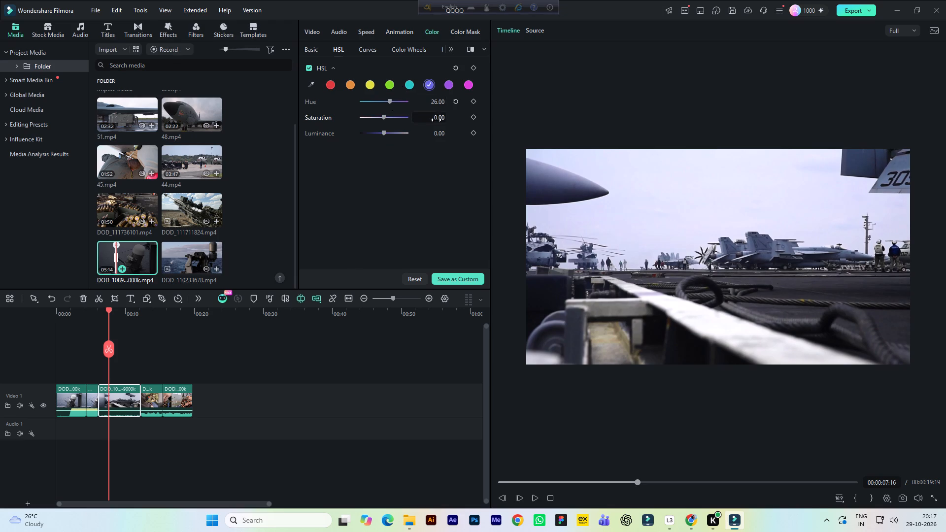
left_click(436, 120)
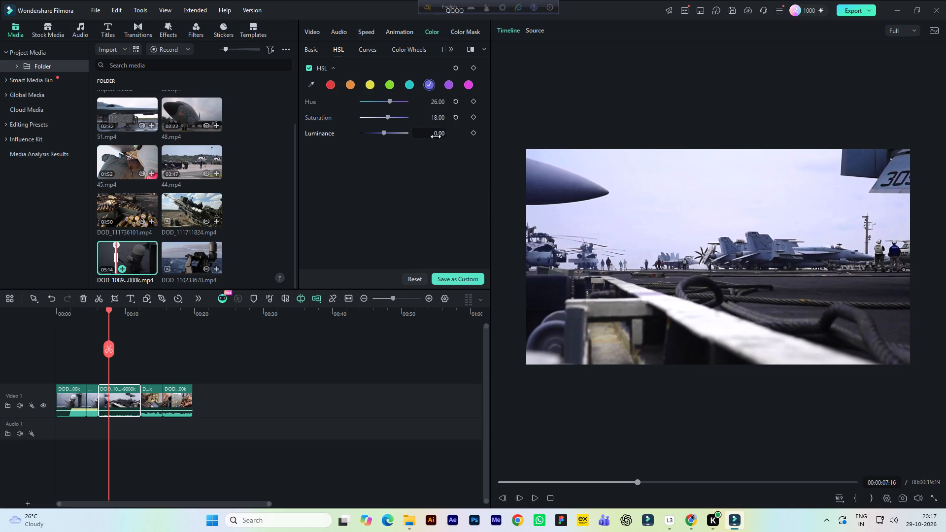
left_click(436, 136)
key("space")
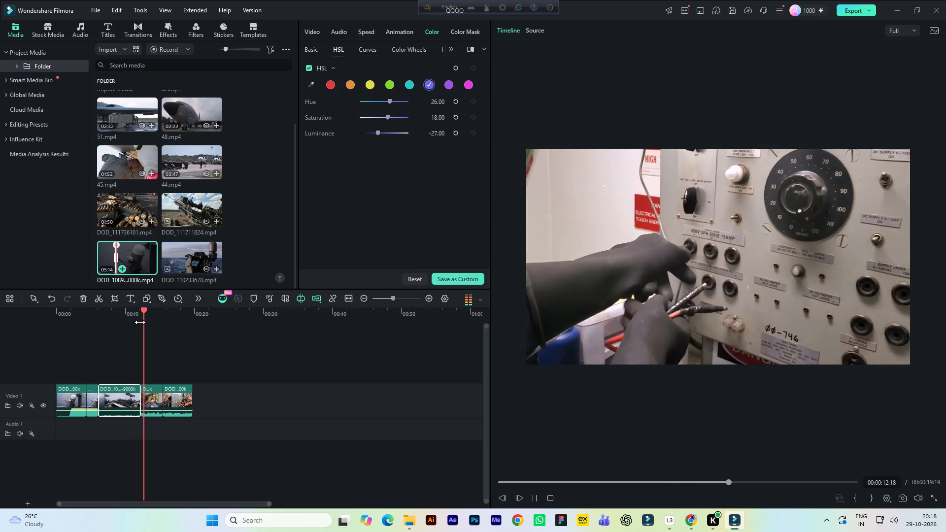
key("space")
Set the fourth Video 1 clip's contrast to 81, brightness to -6, highlight to -11 and shadow to 9 in its basic light adjustments.
left_click(155, 389)
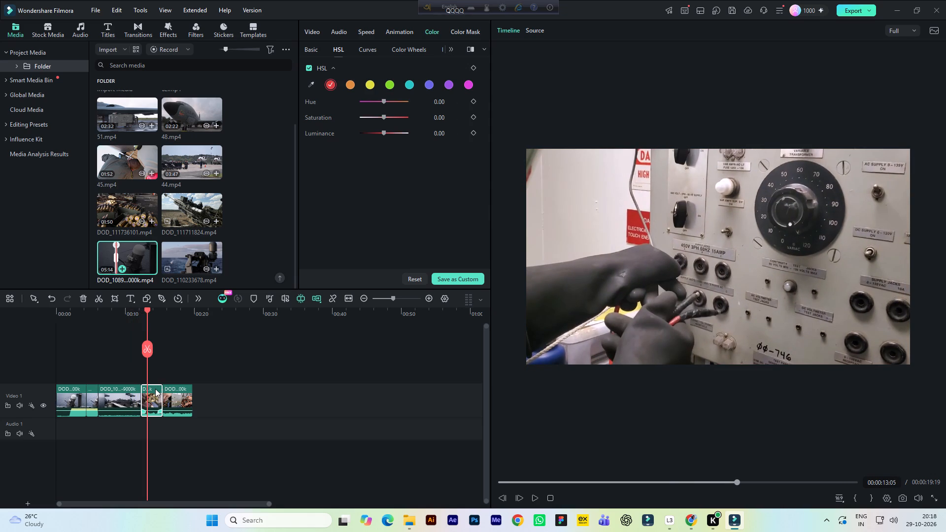
left_click(311, 32)
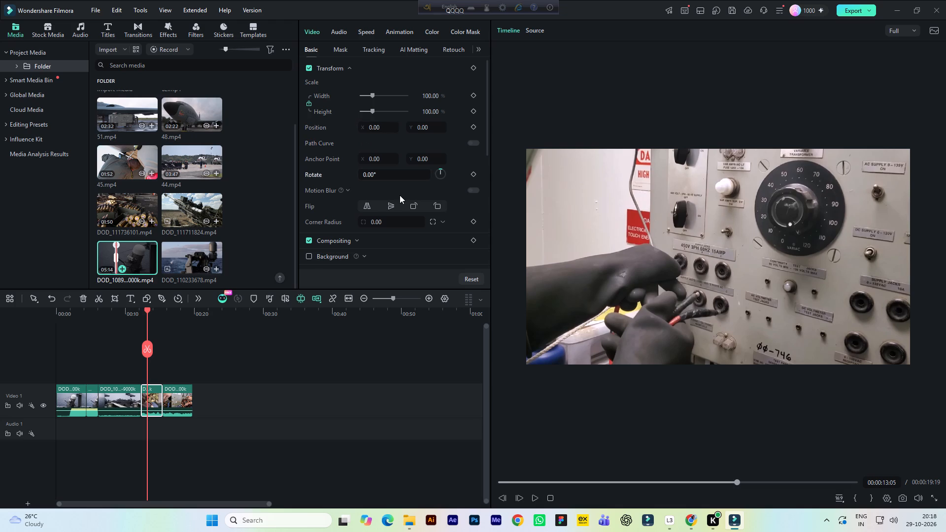
scroll(415, 211, "down", 4)
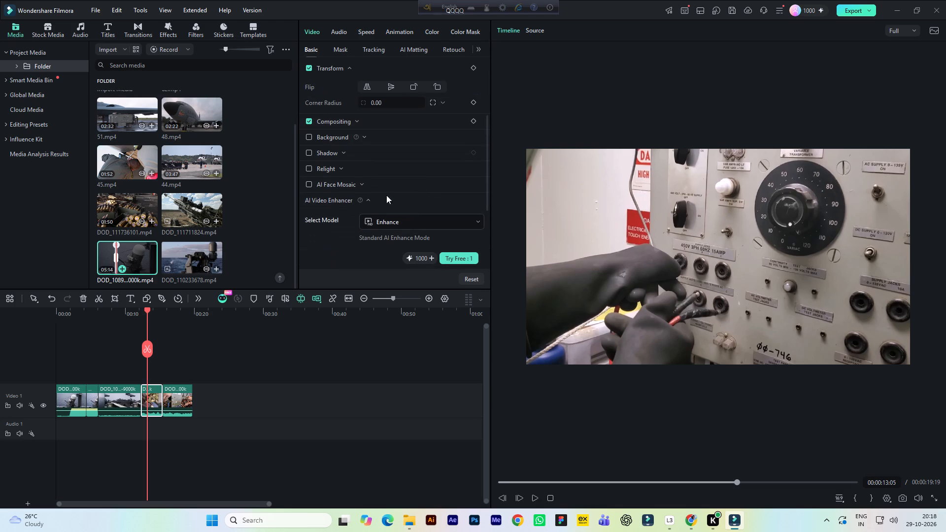
scroll(358, 174, "up", 7)
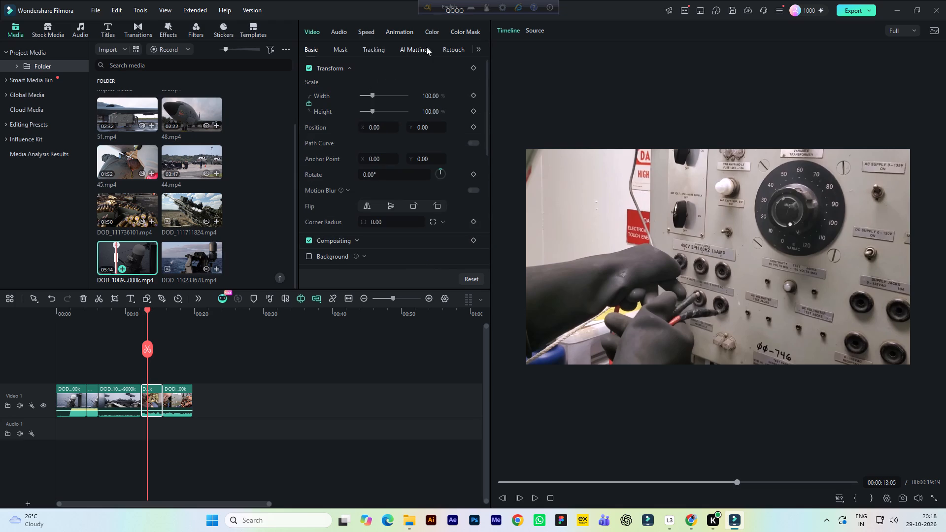
left_click(434, 33)
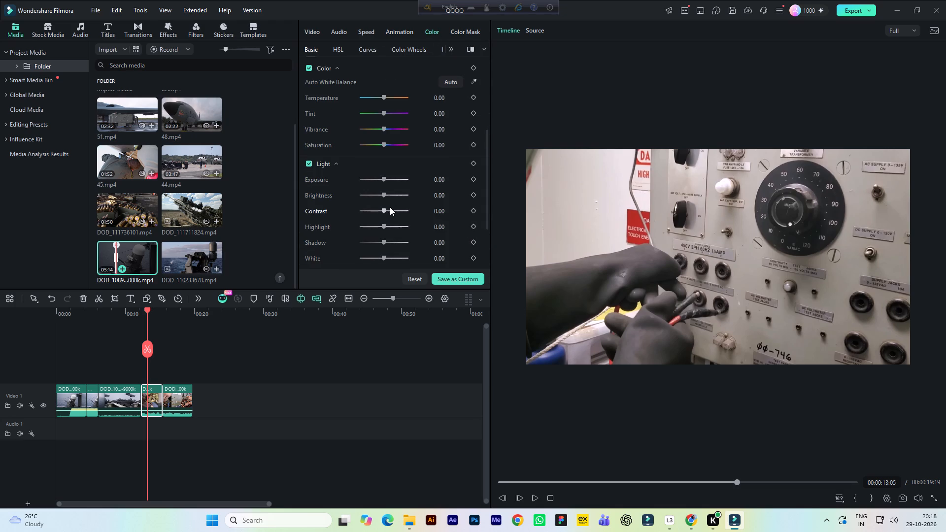
scroll(405, 181, "down", 1)
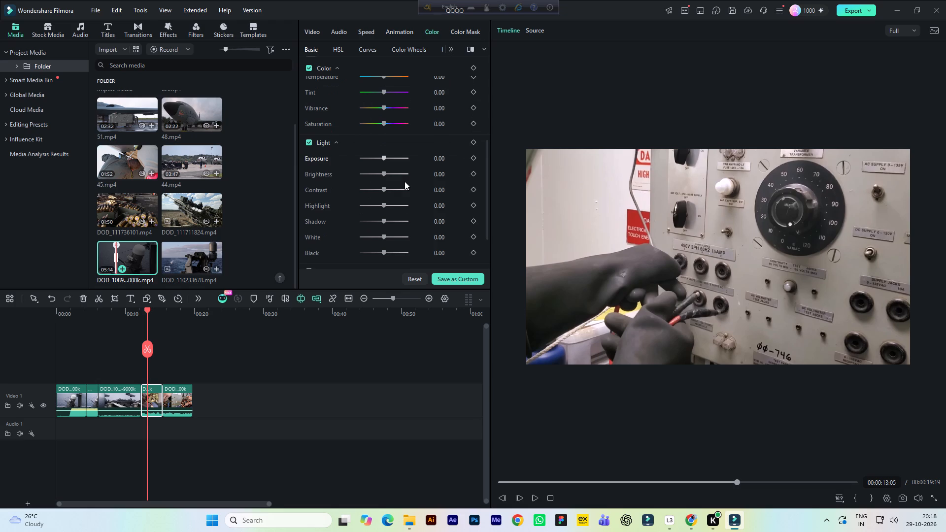
scroll(404, 186, "up", 1)
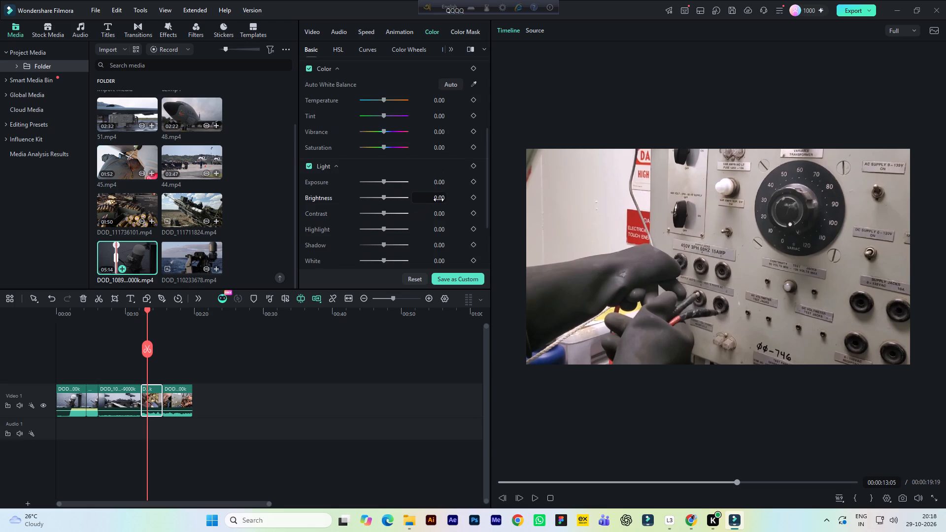
left_click(441, 213)
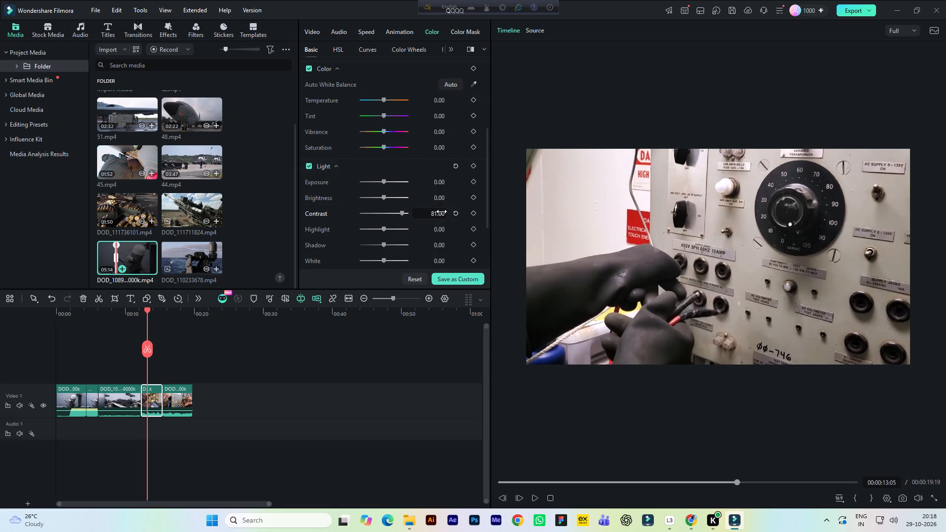
left_click(440, 199)
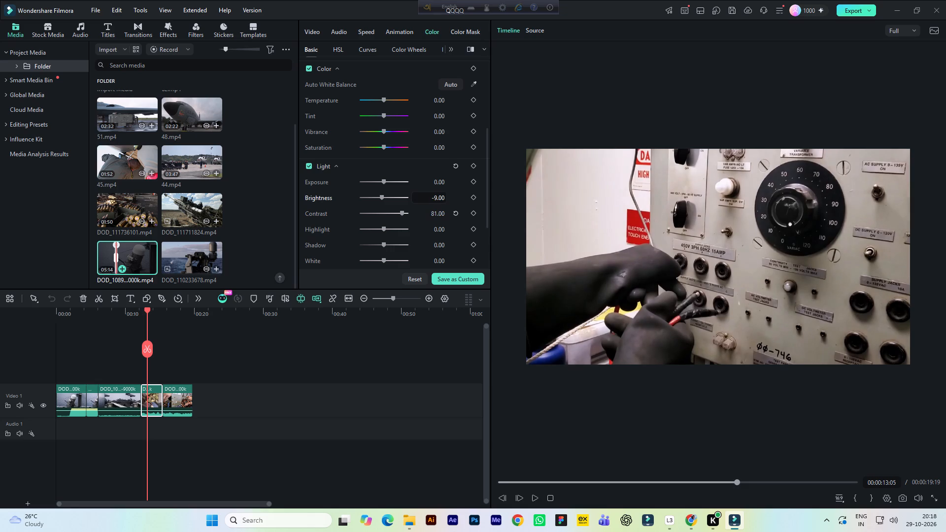
scroll(442, 223, "down", 1)
left_click(439, 208)
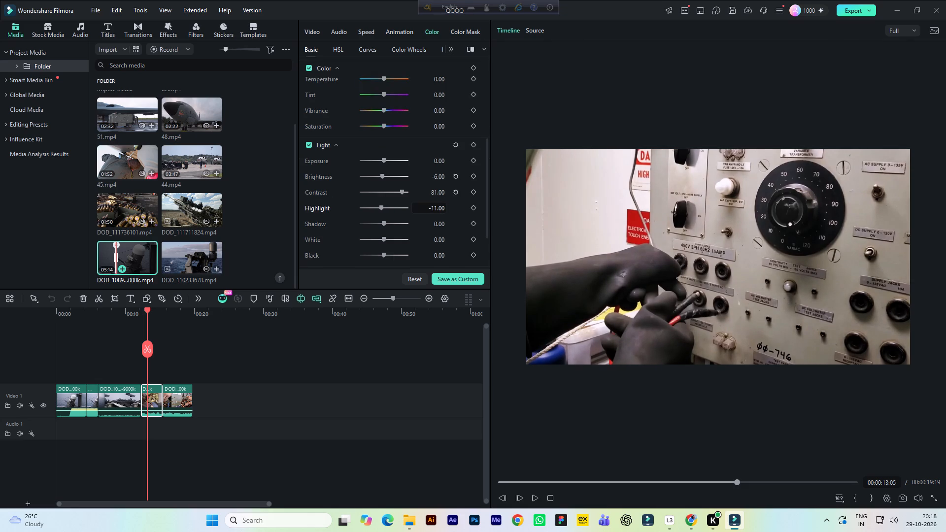
scroll(439, 208, "down", 1)
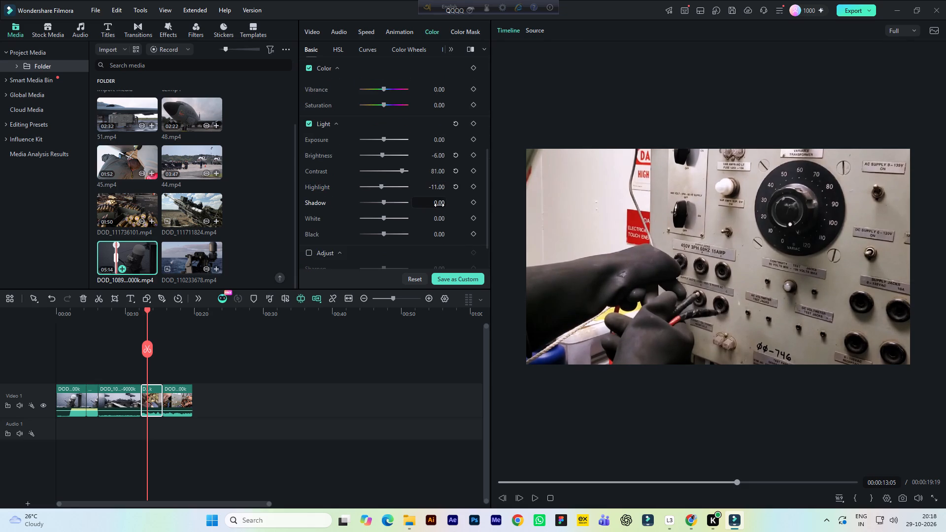
left_click(439, 205)
Set the fourth clip's saturation to 14 and vibrance to 8, and play it back into the fifth clip.
scroll(438, 205, "up", 2)
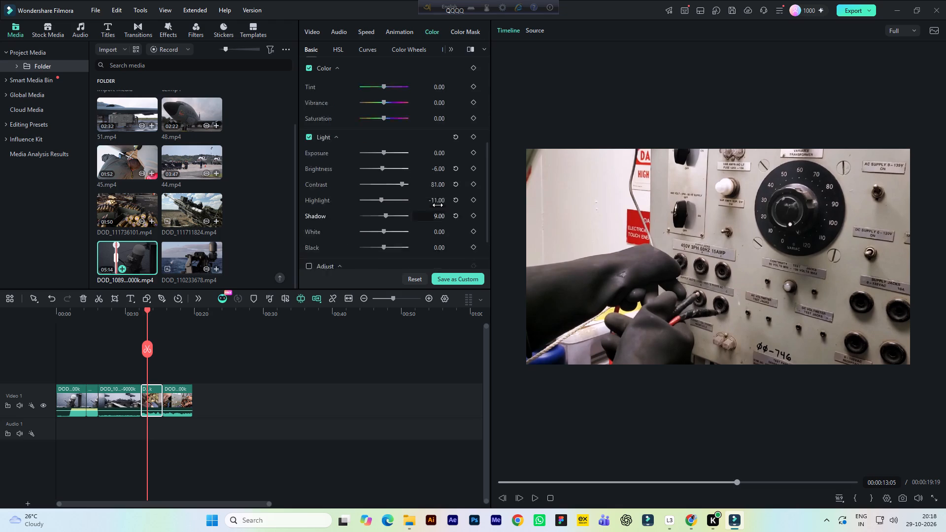
left_click(439, 188)
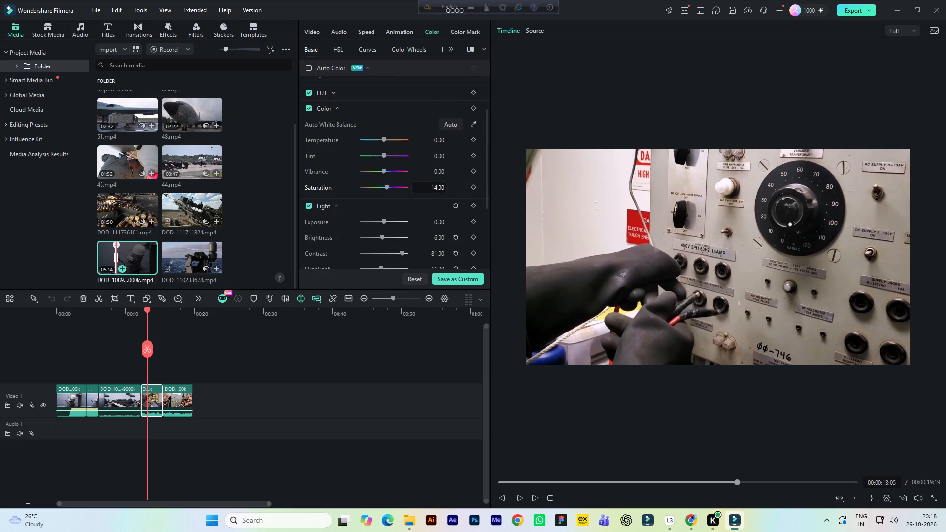
left_click(439, 172)
key("space")
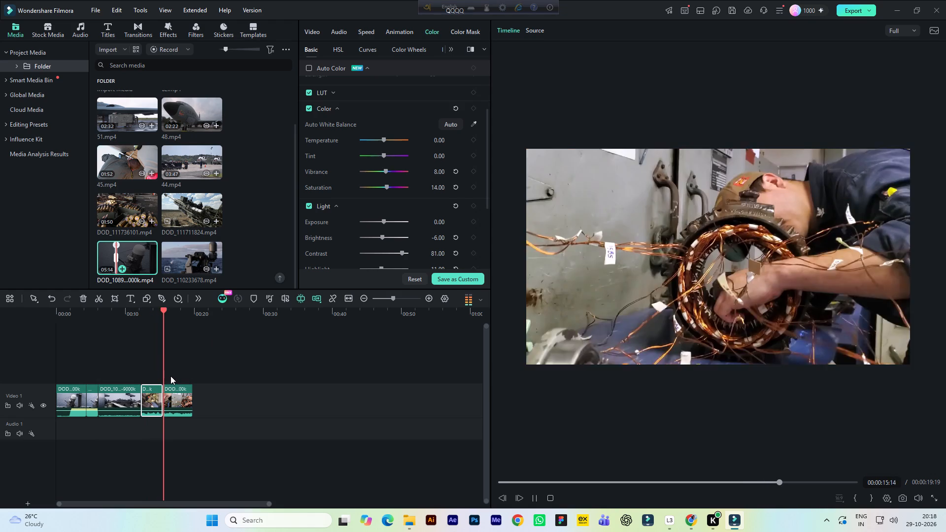
key("space")
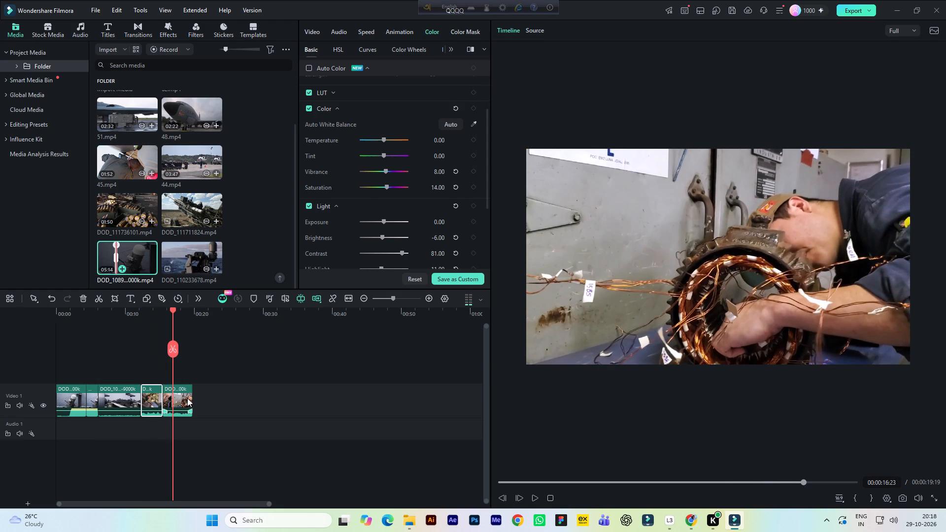
Select the fifth Video 1 clip and save the project.
left_click(187, 398)
key("ctrl+s")
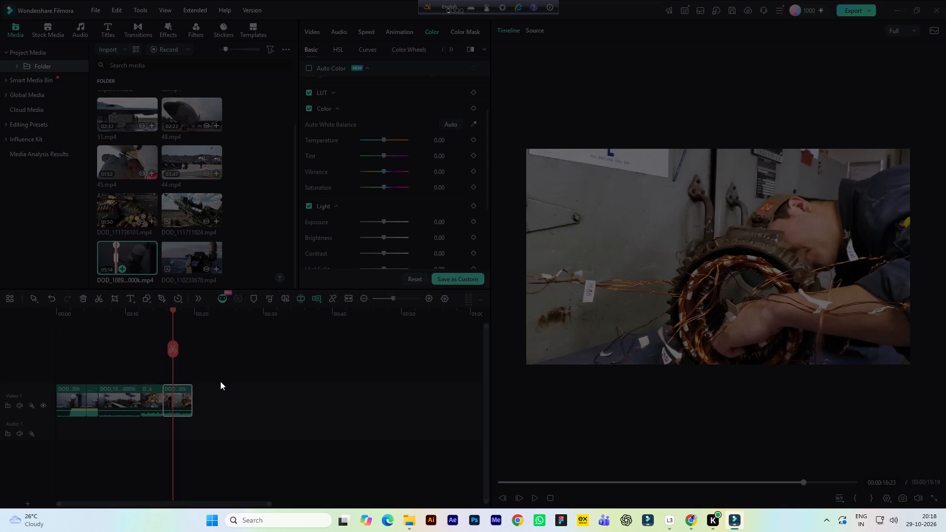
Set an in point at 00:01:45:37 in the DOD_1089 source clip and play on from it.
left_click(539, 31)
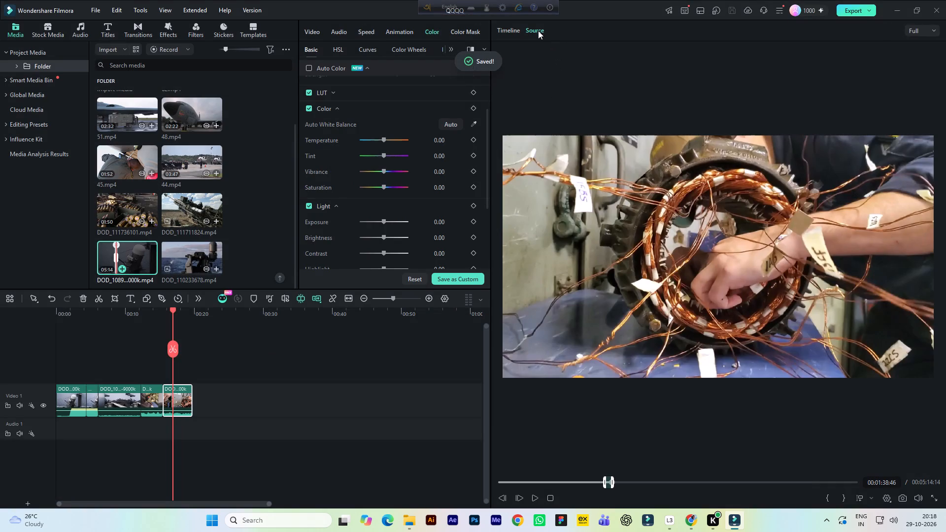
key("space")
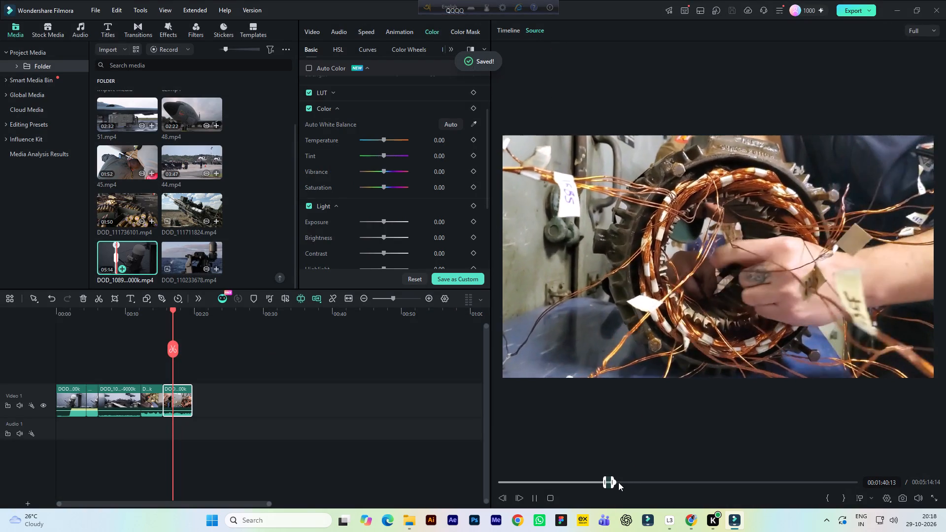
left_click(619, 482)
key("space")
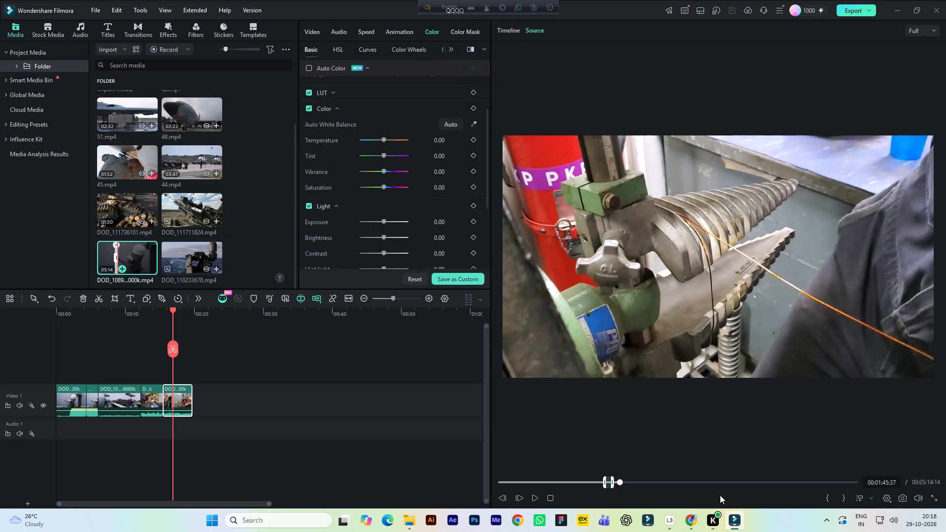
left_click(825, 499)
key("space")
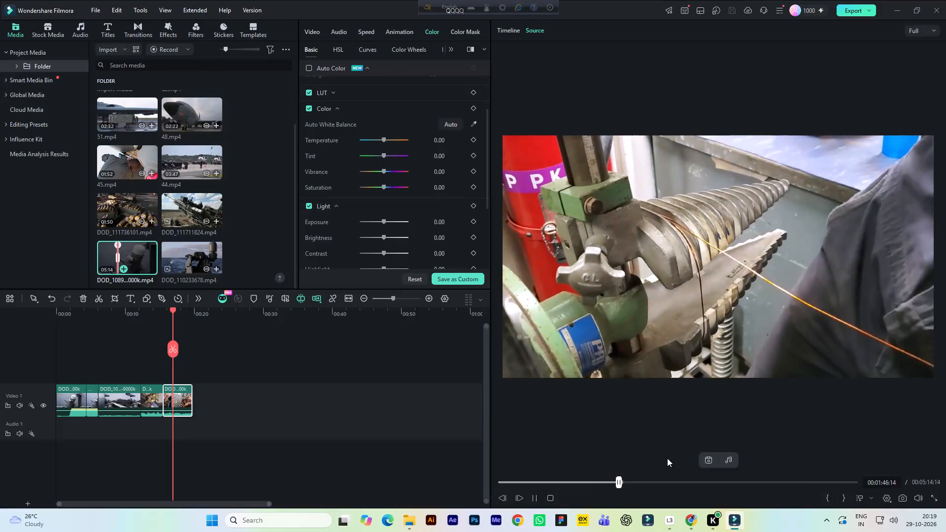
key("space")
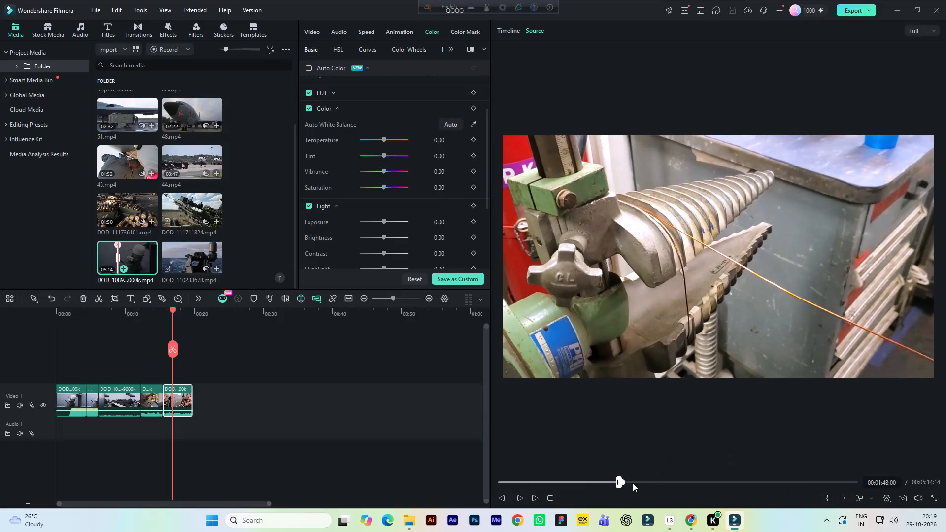
Skim the source clip from about 00:01:48 to 00:03:38 to look for the next usable shot.
key("space")
left_click(630, 481)
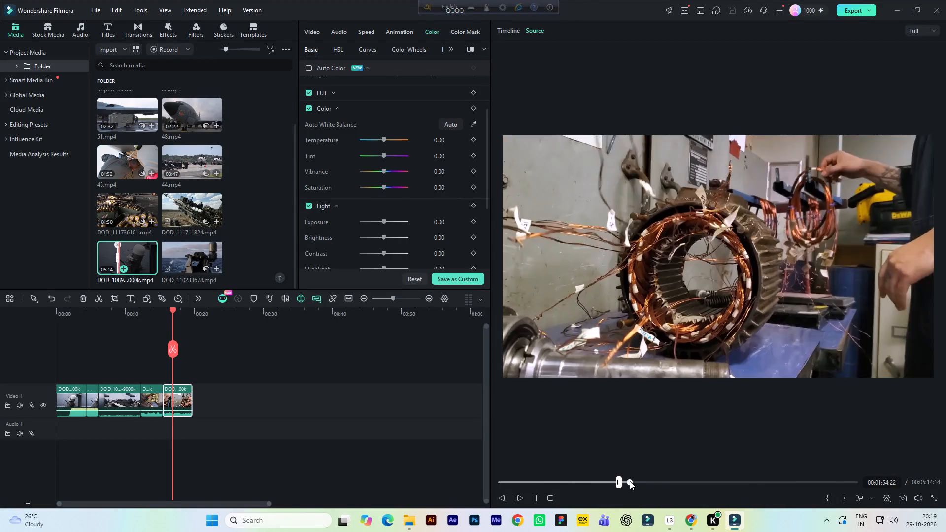
left_click(634, 480)
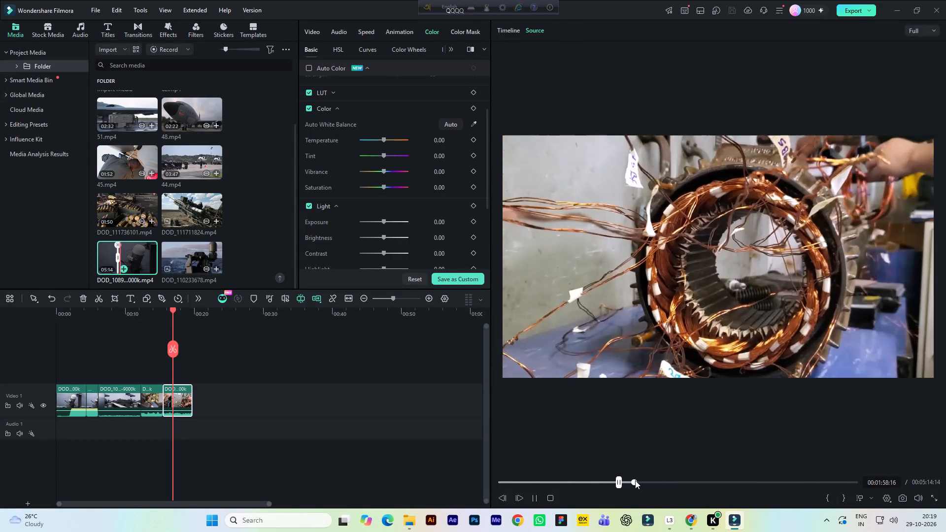
left_click(640, 482)
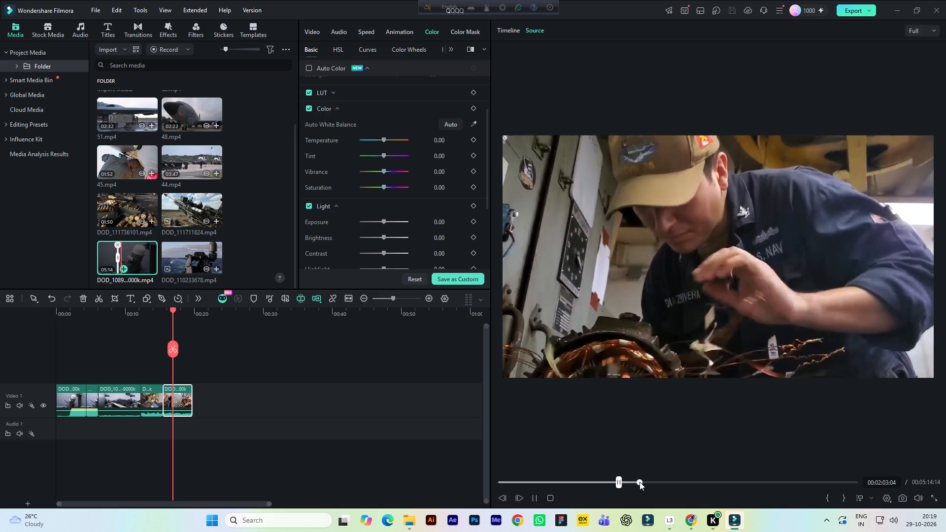
left_click(646, 481)
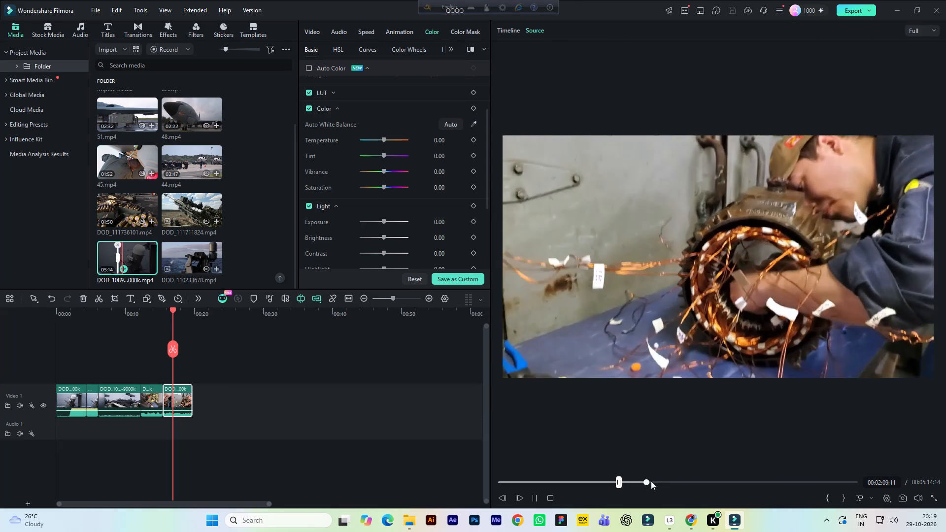
left_click(654, 481)
left_click(661, 482)
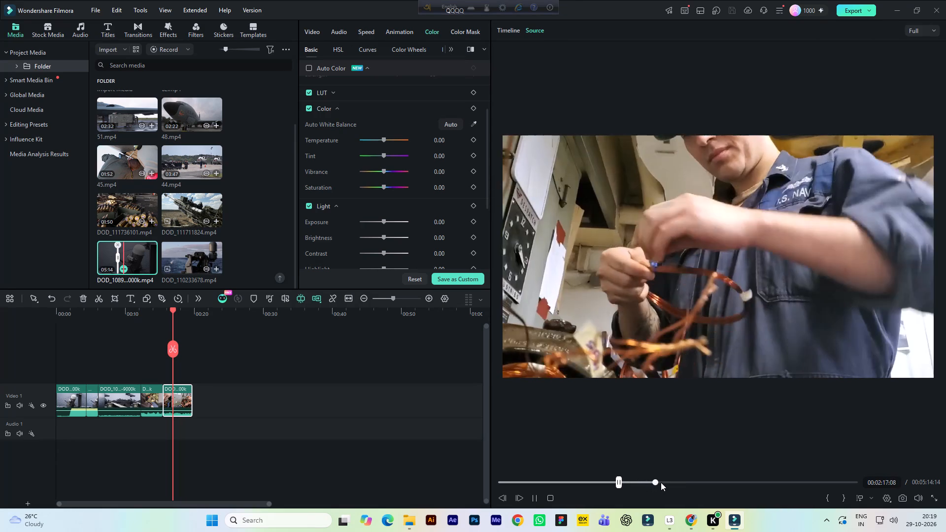
left_click(669, 482)
left_click(676, 482)
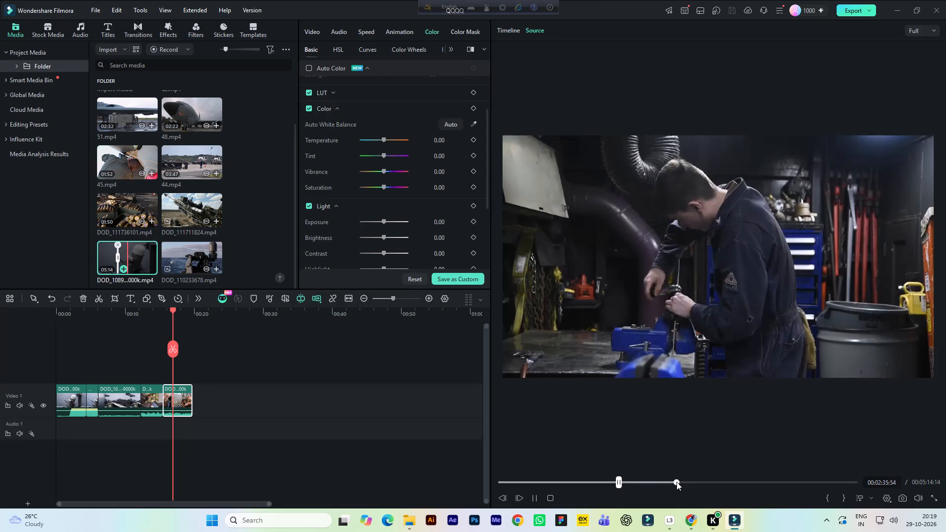
left_click(686, 482)
left_click(694, 481)
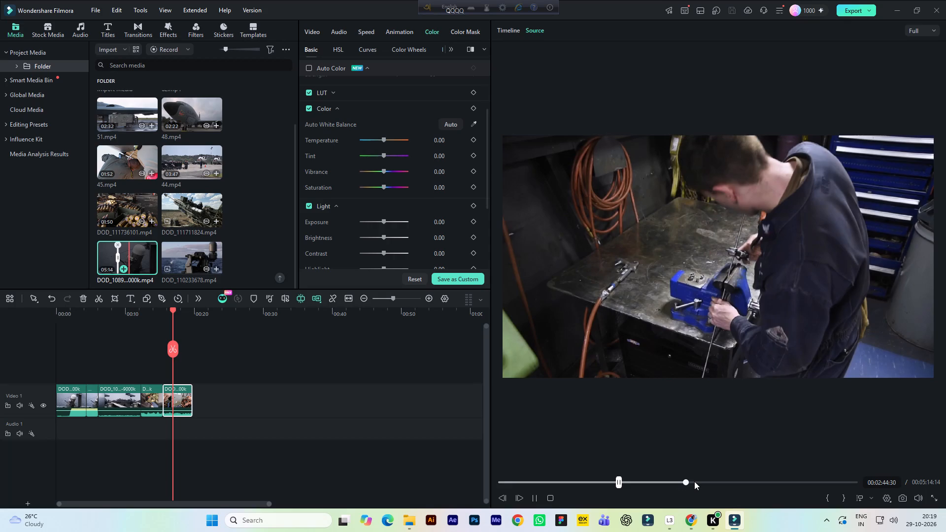
left_click(702, 481)
left_click(708, 482)
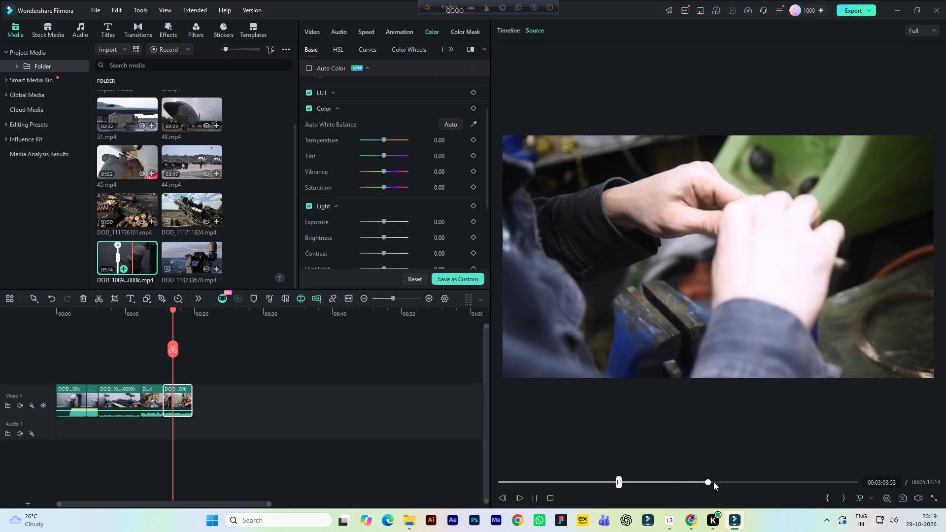
left_click(713, 482)
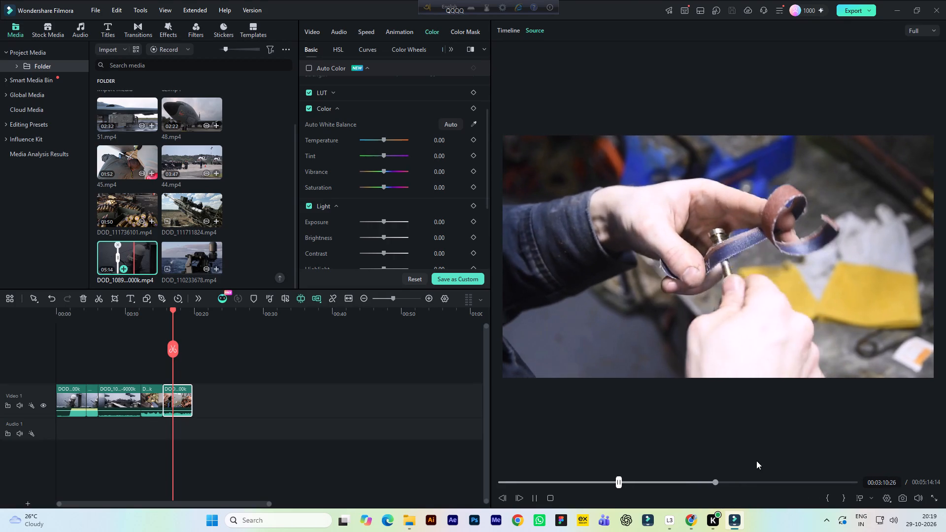
left_click(723, 482)
left_click(731, 479)
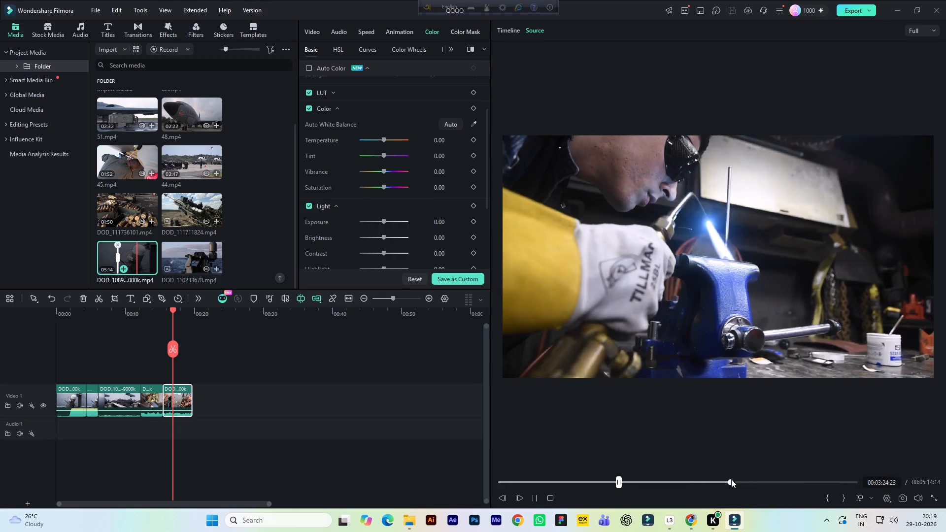
left_click(736, 481)
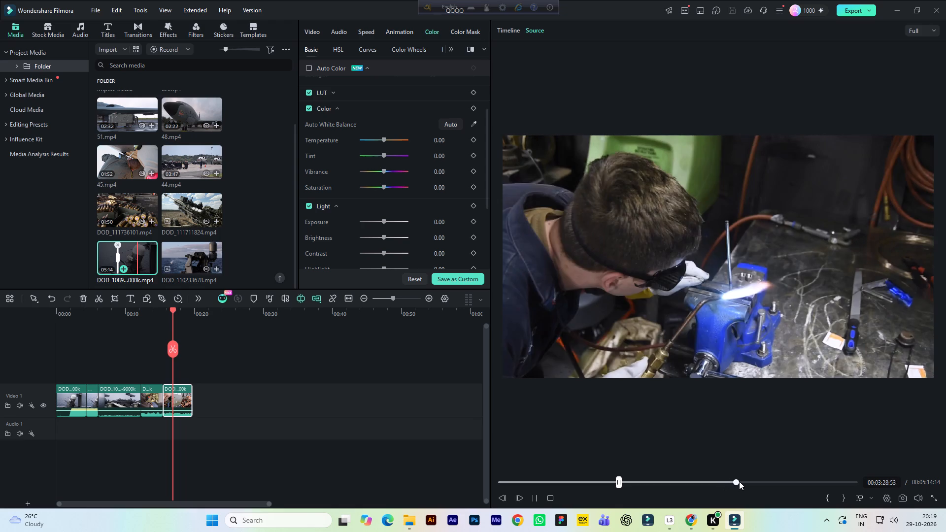
left_click(741, 481)
left_click(746, 481)
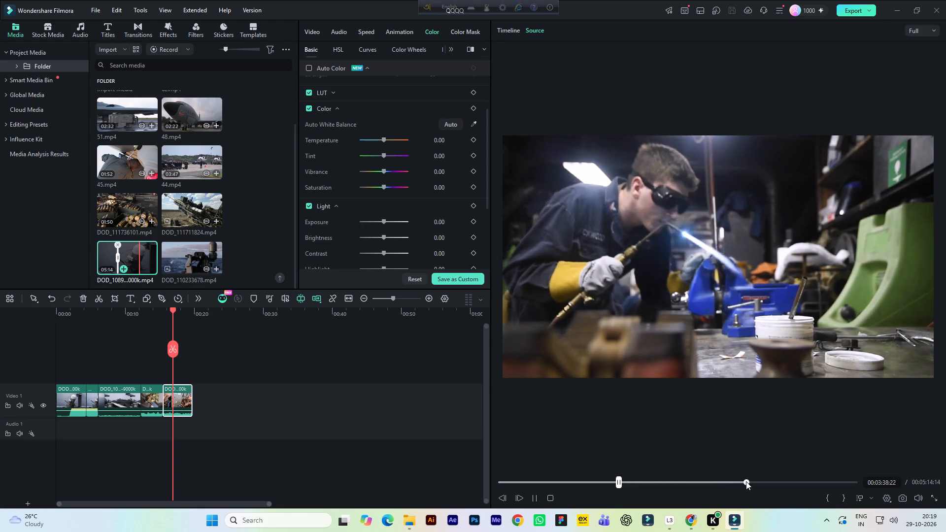
Mark the welding shot in the source clip from about 00:03:31 to 00:03:35:34.
key("space")
left_click(738, 482)
key("space")
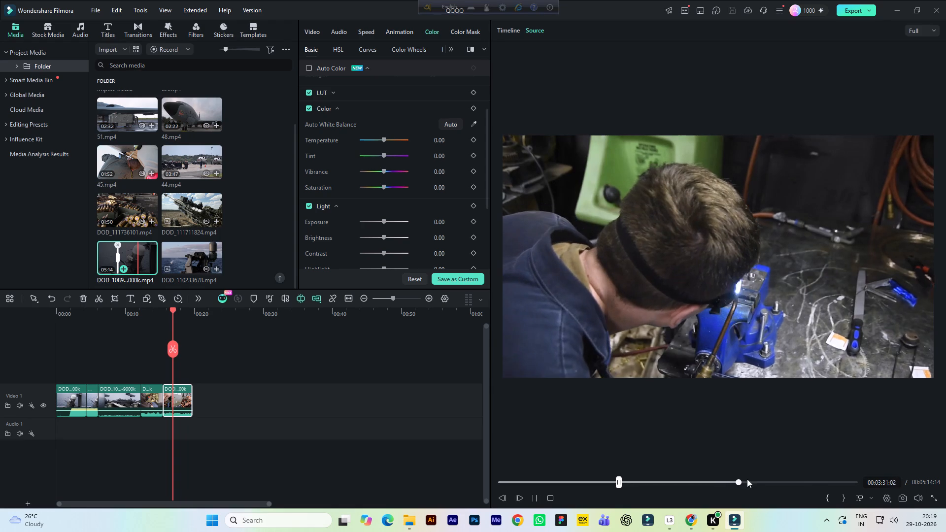
key("space")
left_click(825, 500)
key("space")
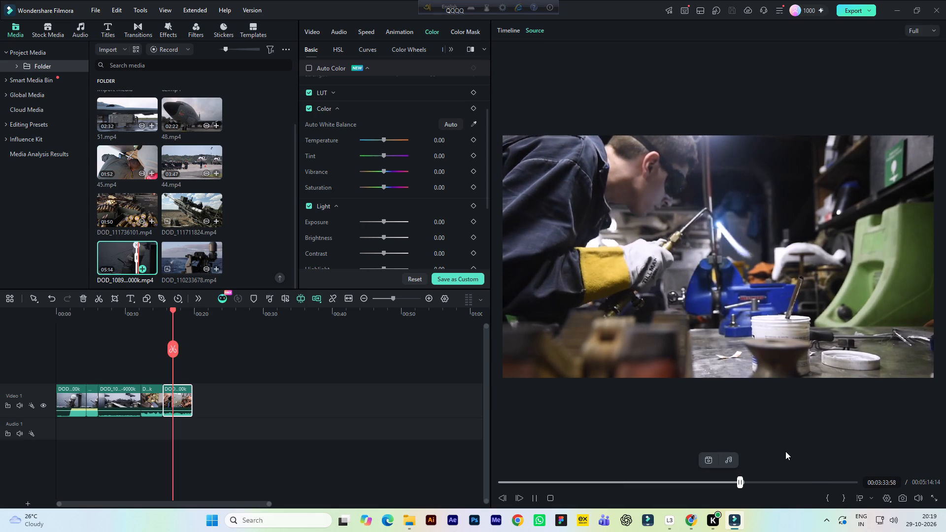
key("space")
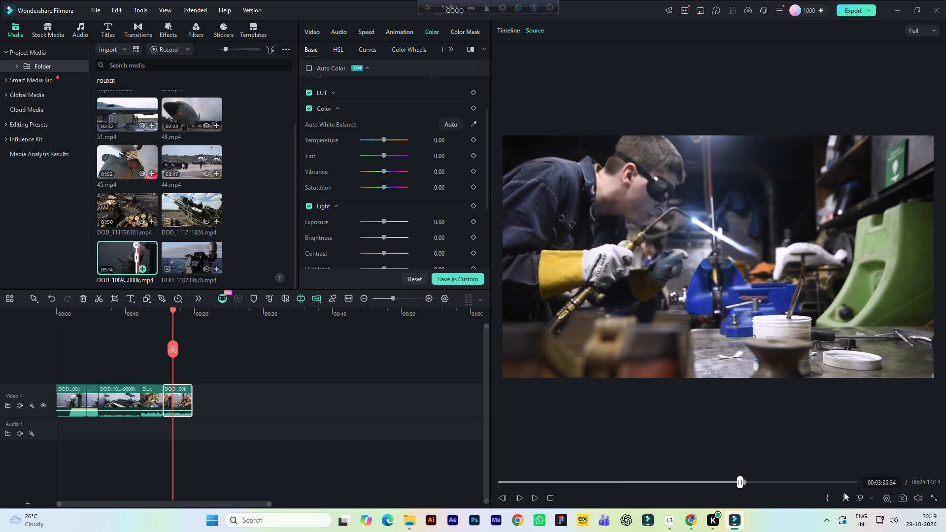
left_click(839, 497)
Append the marked welding shot as the sixth clip on Video 1, play it back and save the project.
left_click_drag(729, 338, 259, 405)
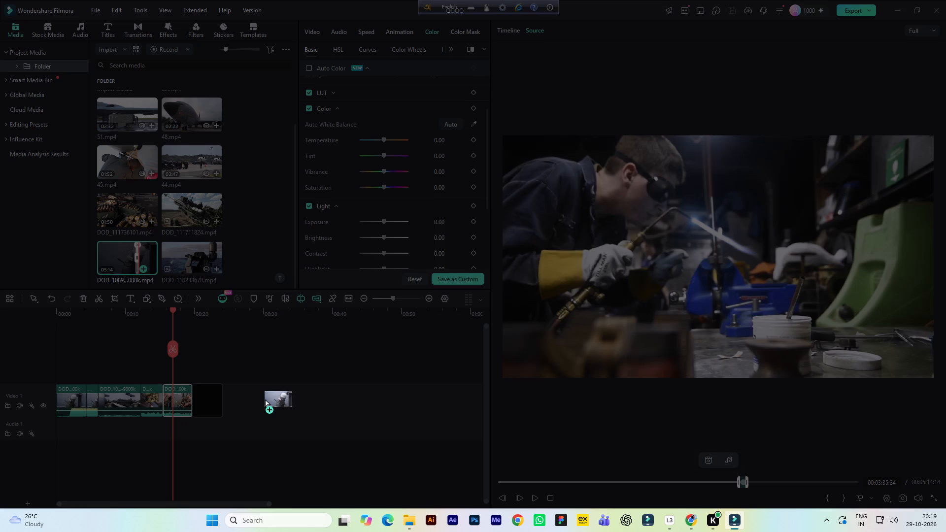
left_click(516, 285)
key("space")
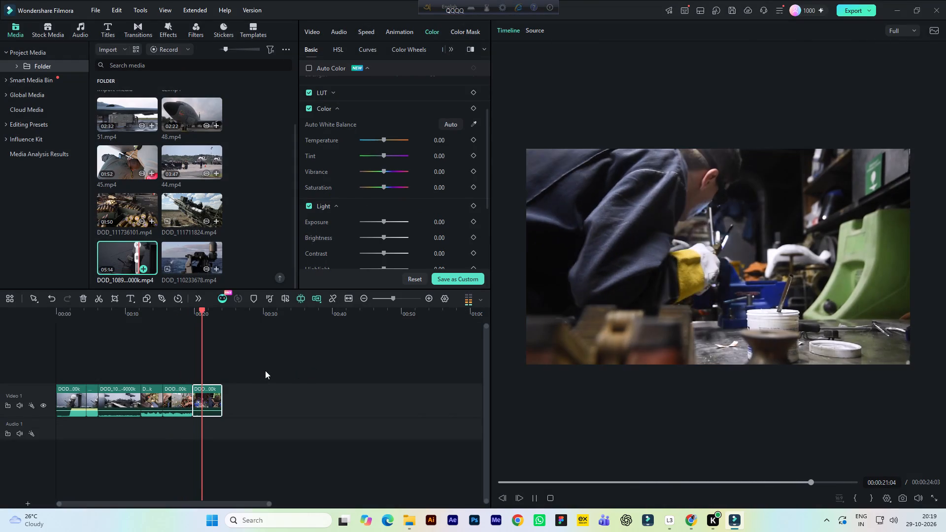
key("space")
key("ctrl+s")
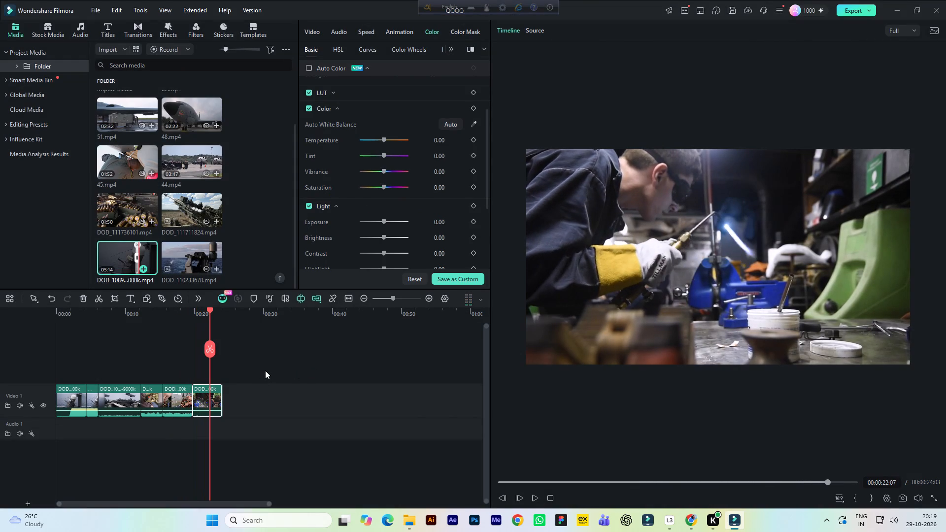
Mark the machine control panel and lathe shot in the source clip from 00:03:56:23 to 00:04:02:40.
left_click(531, 33)
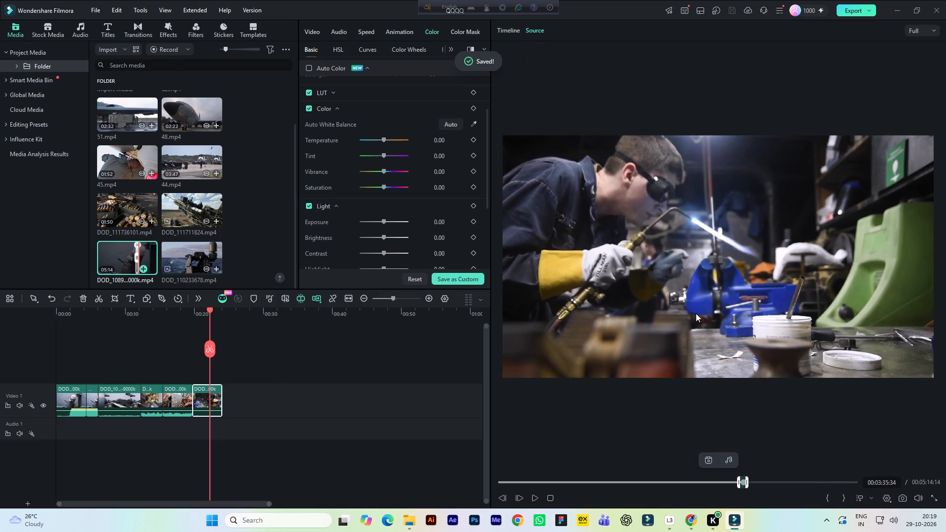
key("space")
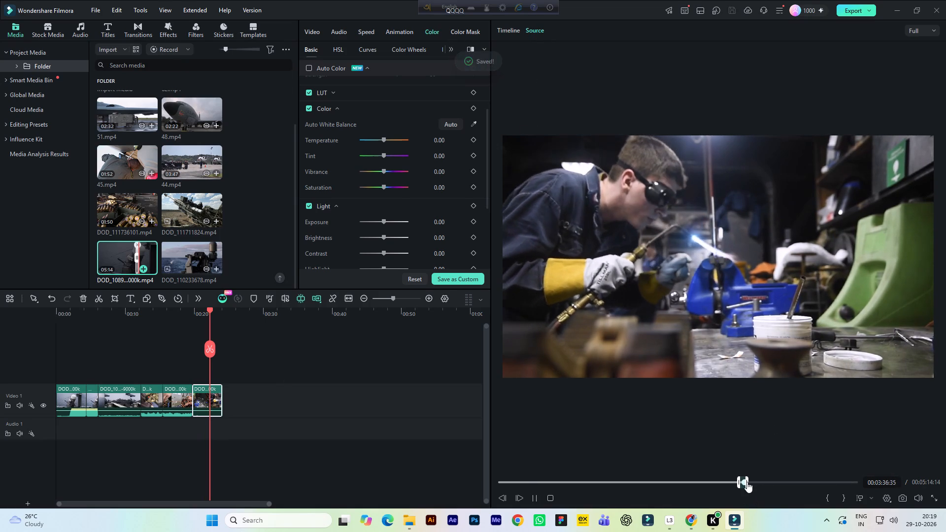
left_click(751, 482)
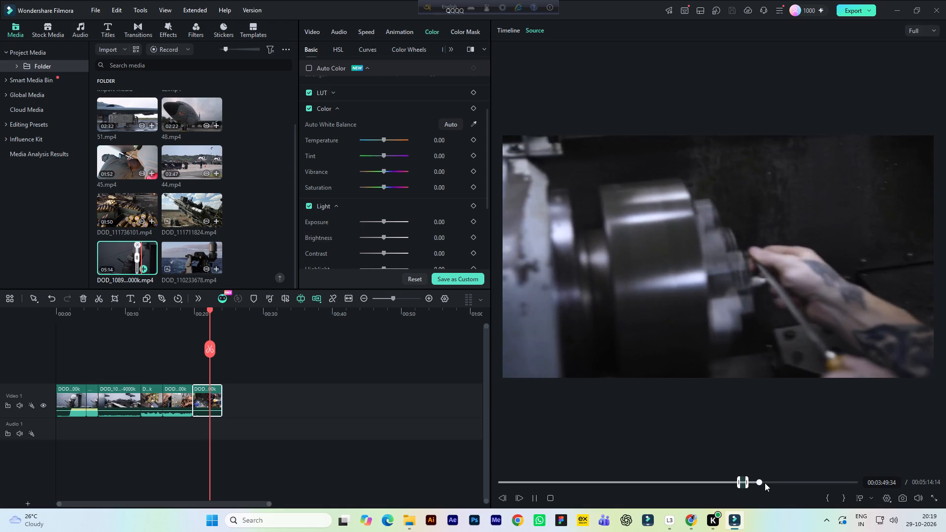
key("space")
left_click(767, 481)
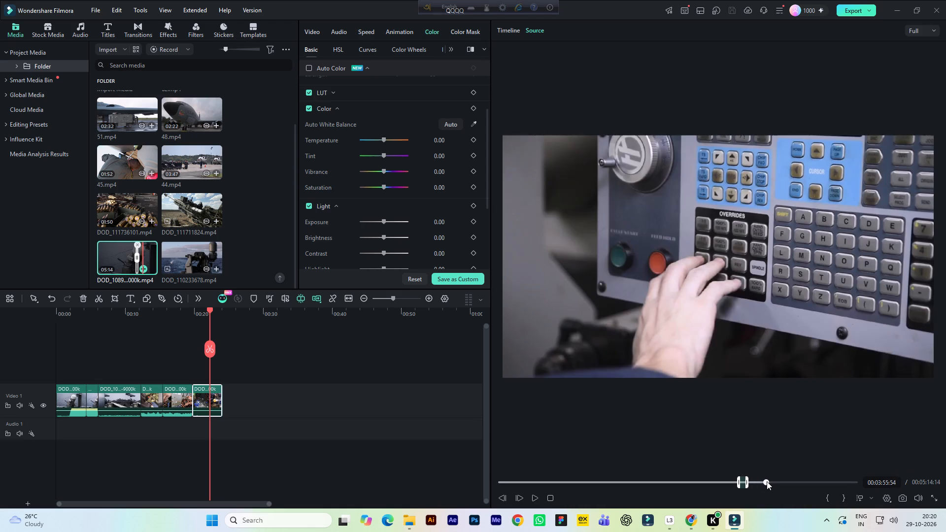
key("space")
key("space")
left_click(824, 497)
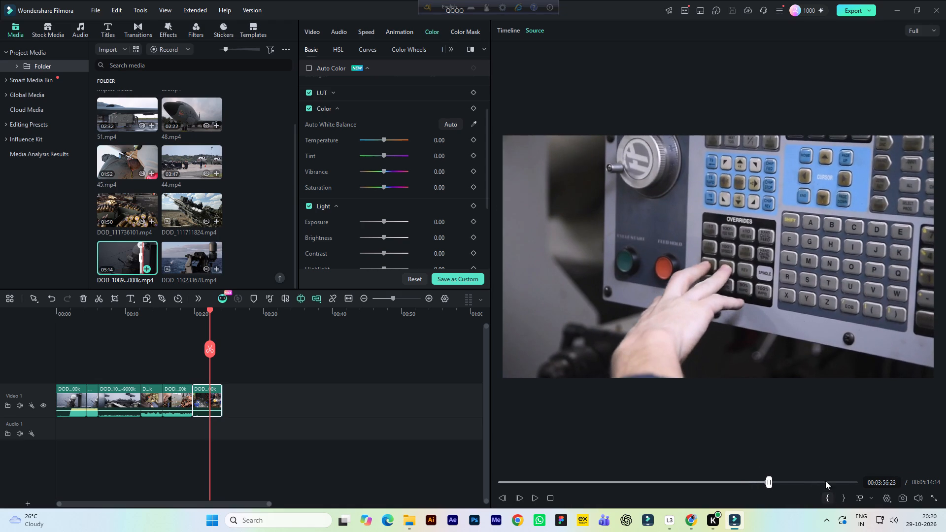
key("space")
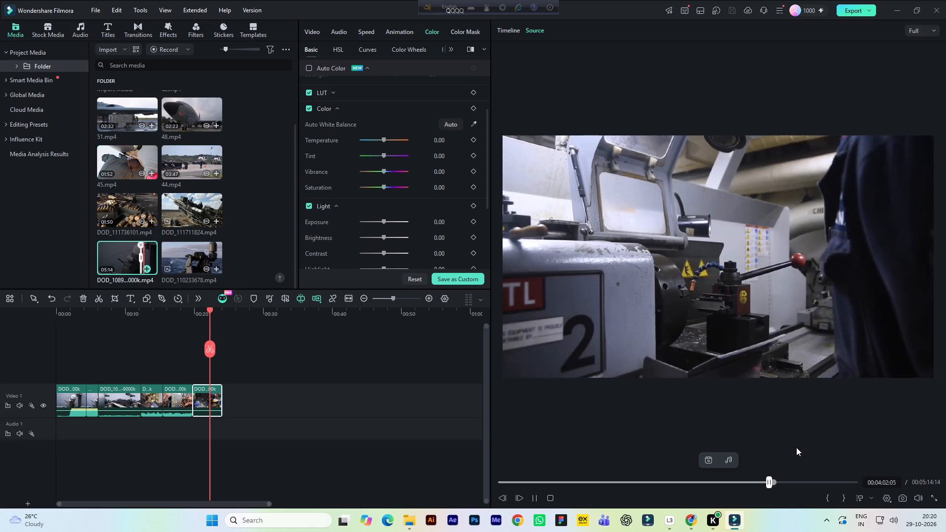
key("space")
left_click(842, 497)
Append the marked control panel and lathe shot as the seventh clip on Video 1 and play it back.
left_click_drag(745, 327, 441, 336)
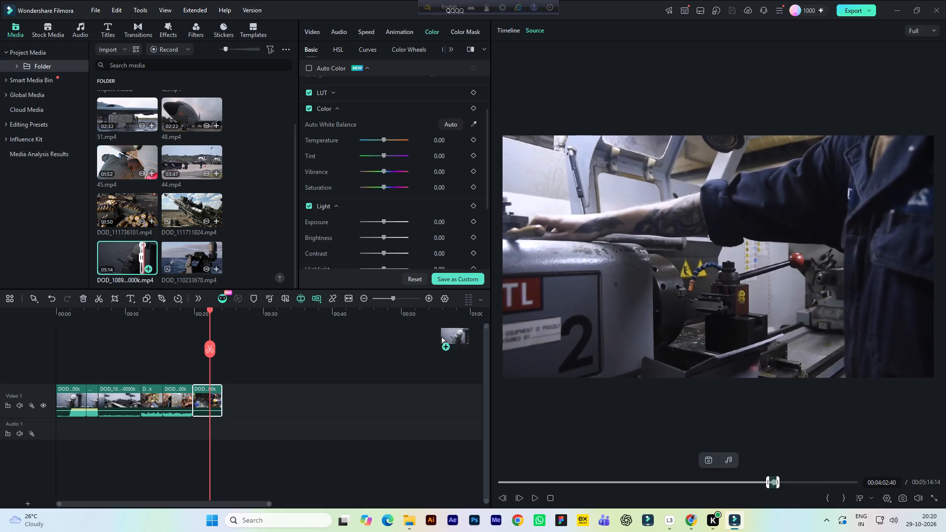
left_click_drag(441, 336, 275, 399)
left_click(502, 282)
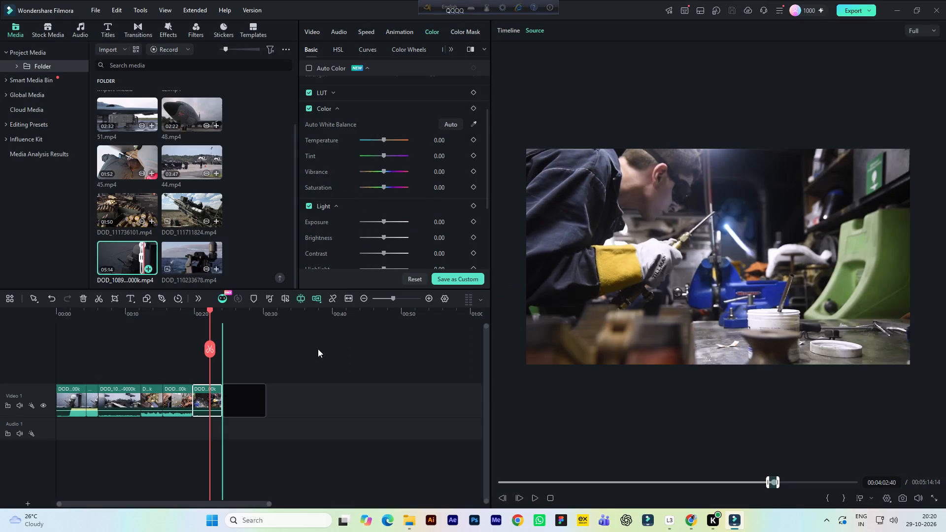
key("space")
key("space")
key("space")
key("space")
key("space")
key("space")
key("space")
key("space")
key("space")
key("space")
key("space")
key("space")
key("space")
key("space")
key("space")
key("space")
key("space")
key("space")
key("space")
key("space")
key("space")
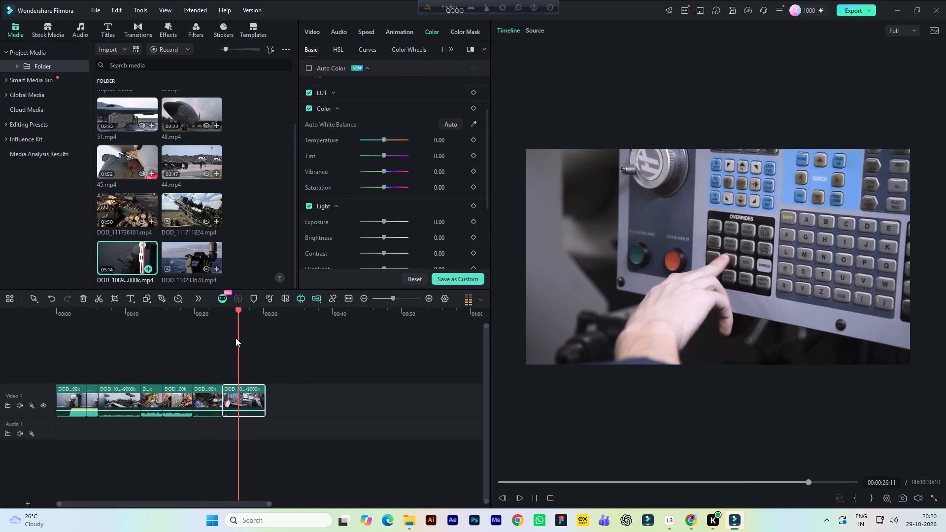
key("space")
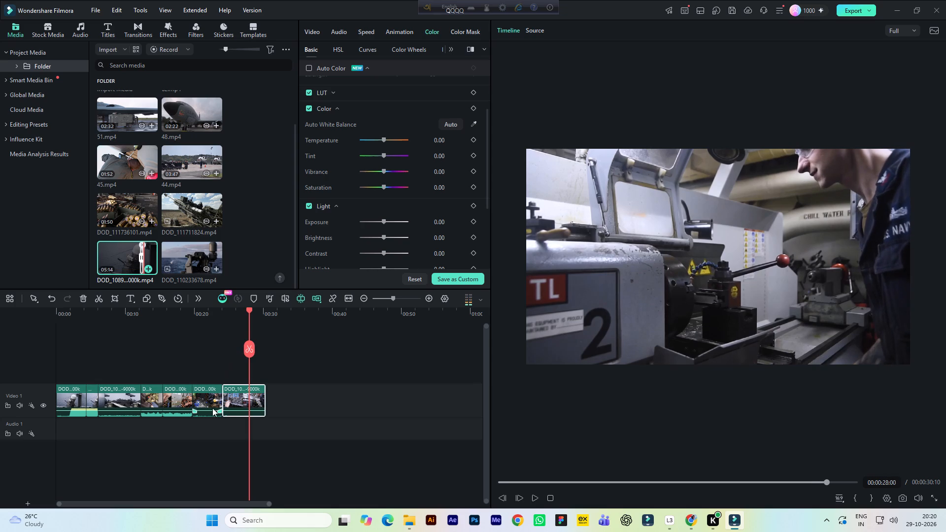
Set the seventh Video 1 clip's basic color to temperature 32, vibrance 28 and saturation 30.
left_click(262, 369)
left_click(231, 319)
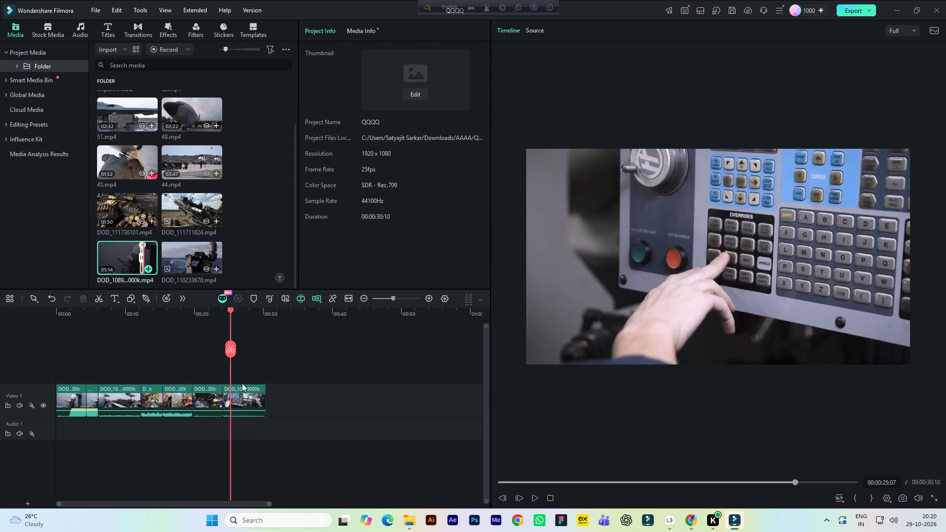
left_click(243, 393)
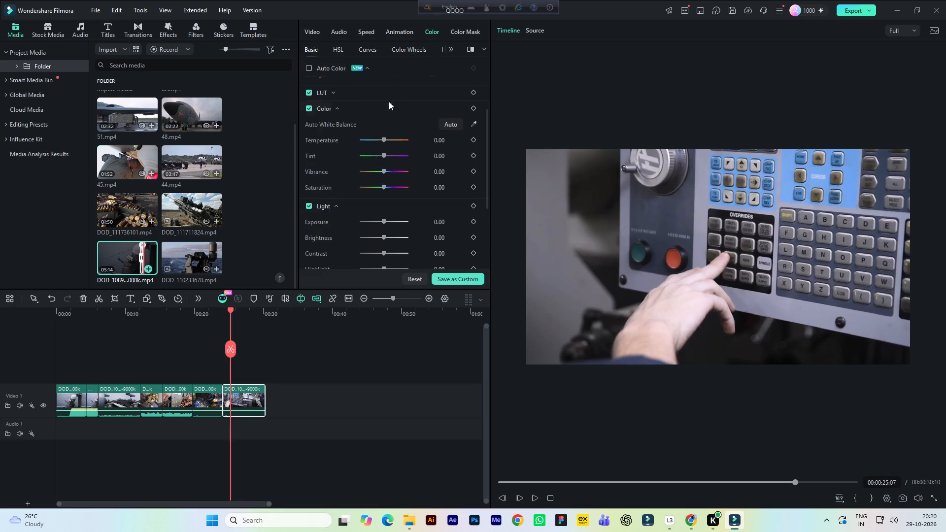
scroll(402, 151, "down", 1)
left_click(438, 123)
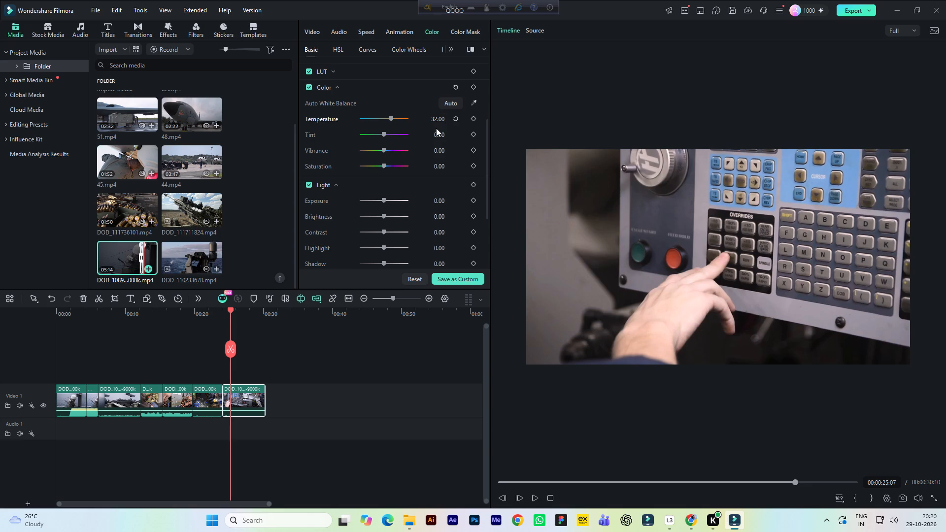
left_click(437, 151)
left_click(434, 167)
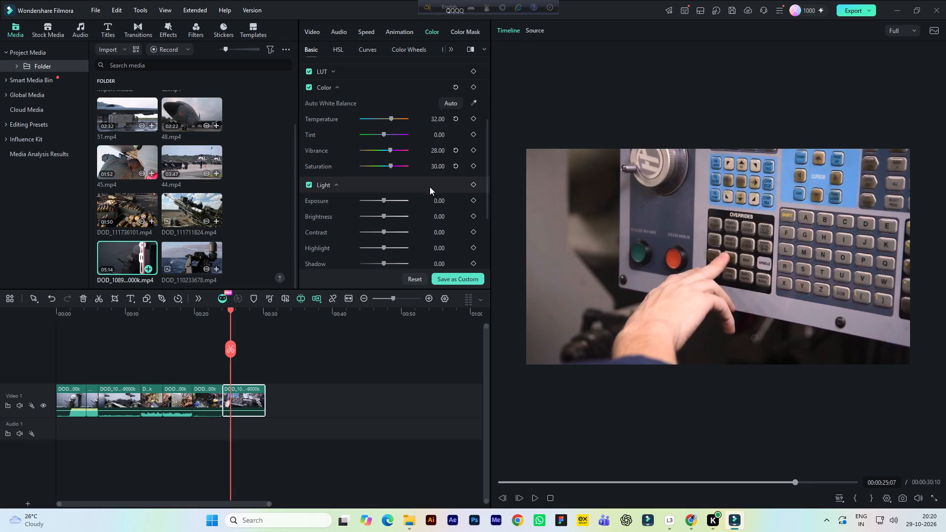
Set the seventh clip's light values to contrast 31, highlight 18 and shadow 11.
left_click(437, 232)
scroll(437, 232, "down", 1)
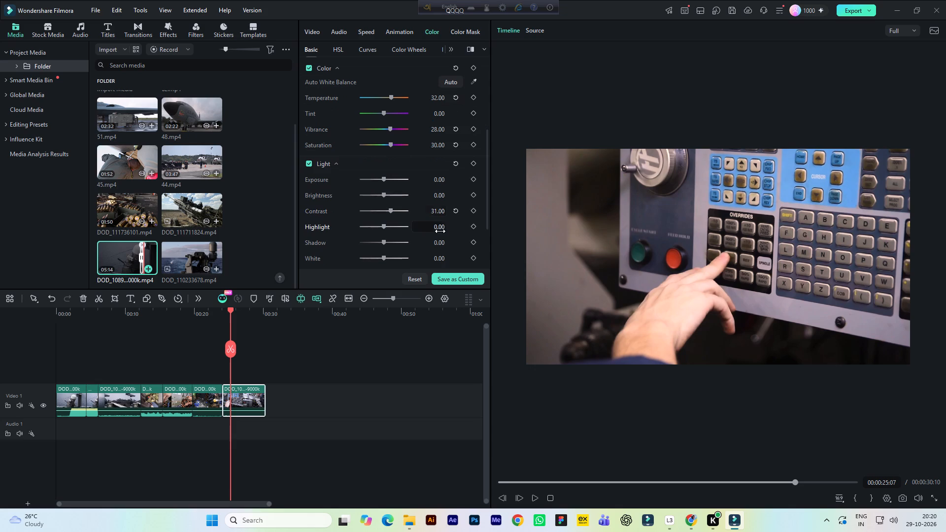
left_click(441, 231)
scroll(441, 231, "down", 1)
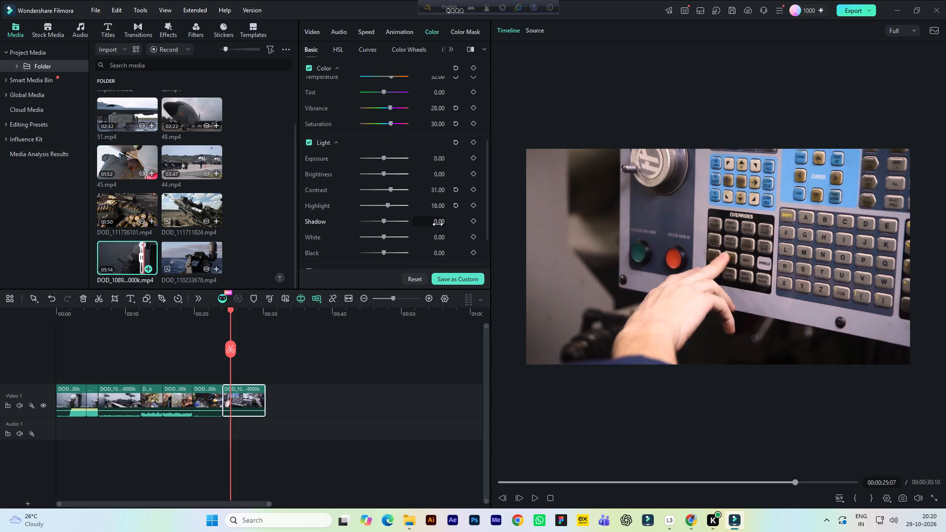
left_click(438, 224)
scroll(438, 224, "up", 3)
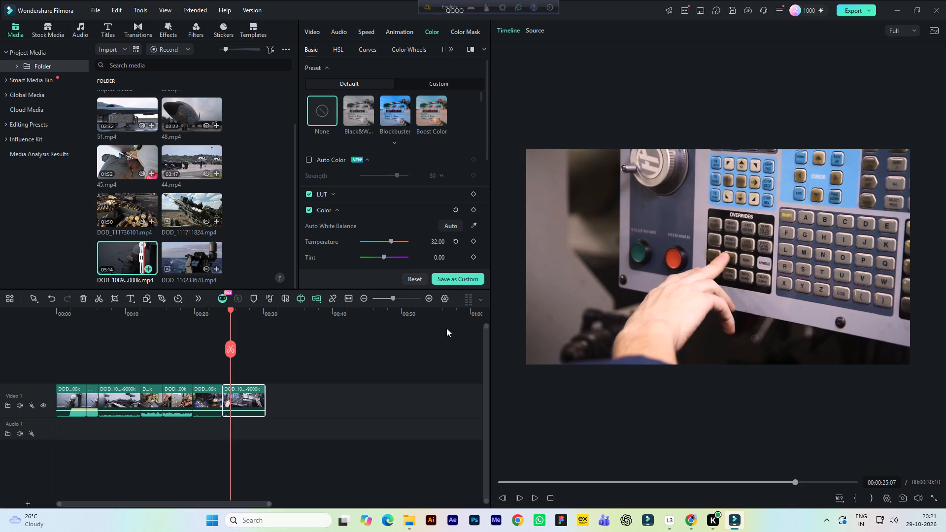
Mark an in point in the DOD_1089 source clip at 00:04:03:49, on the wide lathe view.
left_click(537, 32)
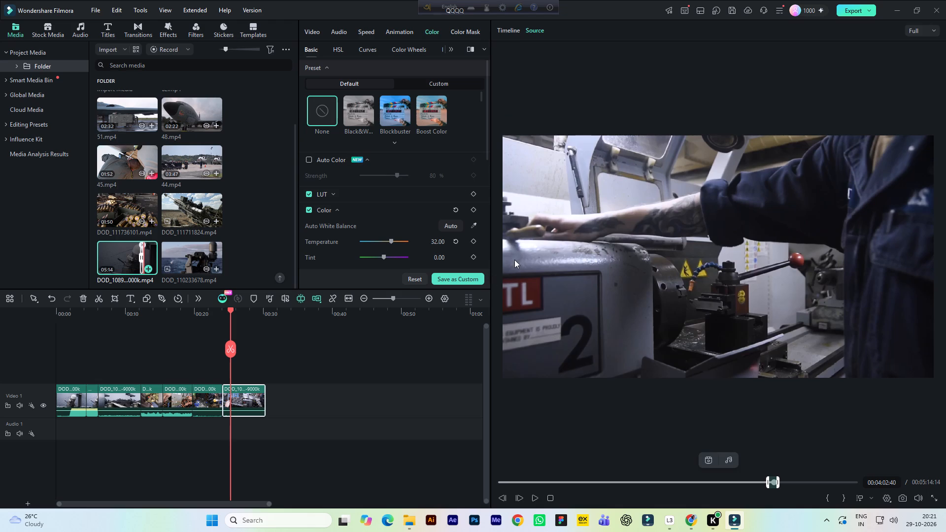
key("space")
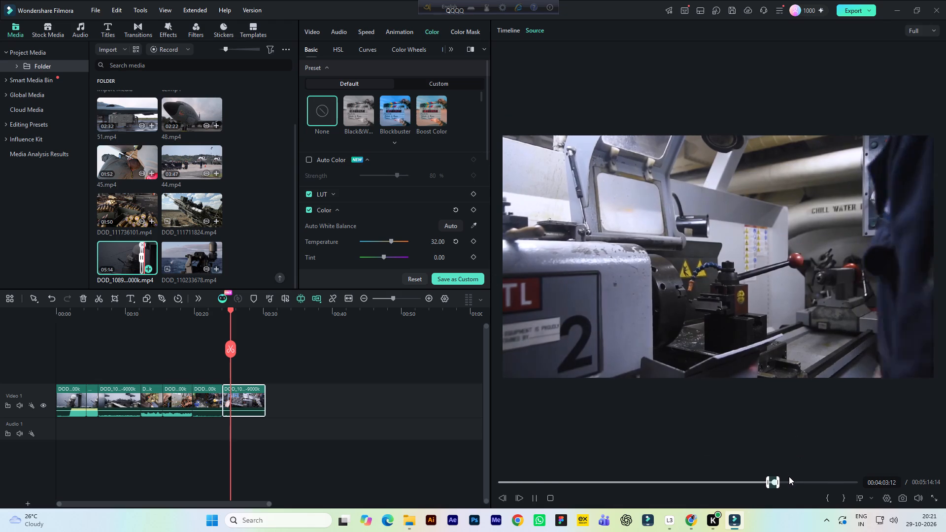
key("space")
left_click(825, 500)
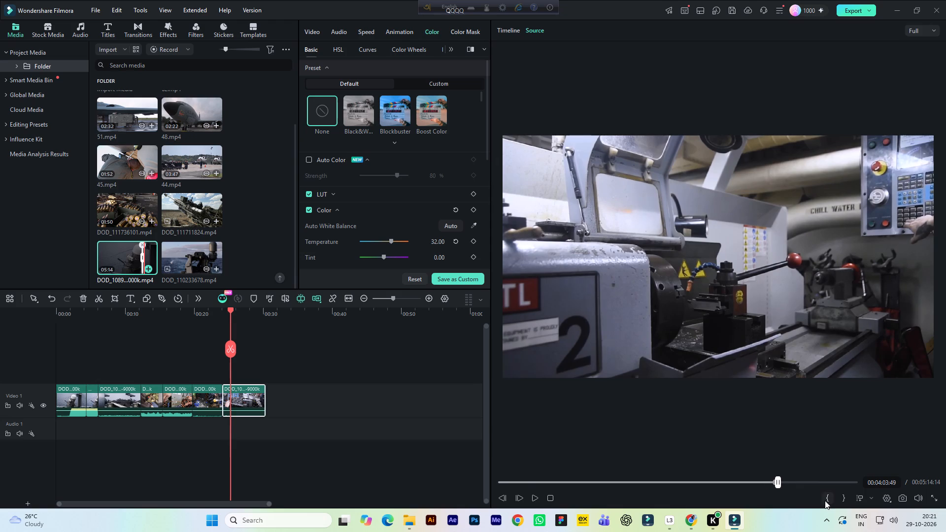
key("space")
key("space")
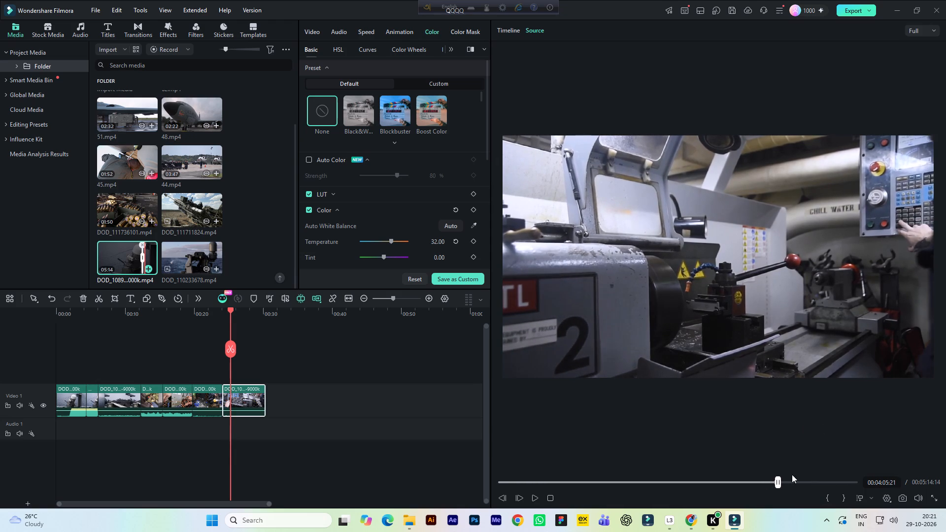
Mark the shot of the sailor leaning over the lathe in the source clip from about 00:04:12:59 to 00:04:15:42.
key("space")
left_click(783, 481)
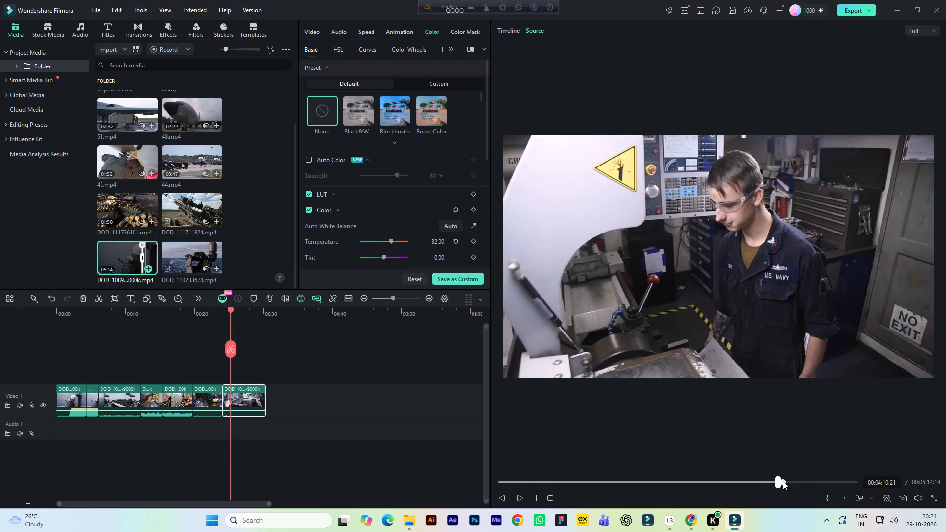
key("space")
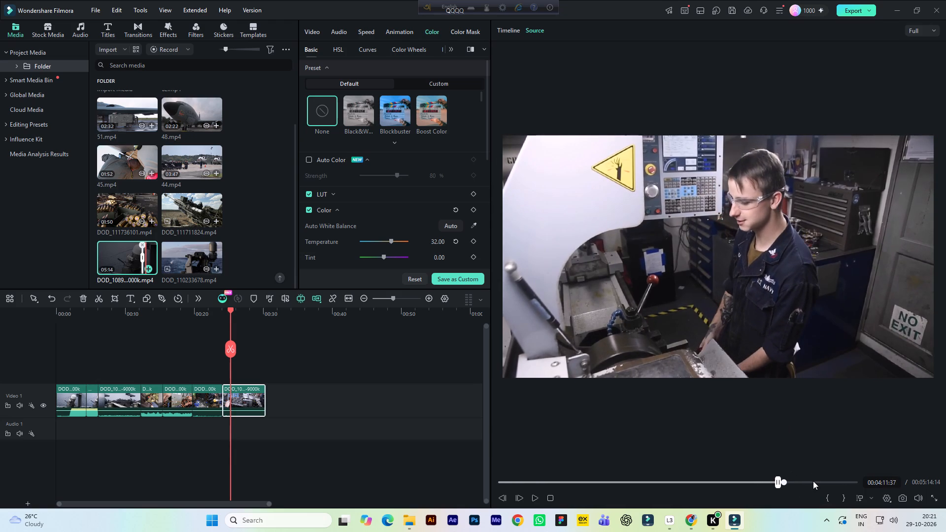
key("space")
key("space")
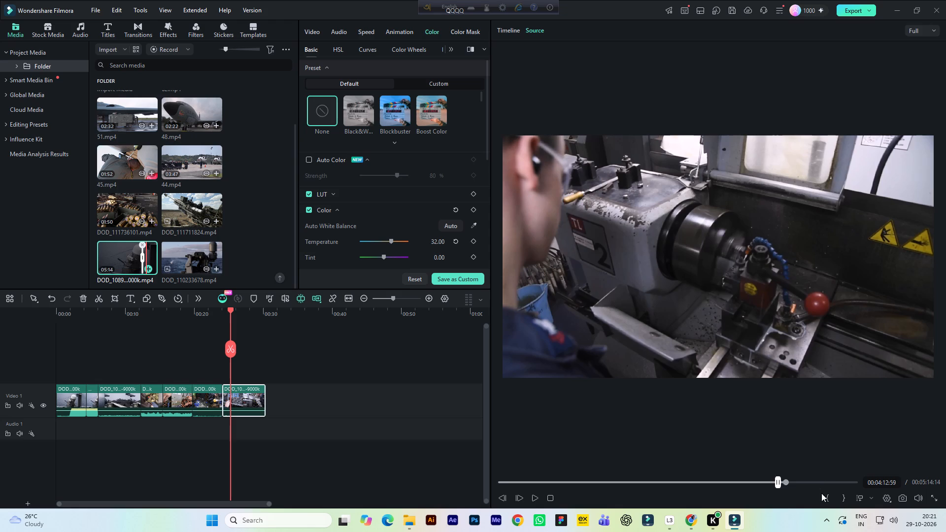
left_click(825, 501)
key("space")
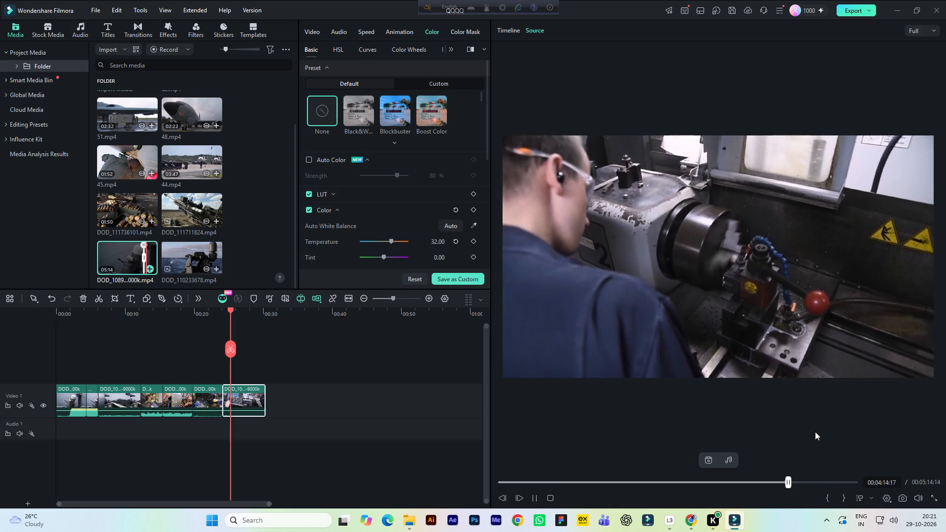
key("space")
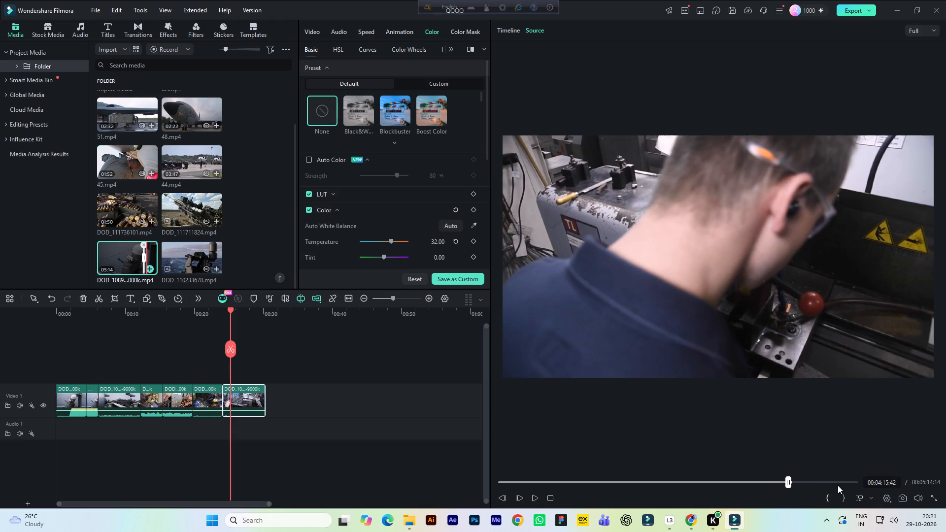
left_click(845, 500)
Append the marked lathe shot as the eighth clip on Video 1 and play it back.
left_click_drag(747, 326, 347, 405)
left_click(513, 282)
key("space")
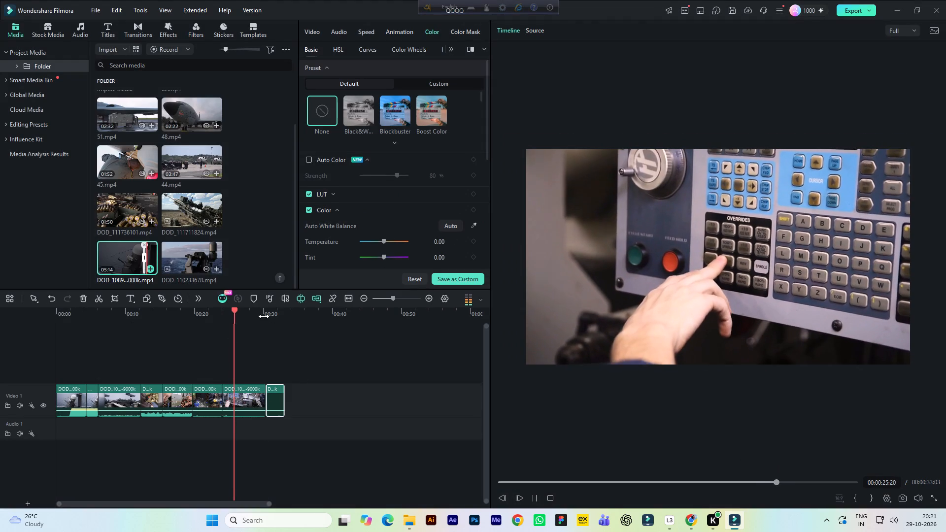
left_click(263, 315)
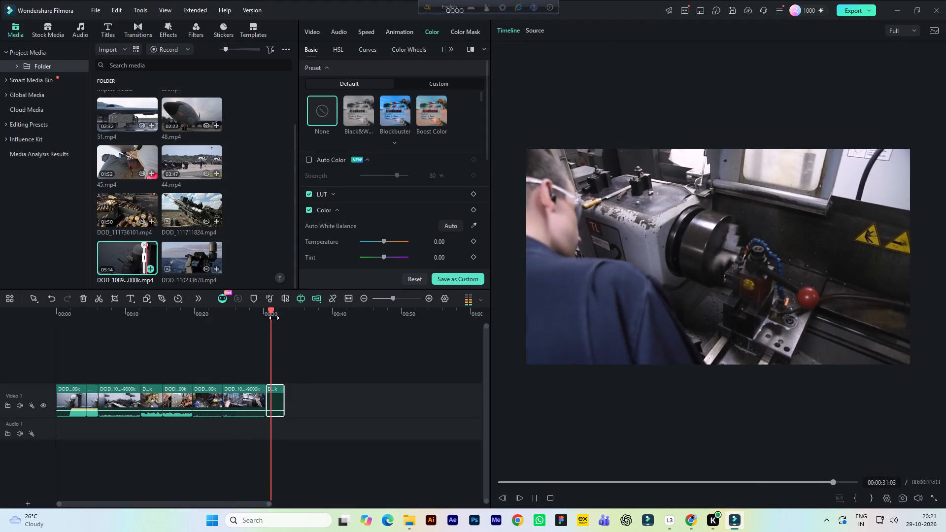
key("space")
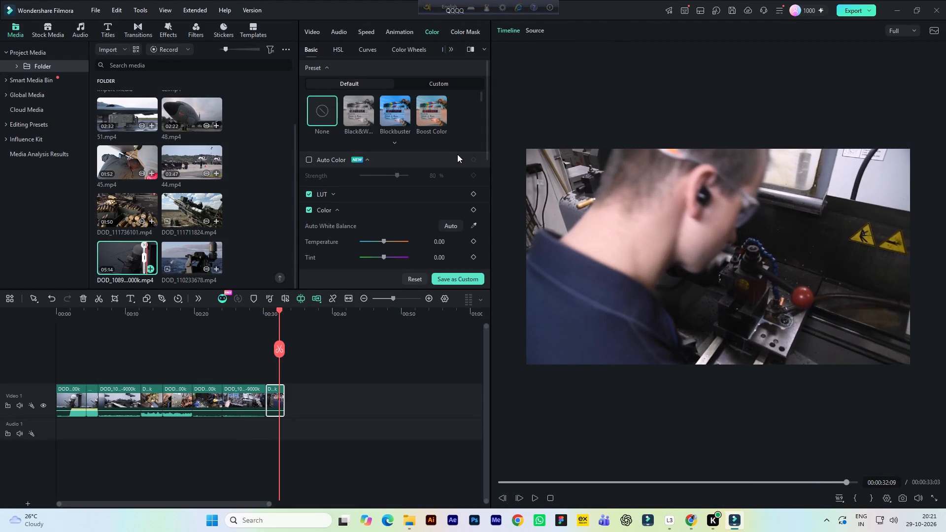
Scan the remainder of the source clip after the marked lathe shot for further usable footage.
left_click(534, 29)
key("space")
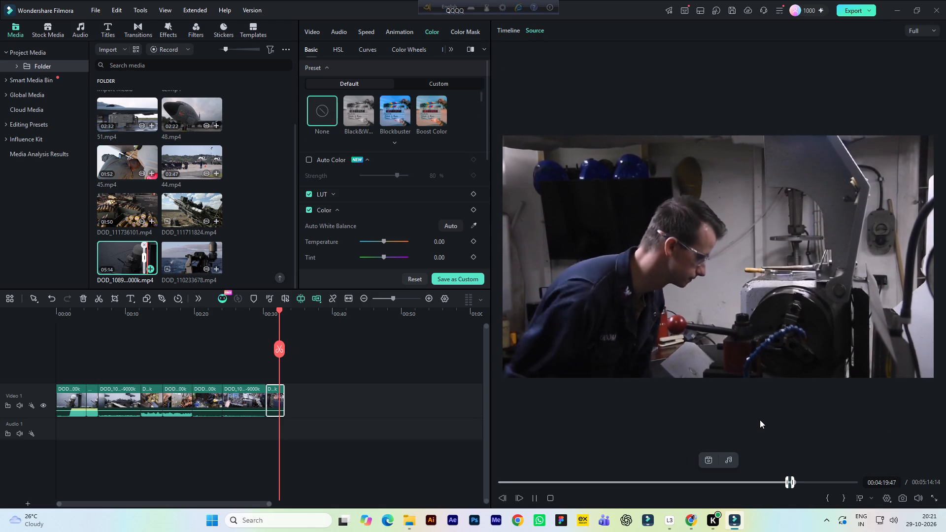
left_click(799, 479)
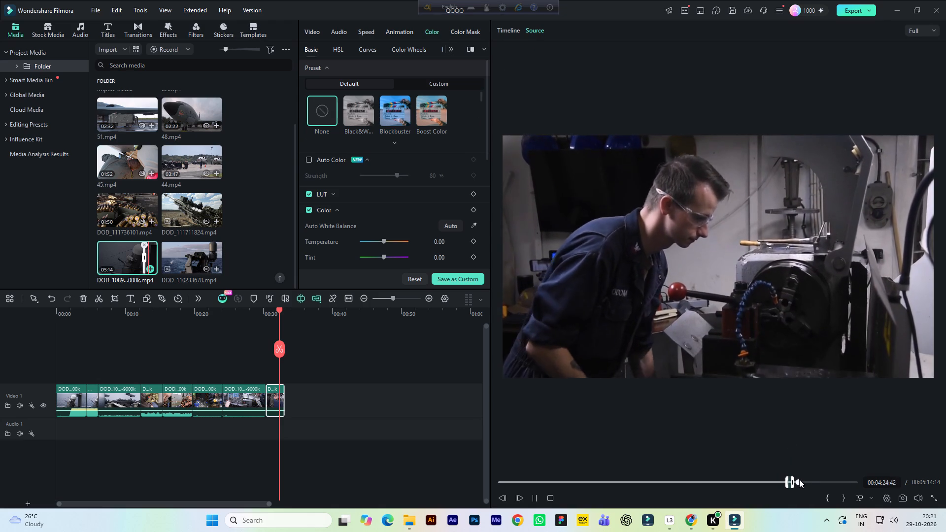
left_click(807, 483)
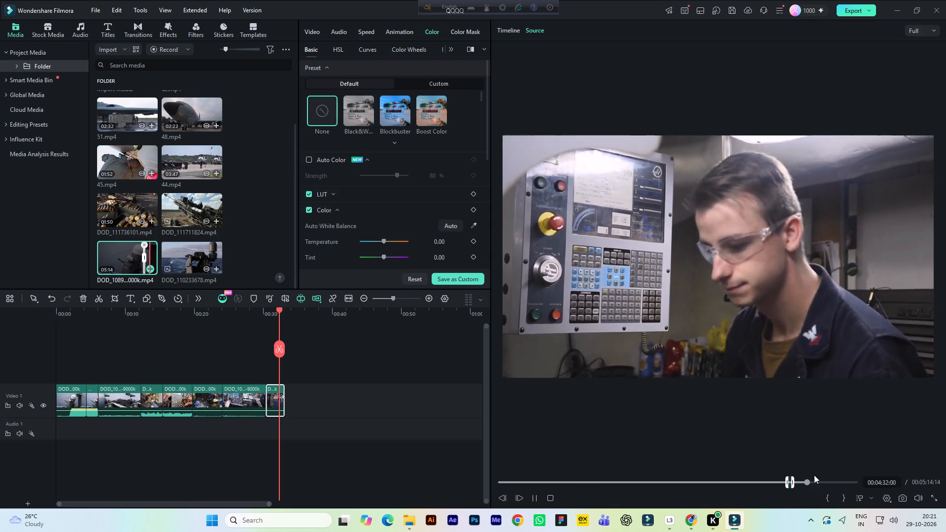
left_click(815, 482)
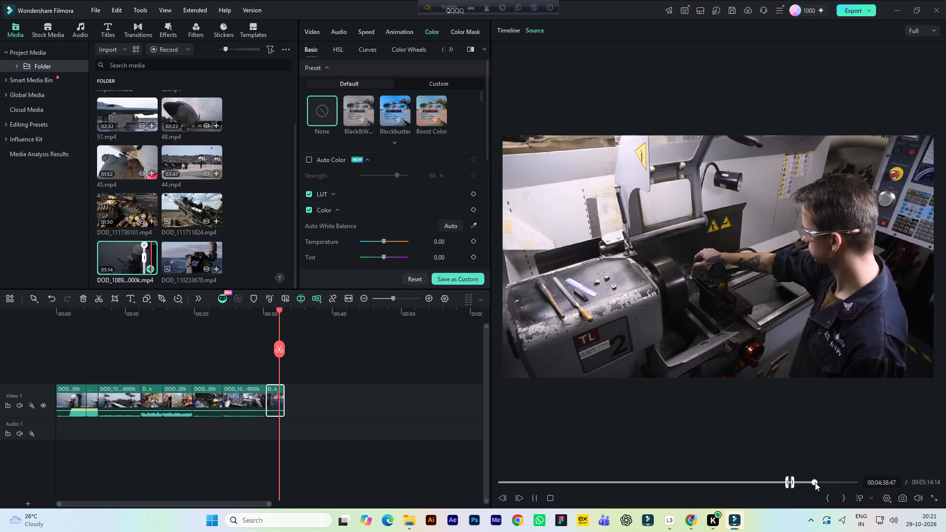
left_click(821, 482)
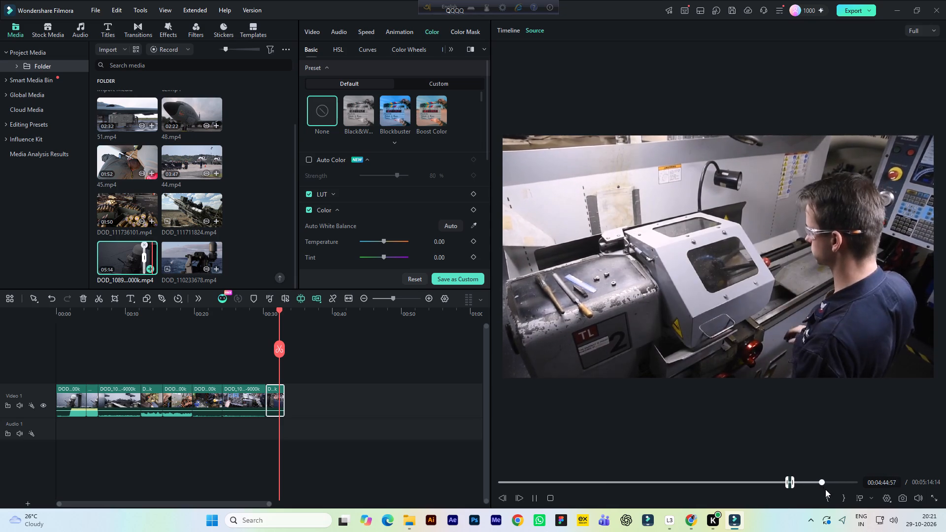
left_click(829, 481)
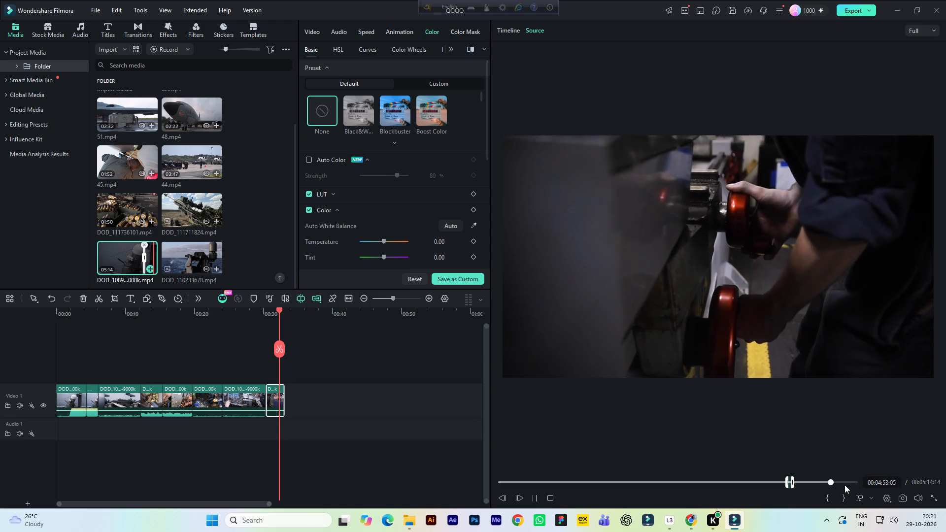
left_click(836, 480)
left_click(841, 481)
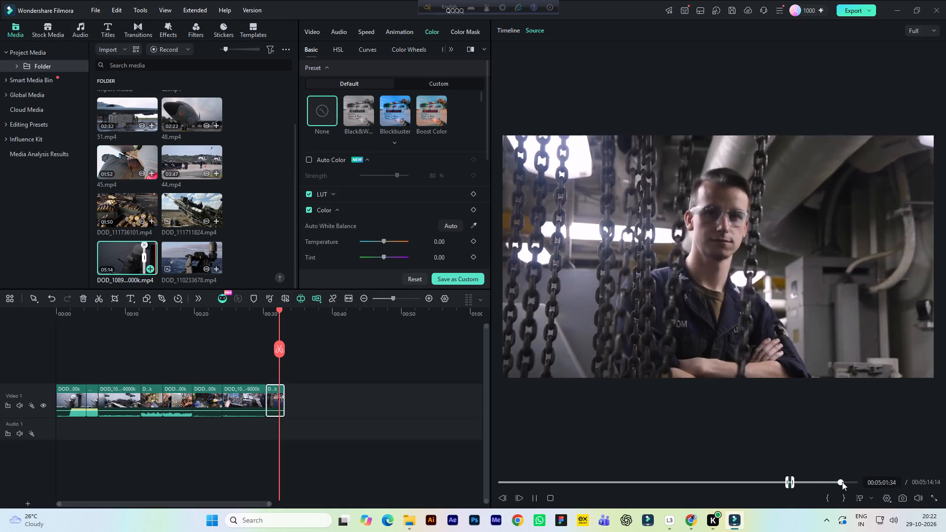
key("space")
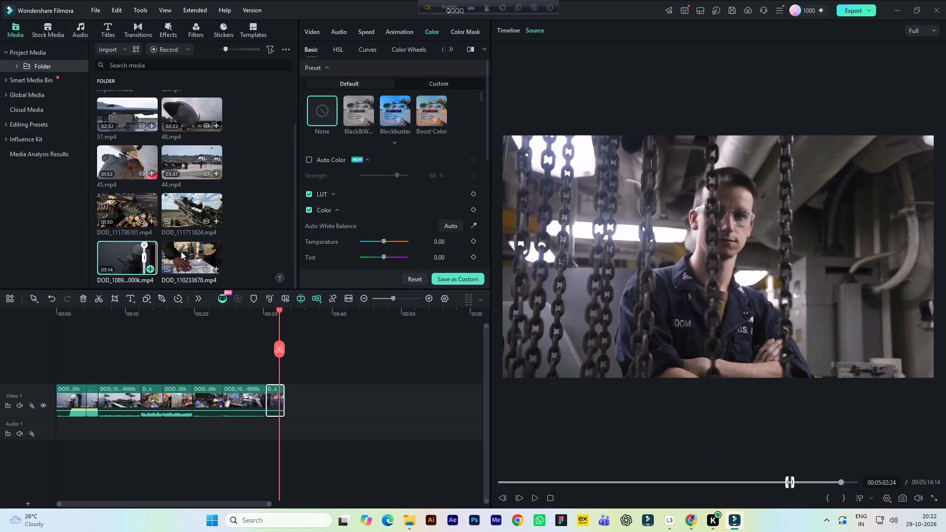
Open the DOD_110233678.mp4 source clip and mark an in point near its beginning, on the deck gun mount view.
left_click(180, 251)
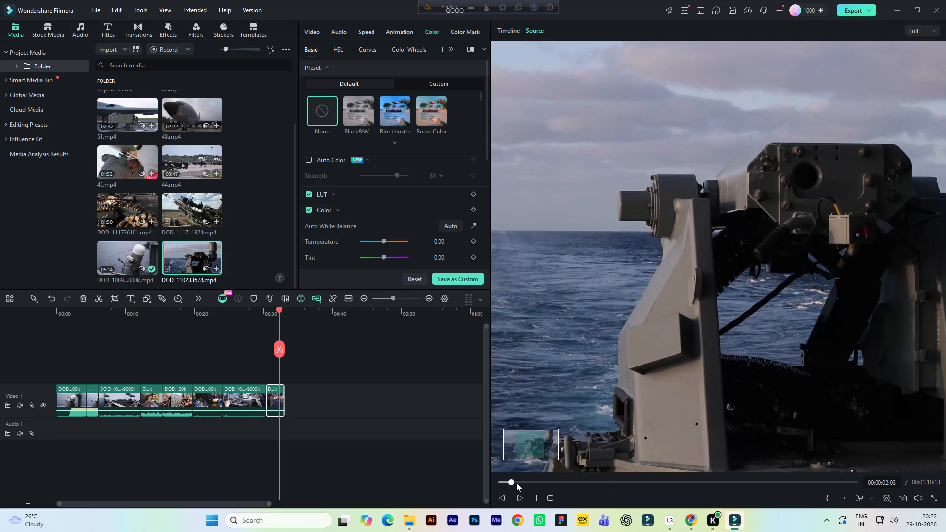
left_click_drag(508, 482, 499, 482)
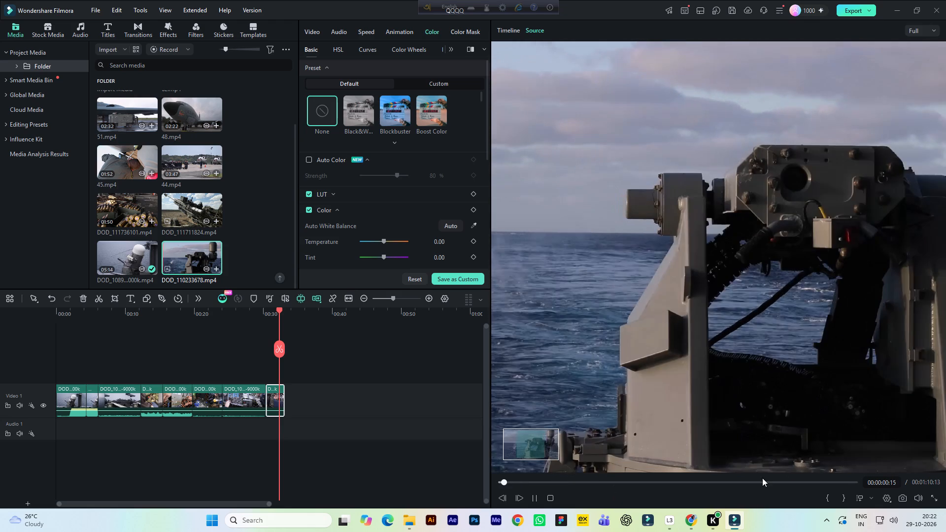
left_click(822, 495)
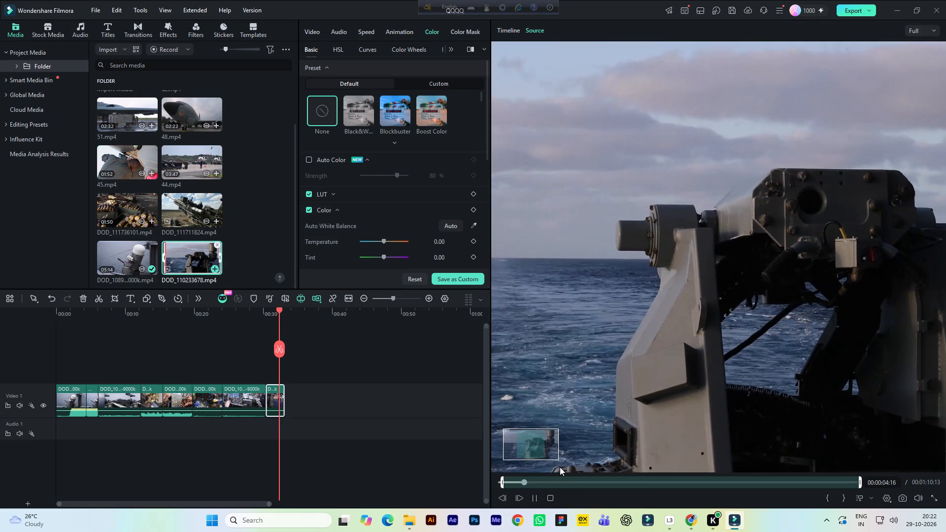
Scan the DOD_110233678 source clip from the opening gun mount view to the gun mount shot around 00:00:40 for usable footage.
left_click(538, 482)
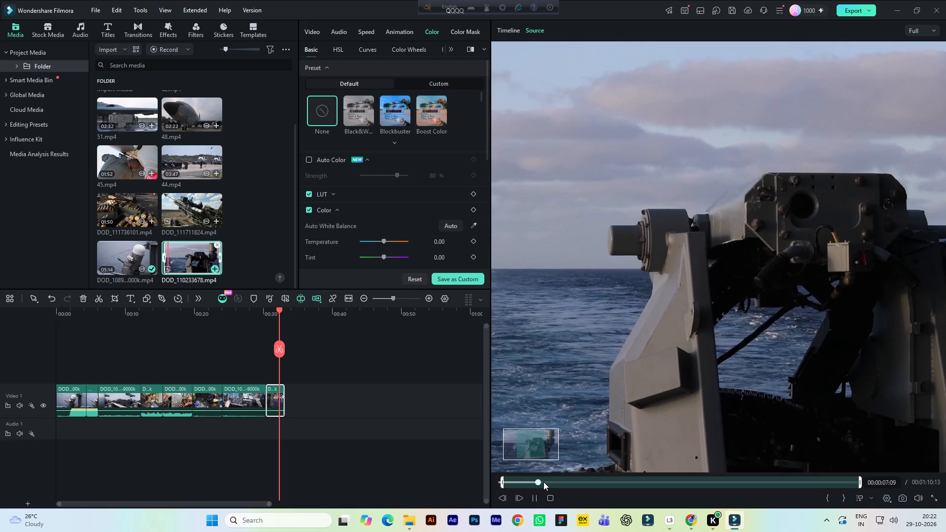
left_click(543, 482)
left_click(553, 481)
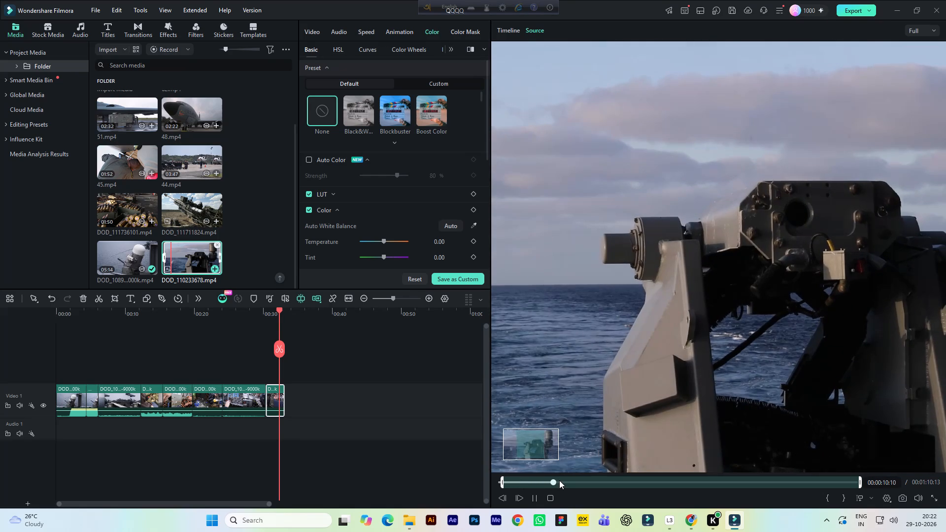
left_click(559, 480)
left_click(569, 483)
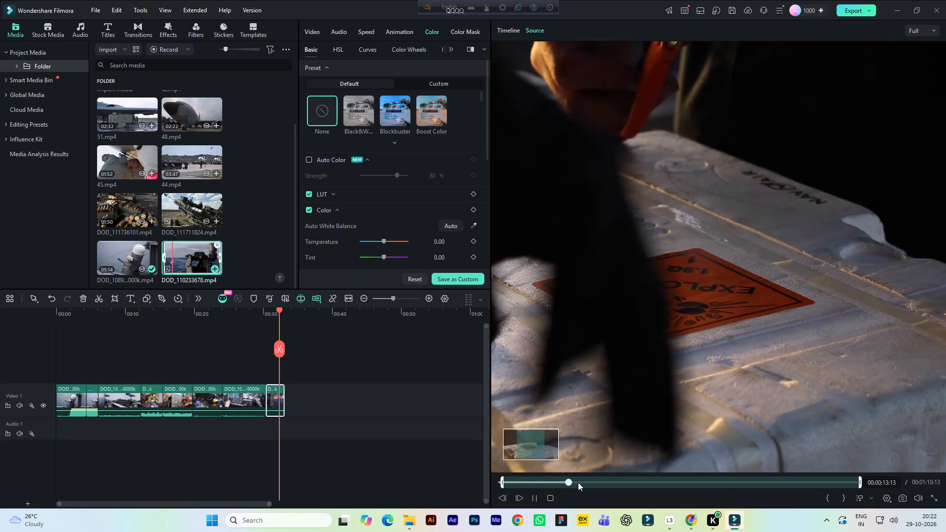
left_click(578, 482)
left_click(585, 481)
left_click(595, 481)
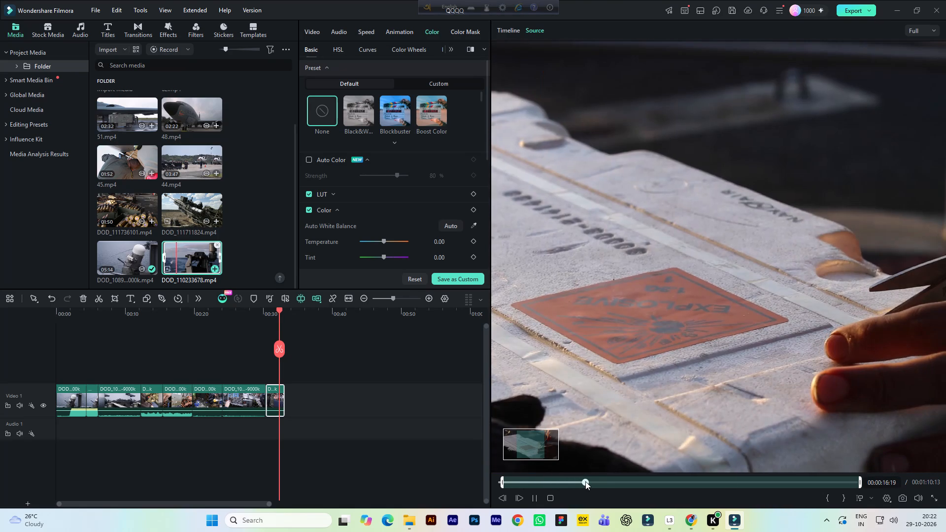
left_click(599, 482)
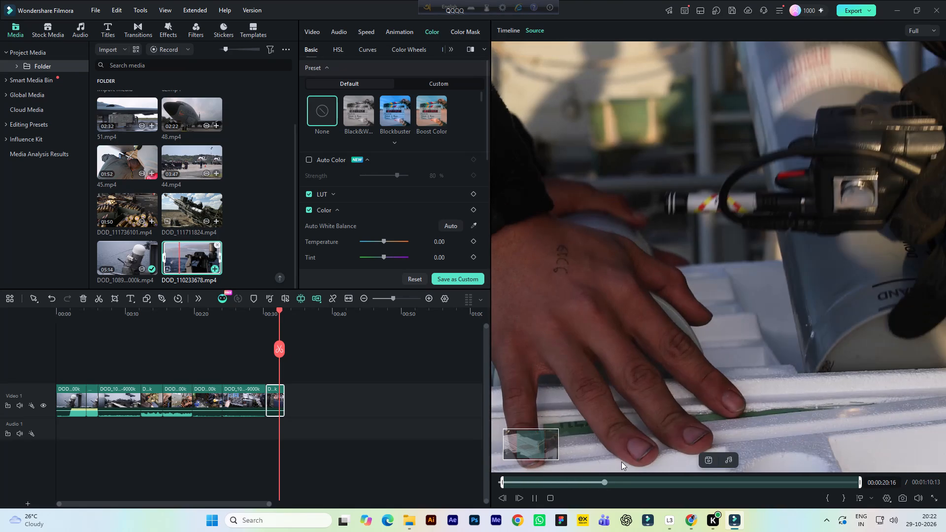
left_click(616, 482)
left_click(624, 484)
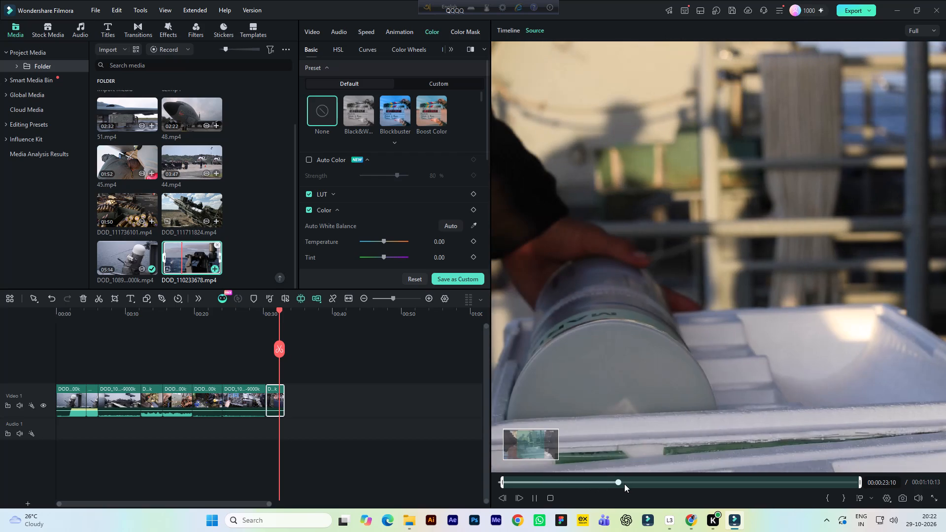
left_click(632, 483)
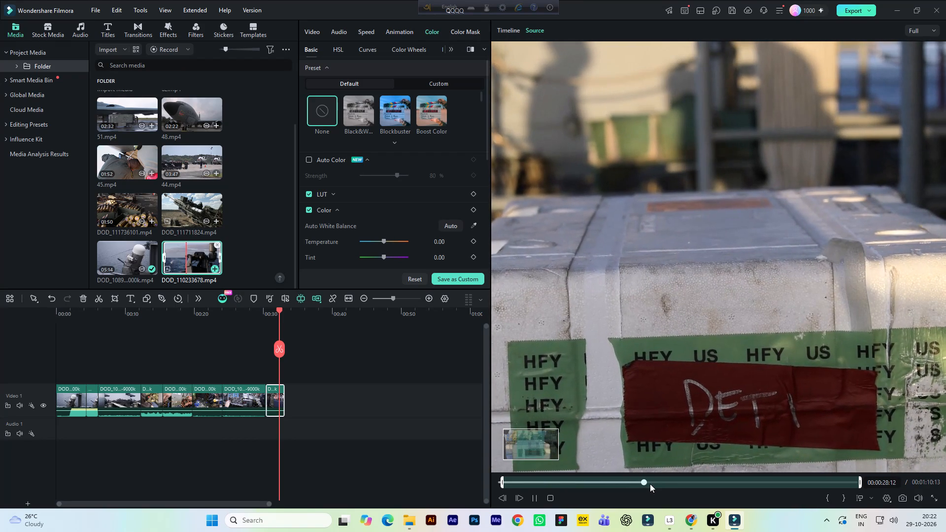
left_click(650, 484)
left_click(659, 483)
left_click(671, 481)
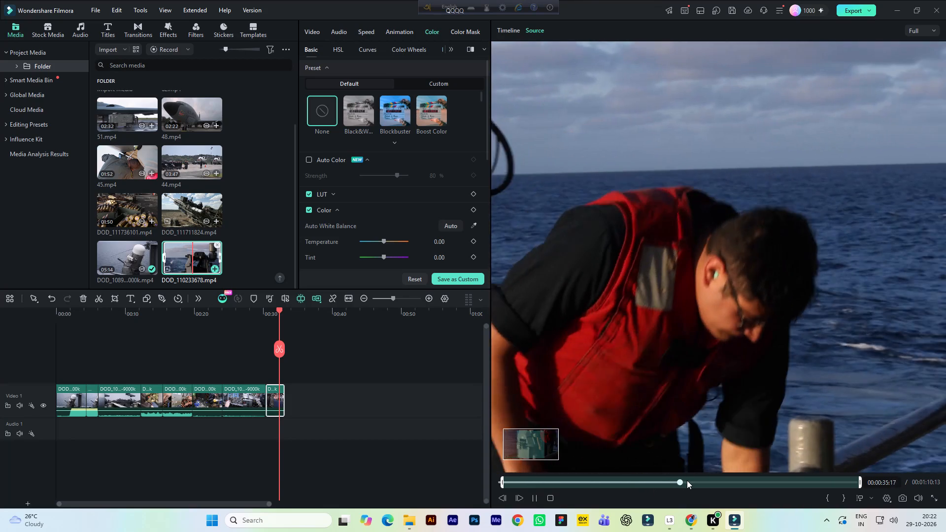
left_click(687, 480)
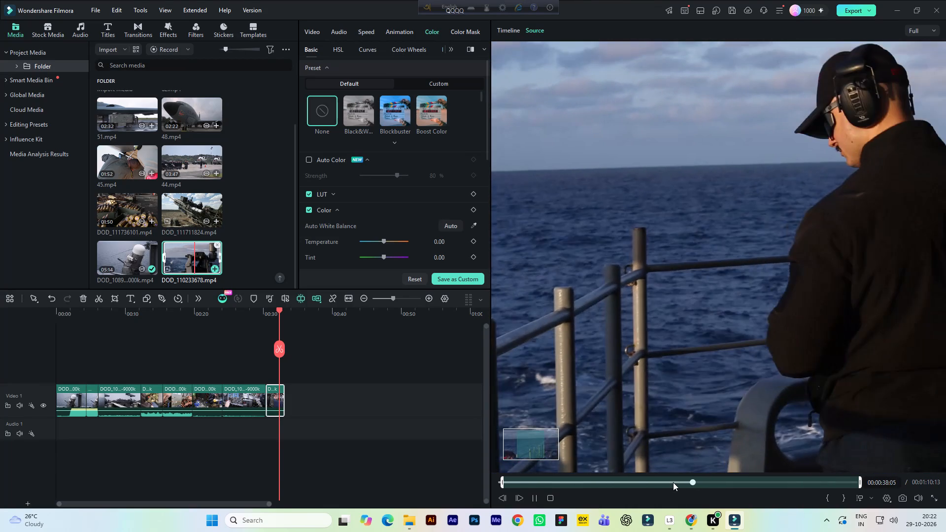
left_click(703, 482)
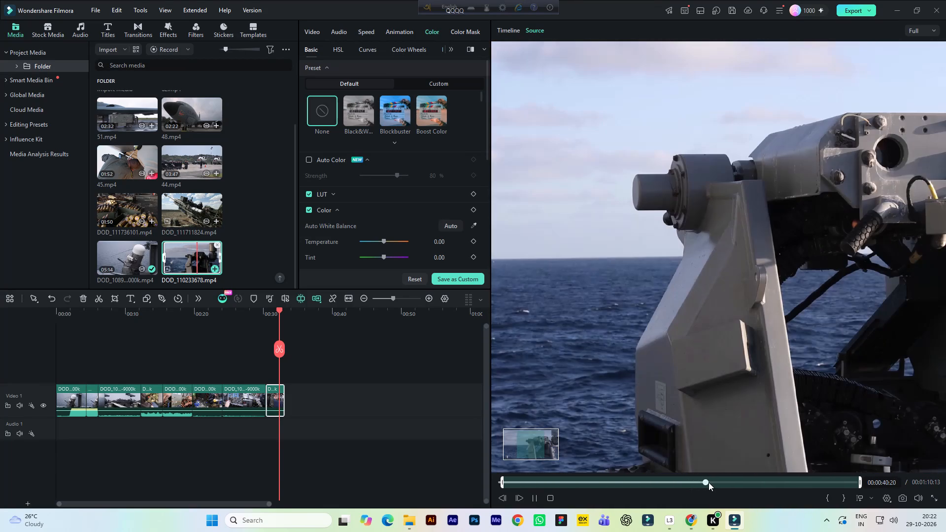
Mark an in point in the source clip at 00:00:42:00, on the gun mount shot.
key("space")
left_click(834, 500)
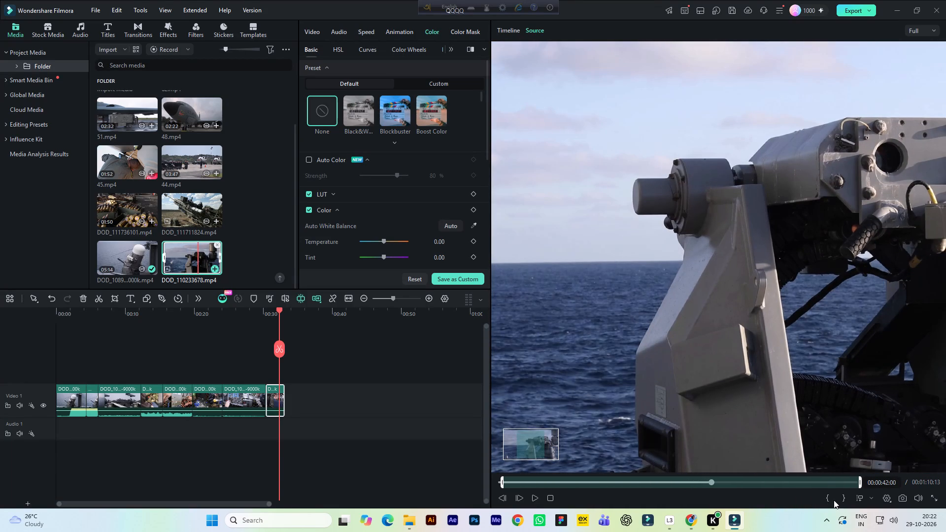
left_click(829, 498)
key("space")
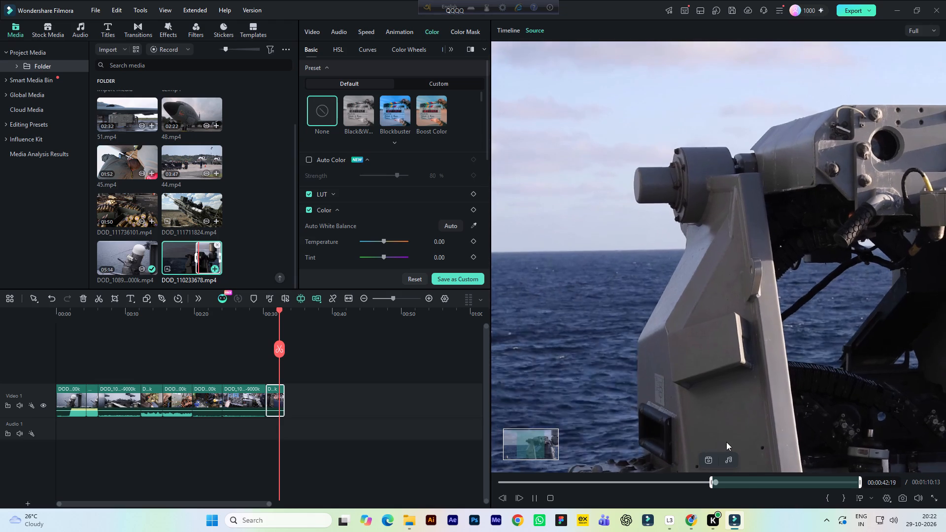
Check the footage up to the sensor turret shot and mark the in point at about 00:00:48, on the gun mount.
left_click(725, 478)
left_click(729, 480)
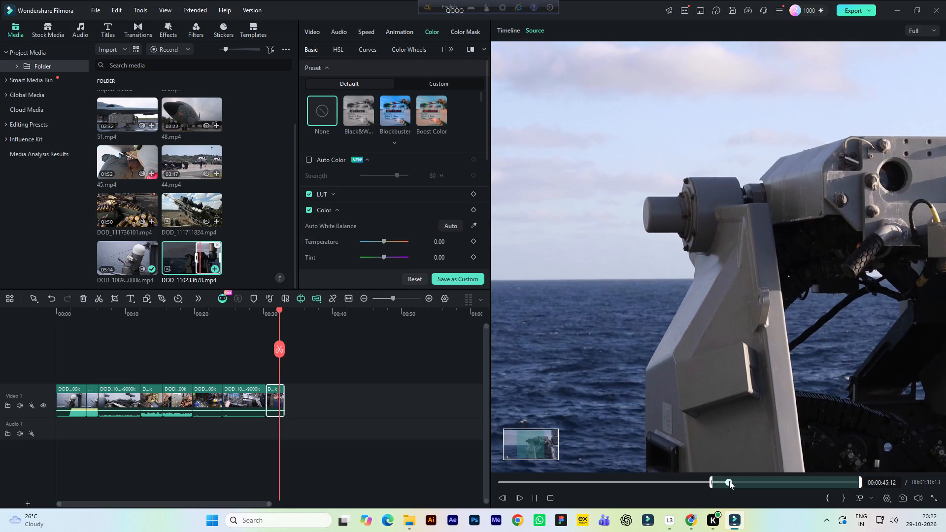
left_click(738, 480)
left_click(746, 480)
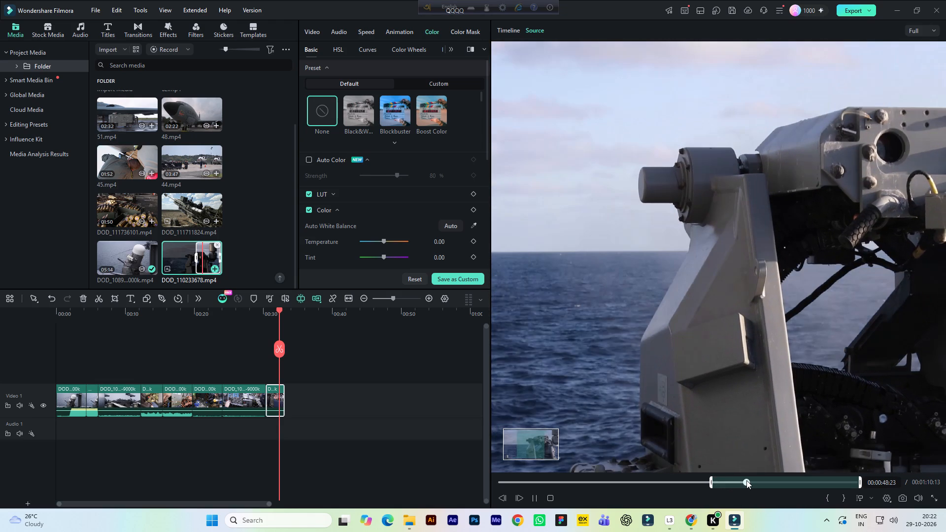
left_click(759, 480)
left_click(772, 481)
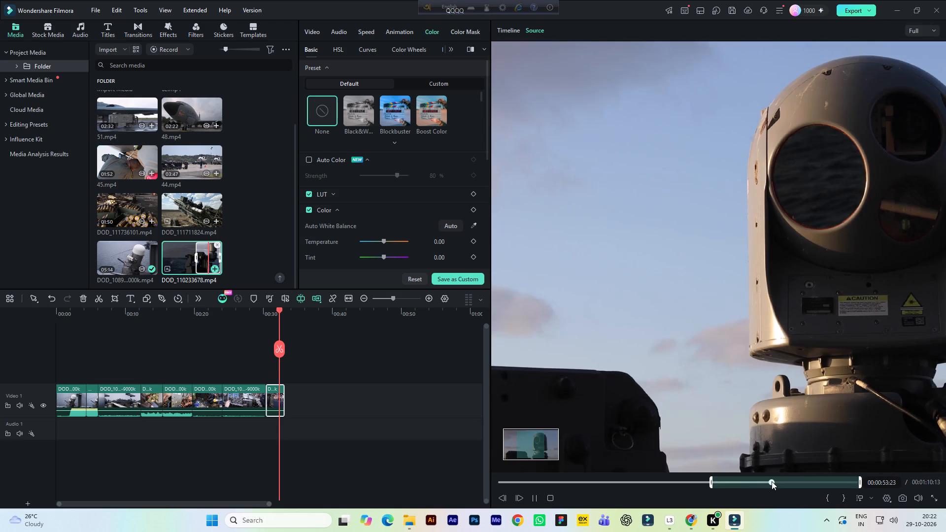
left_click(754, 483)
left_click(743, 483)
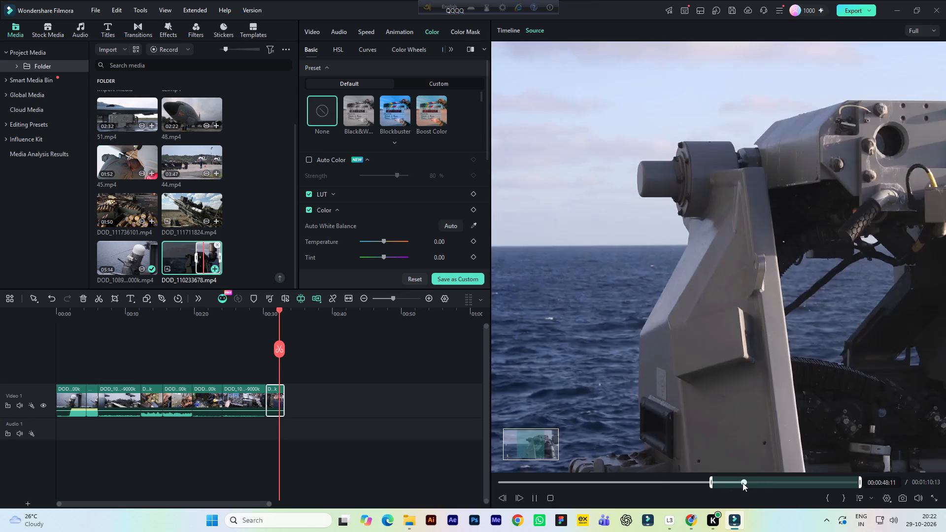
key("space")
left_click(828, 501)
key("space")
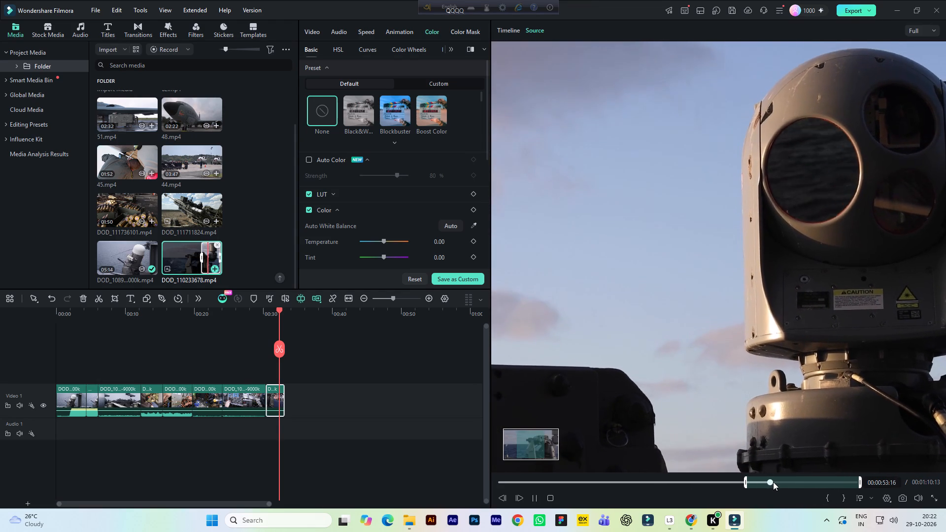
Review the turret and gun crew shots and mark the source clip's out point at about 00:01:01:11.
left_click(775, 482)
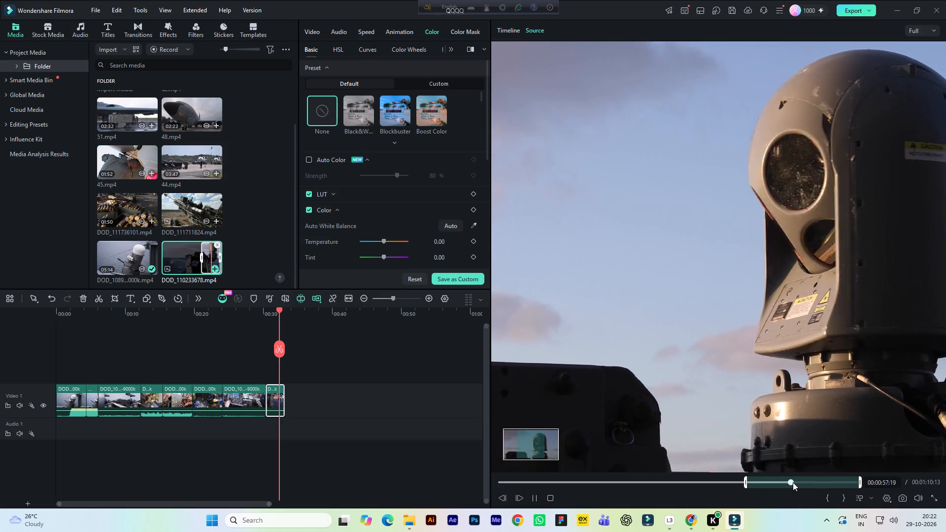
left_click(765, 481)
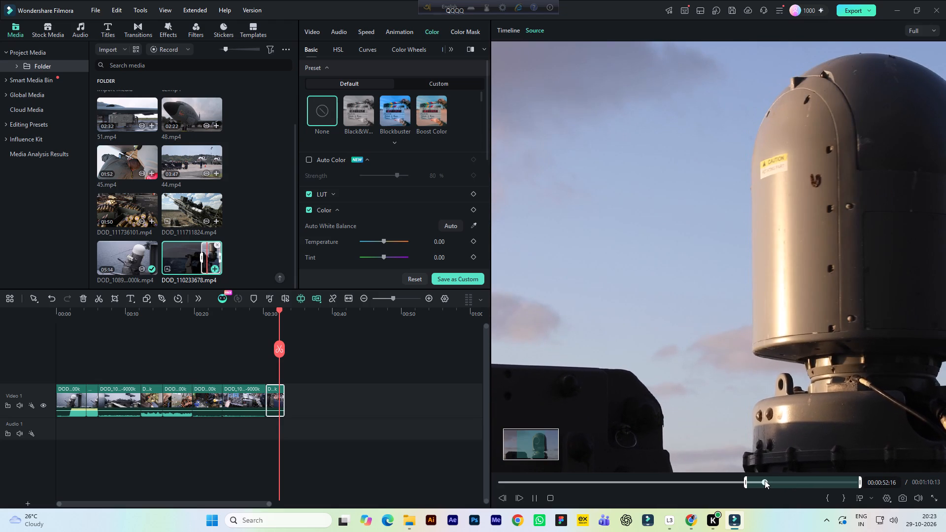
key("space")
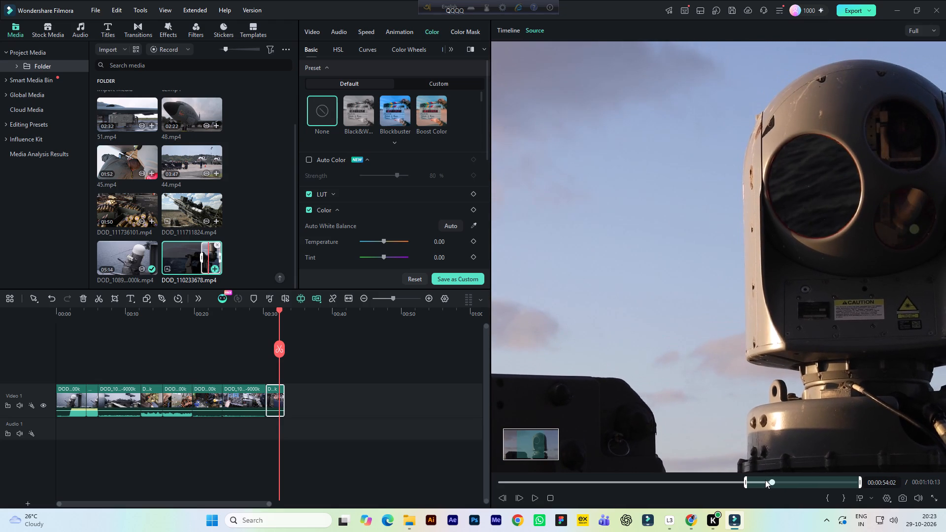
left_click(763, 481)
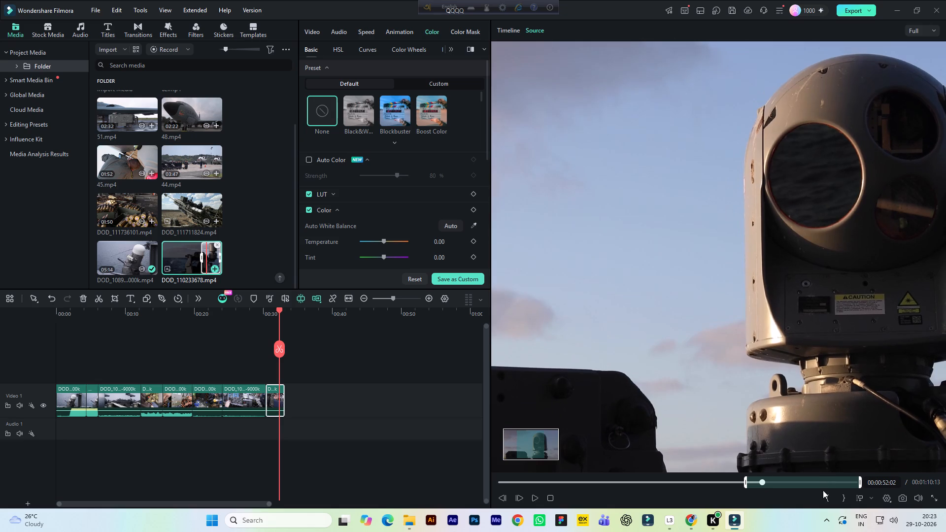
left_click(807, 483)
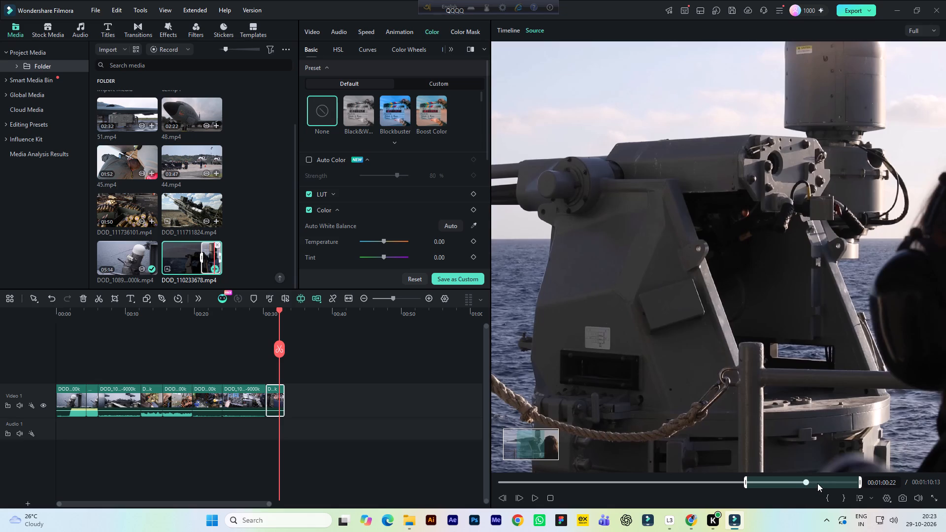
left_click(775, 483)
key("space")
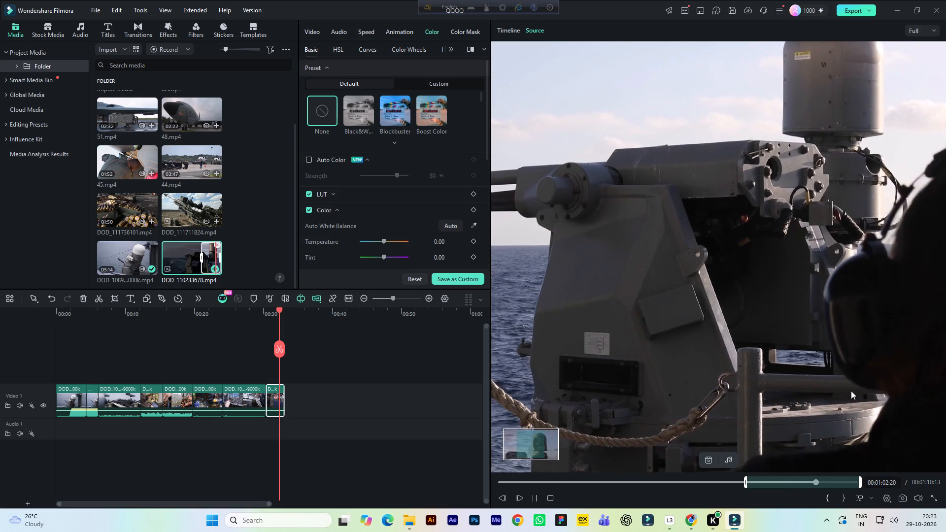
key("space")
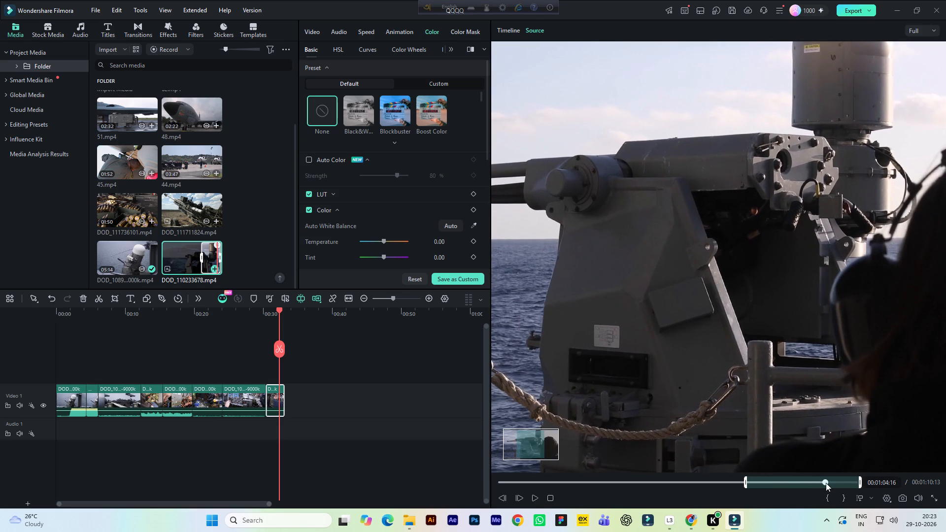
left_click(819, 483)
left_click(802, 481)
left_click(792, 481)
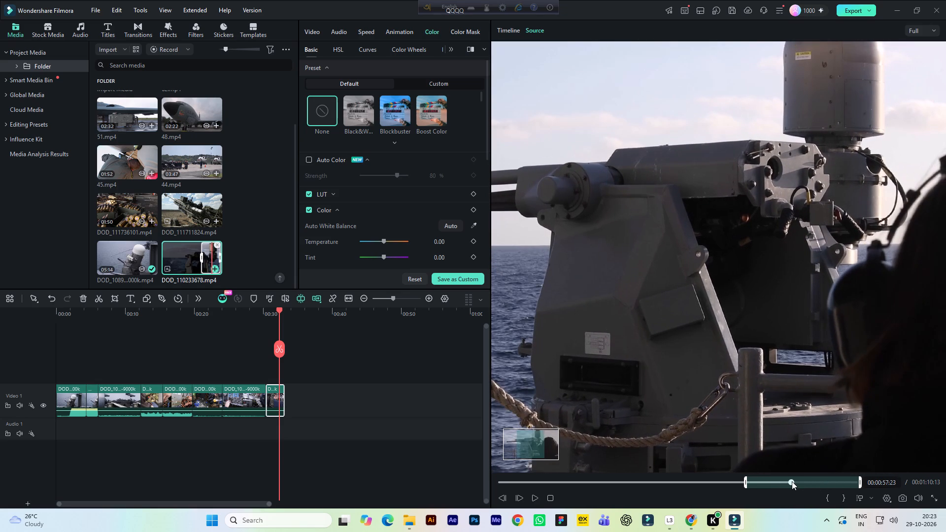
key("space")
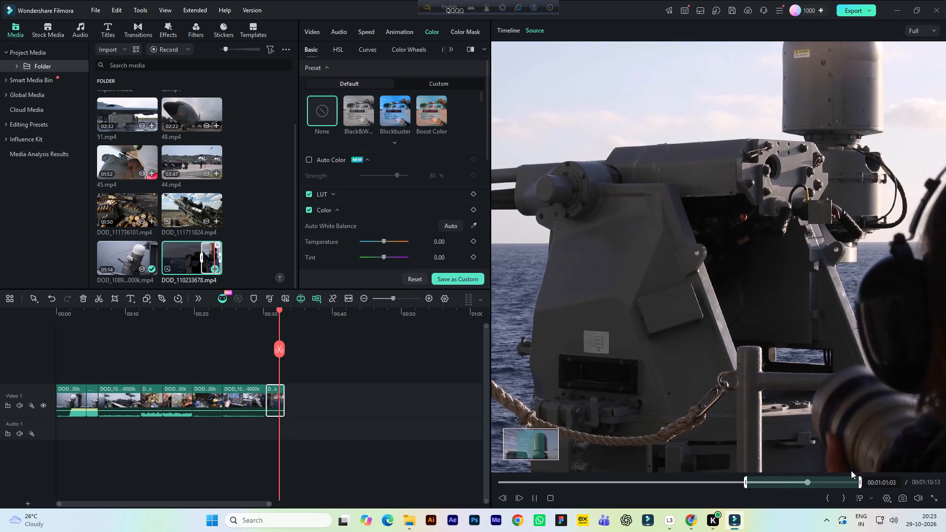
key("space")
left_click(845, 499)
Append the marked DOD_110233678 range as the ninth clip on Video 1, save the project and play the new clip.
left_click_drag(701, 326, 381, 406)
left_click(514, 291)
left_click(517, 282)
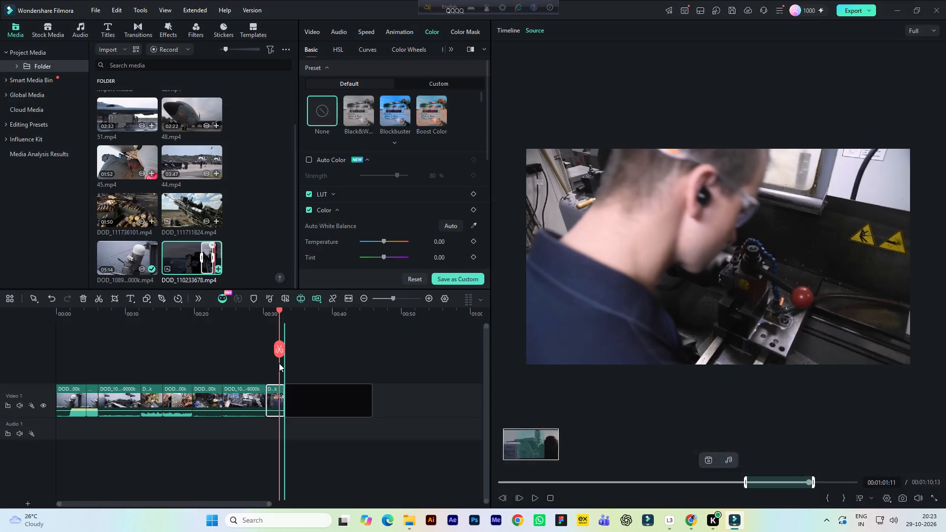
key("ctrl+s")
key("space")
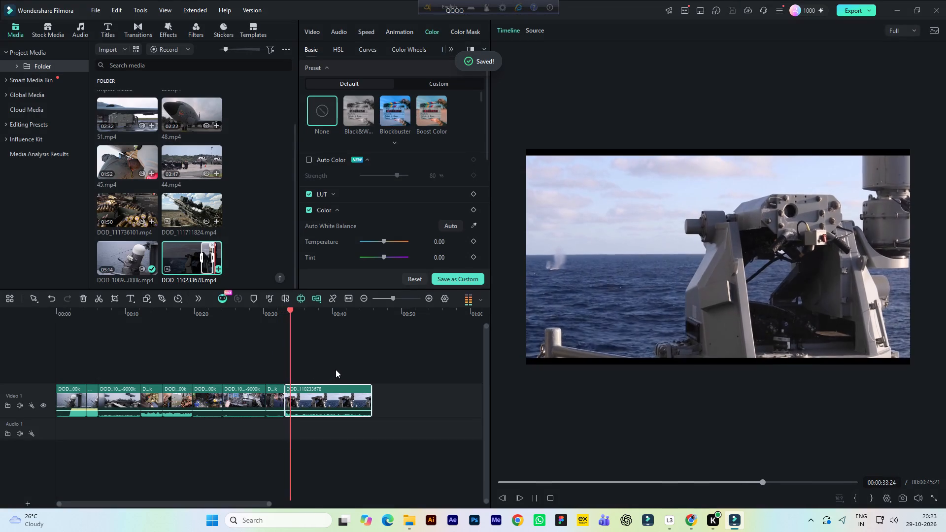
key("space")
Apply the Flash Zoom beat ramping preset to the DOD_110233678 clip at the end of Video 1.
left_click(337, 404)
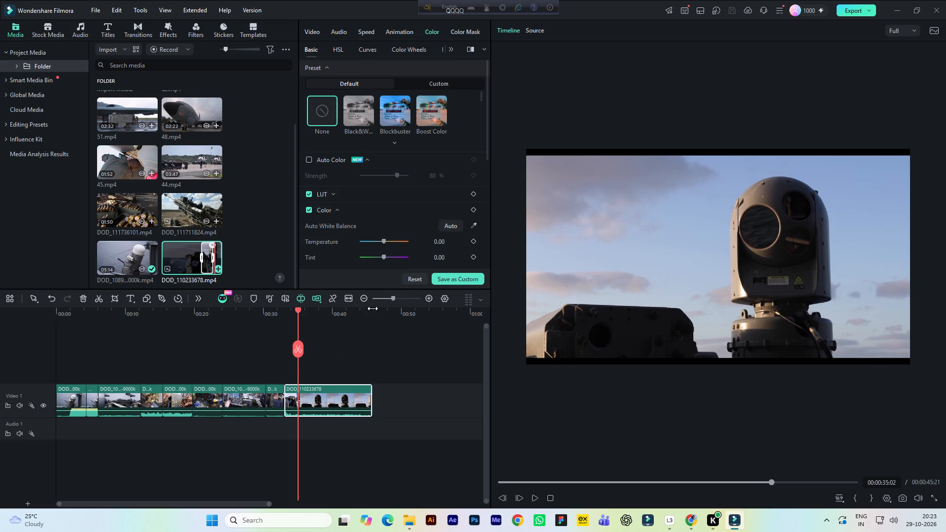
left_click(362, 33)
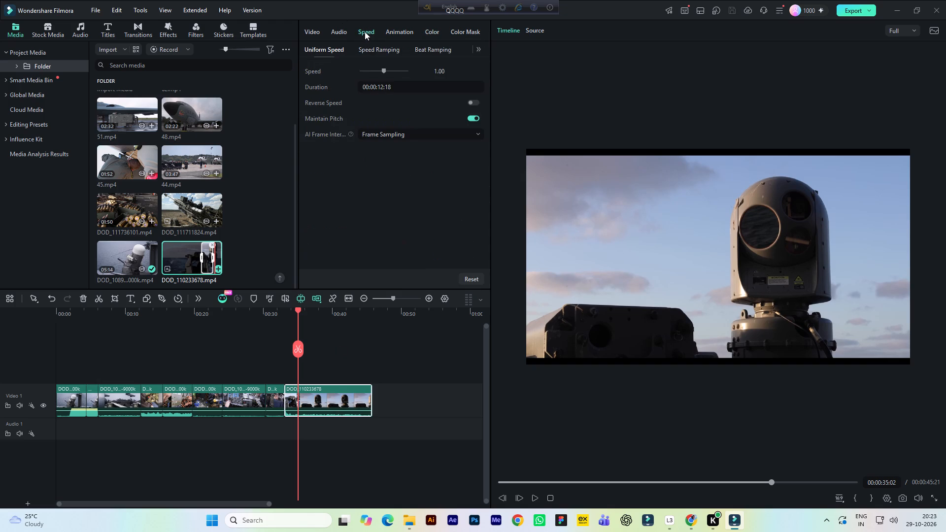
left_click(435, 51)
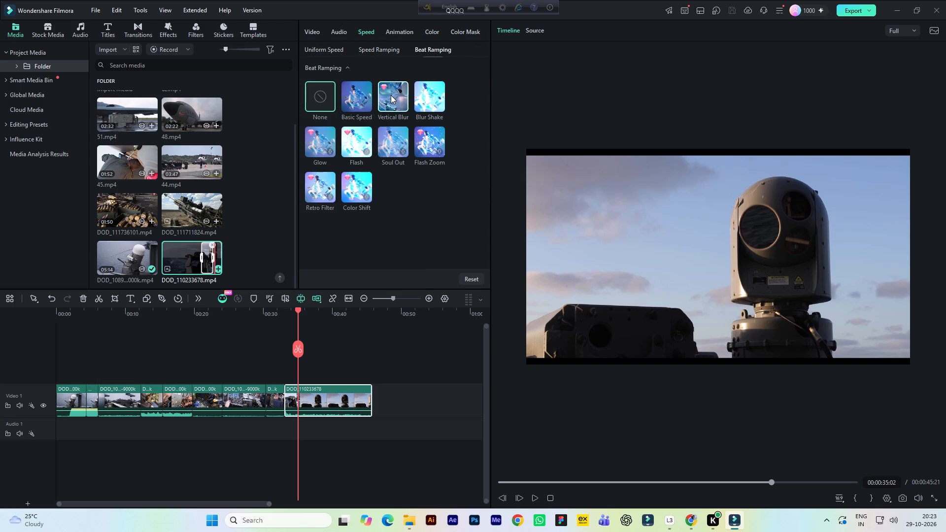
left_click(424, 146)
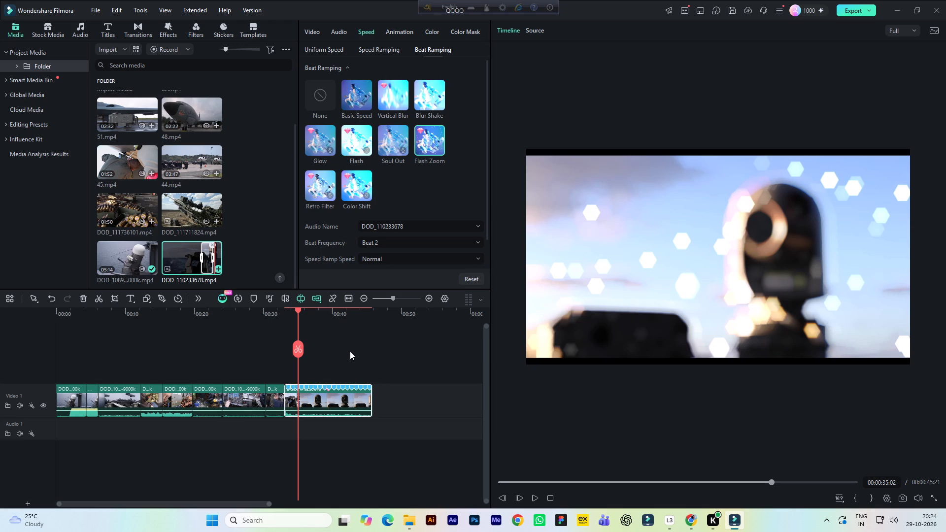
Play the Flash Zoom clip, and undo recent edits until it and the short clip before it are removed from Video 1.
key("space")
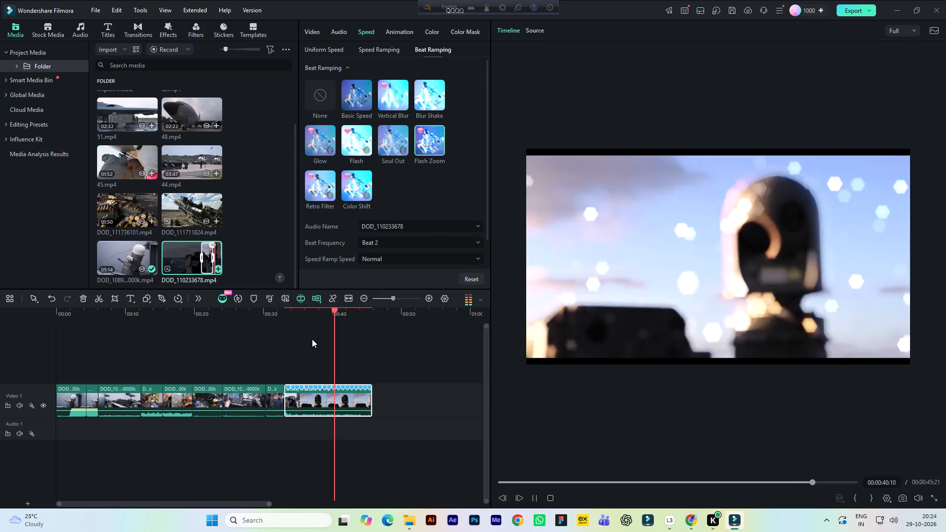
key("space")
left_click(325, 394)
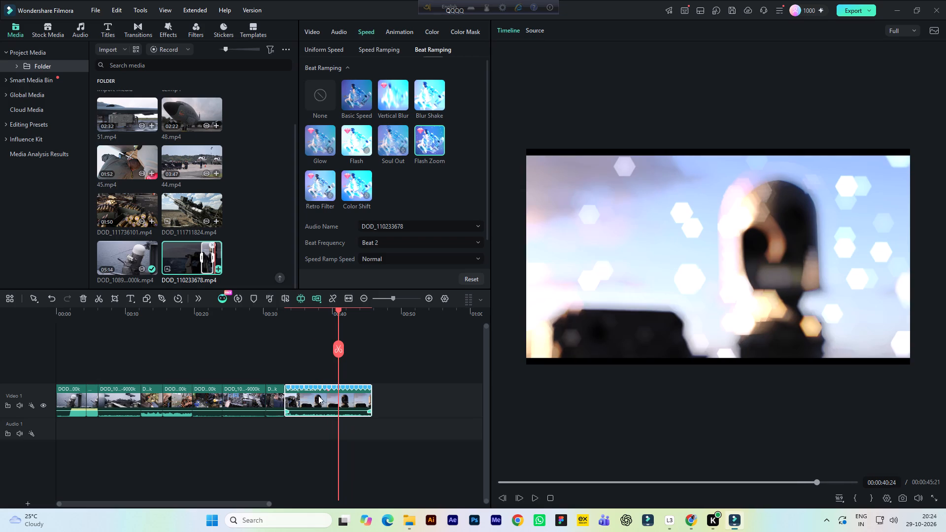
key("ctrl+z")
left_click(379, 368)
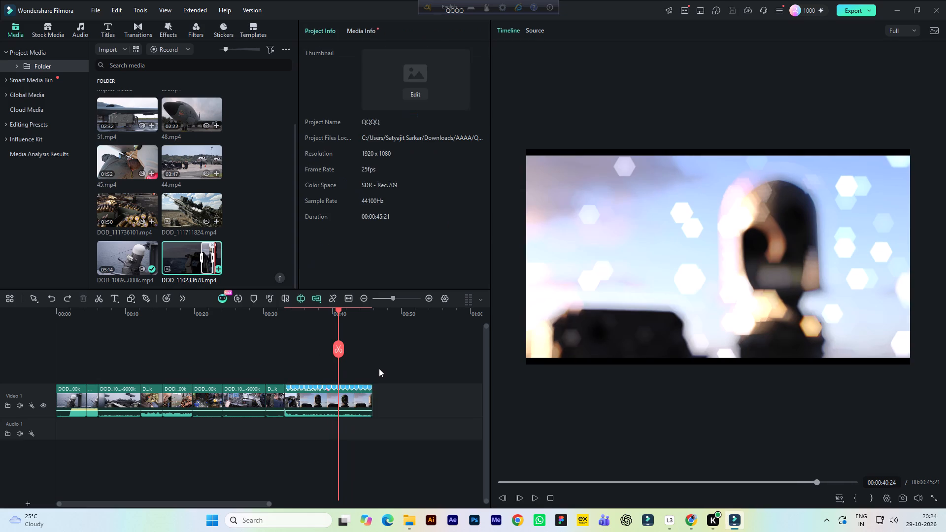
left_click(343, 395)
key("ctrl+z")
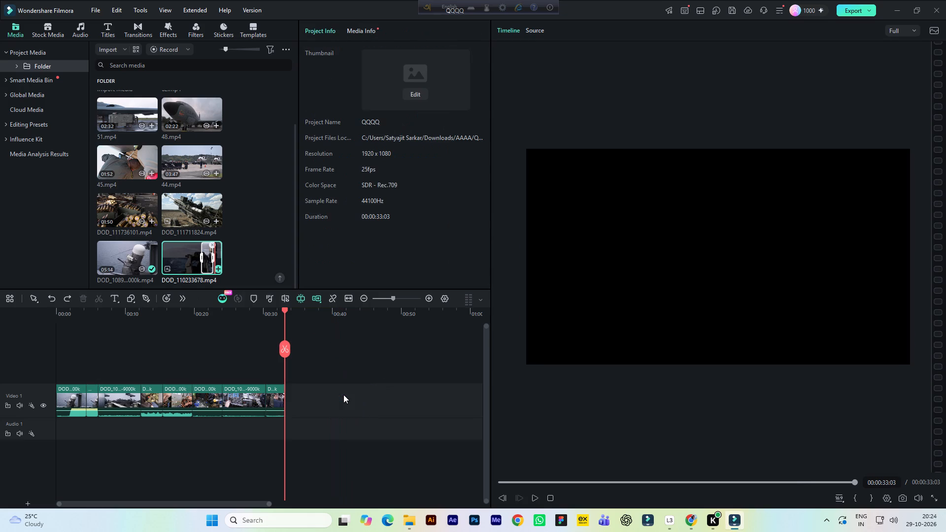
key("ctrl+shift+z")
key("ctrl+z")
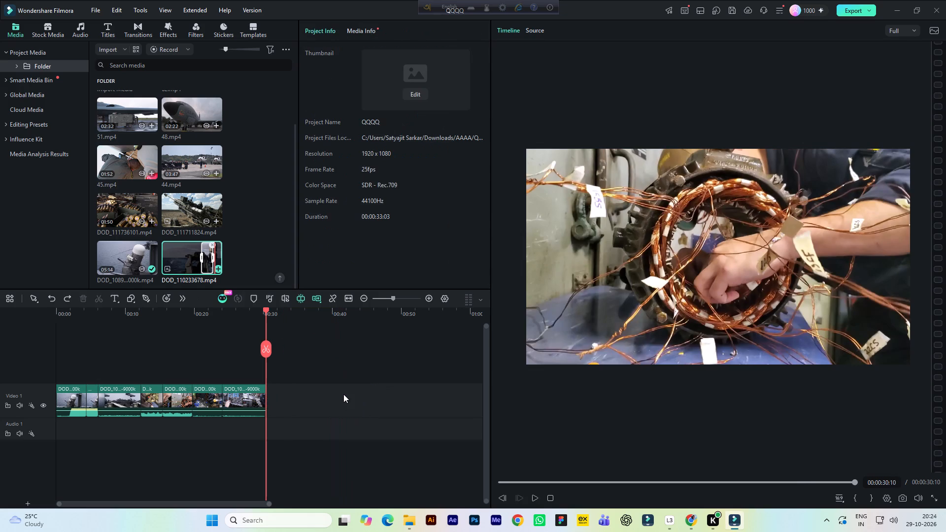
key("ctrl+shift+z")
key("ctrl+shift+z")
key("ctrl+shift+z")
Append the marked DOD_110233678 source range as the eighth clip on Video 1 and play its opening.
left_click(252, 313)
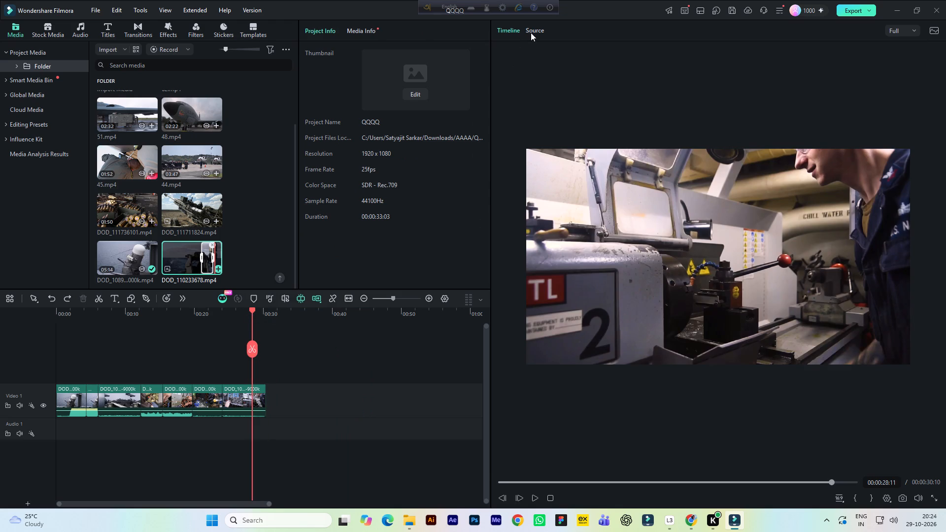
left_click(531, 33)
left_click_drag(724, 342, 457, 395)
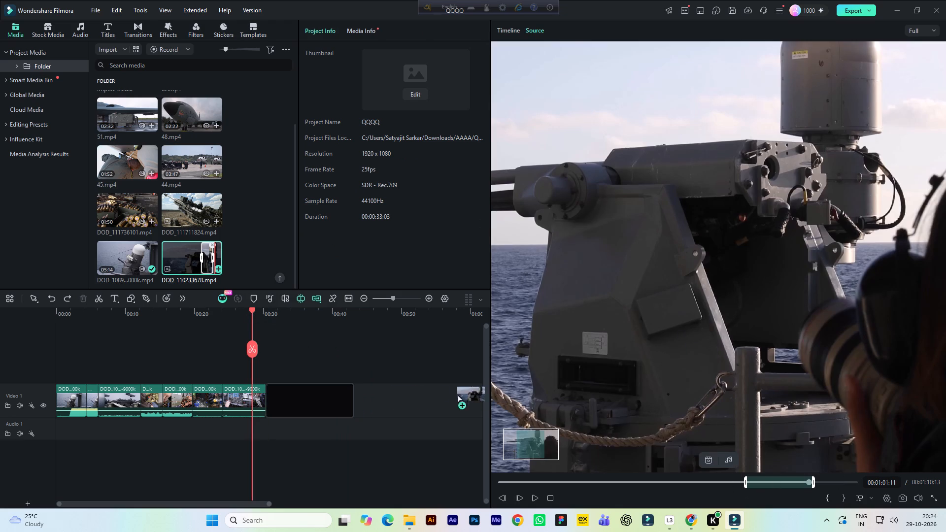
left_click_drag(457, 395, 359, 395)
left_click(517, 278)
key("space")
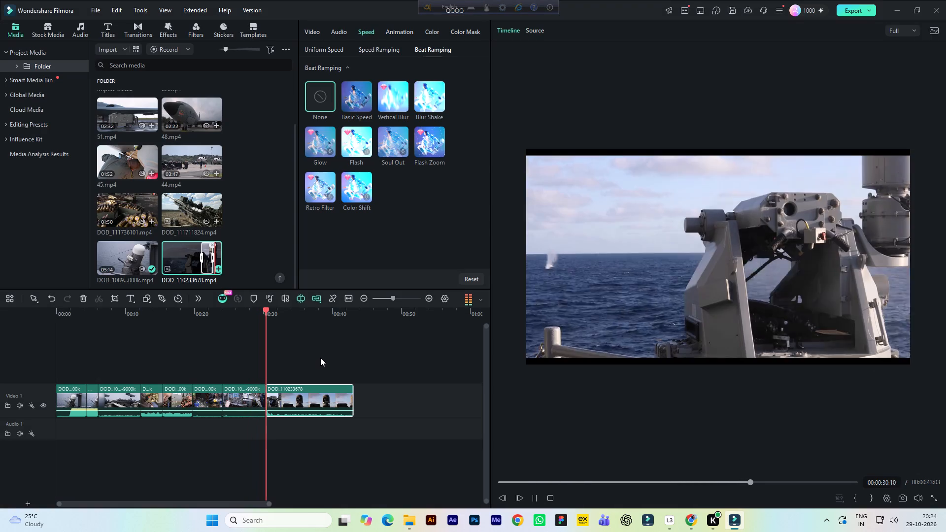
key("space")
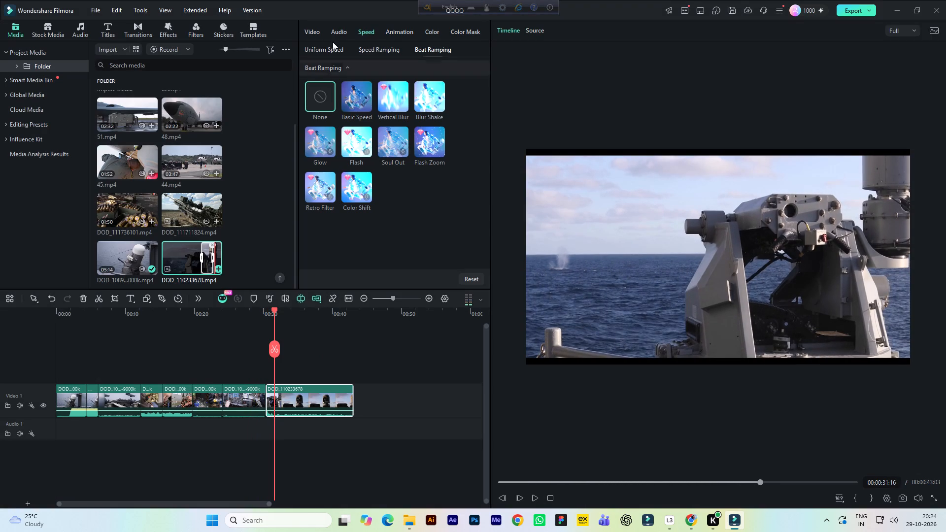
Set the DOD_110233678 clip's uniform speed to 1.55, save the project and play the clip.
left_click(323, 49)
left_click(443, 71)
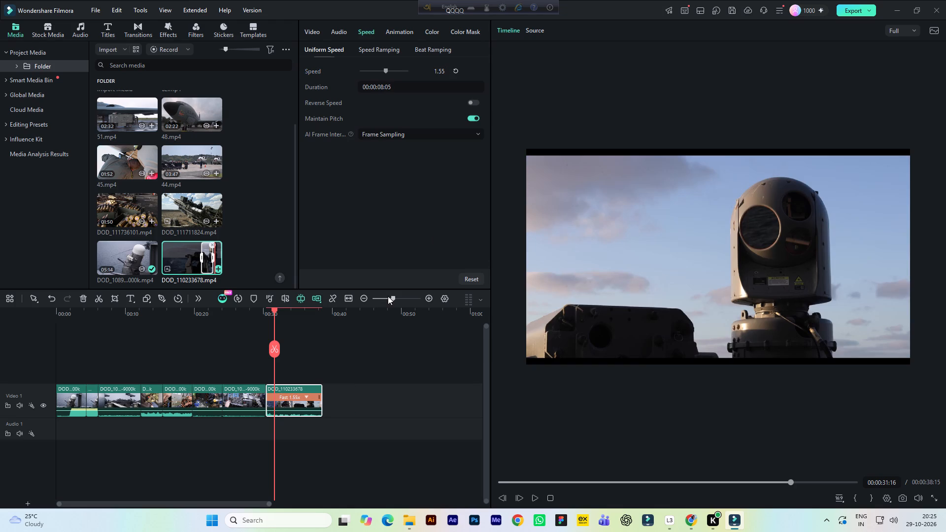
key("ctrl+s")
key("space")
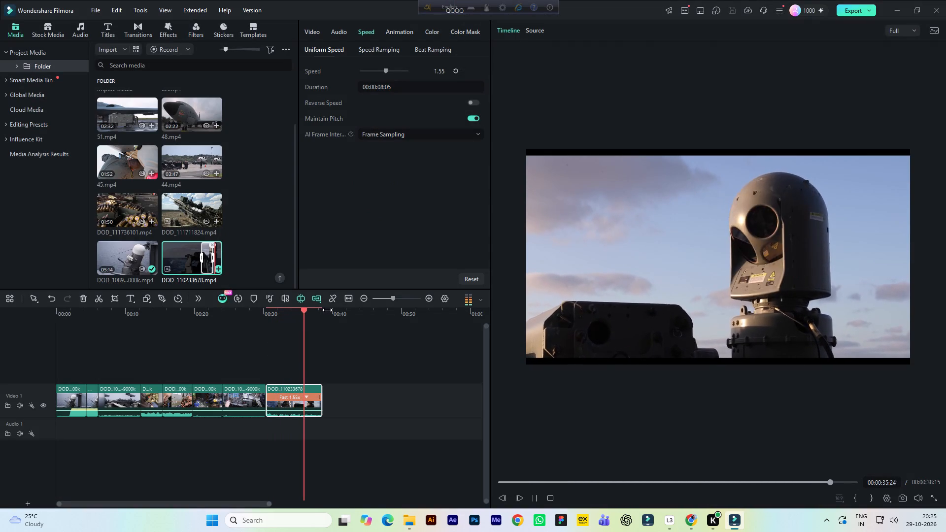
key("space")
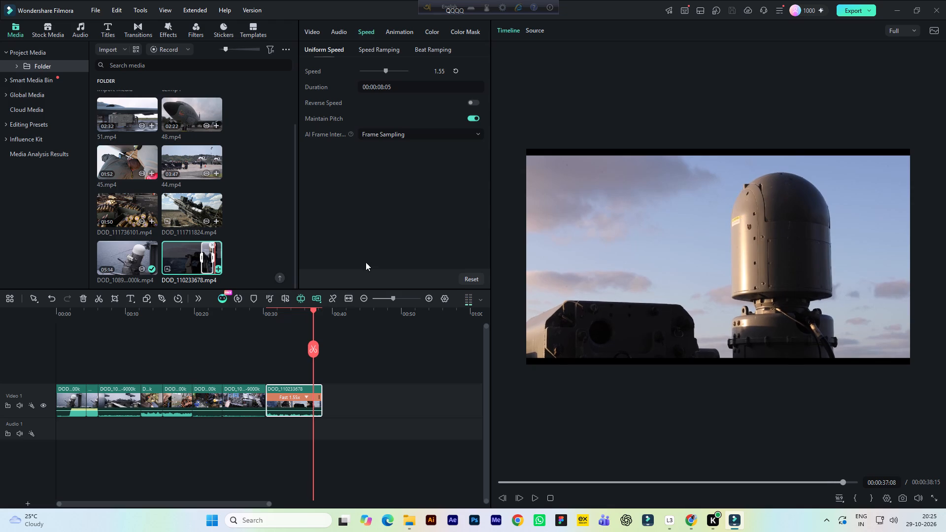
left_click(318, 32)
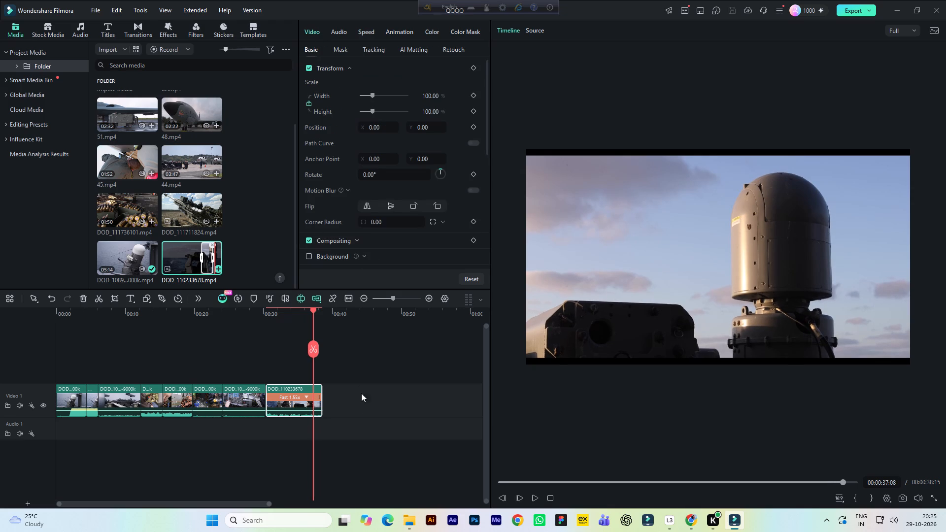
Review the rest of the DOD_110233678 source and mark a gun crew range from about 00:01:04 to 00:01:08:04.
left_click(539, 33)
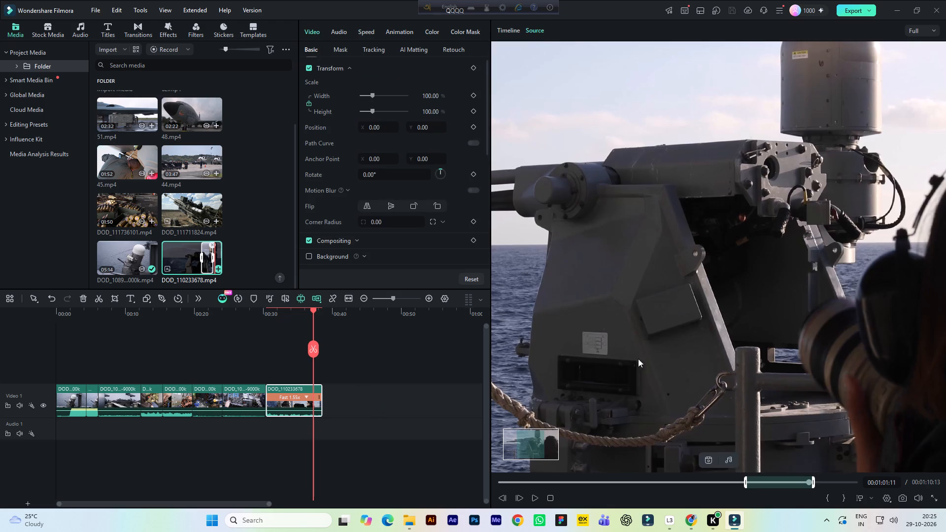
key("space")
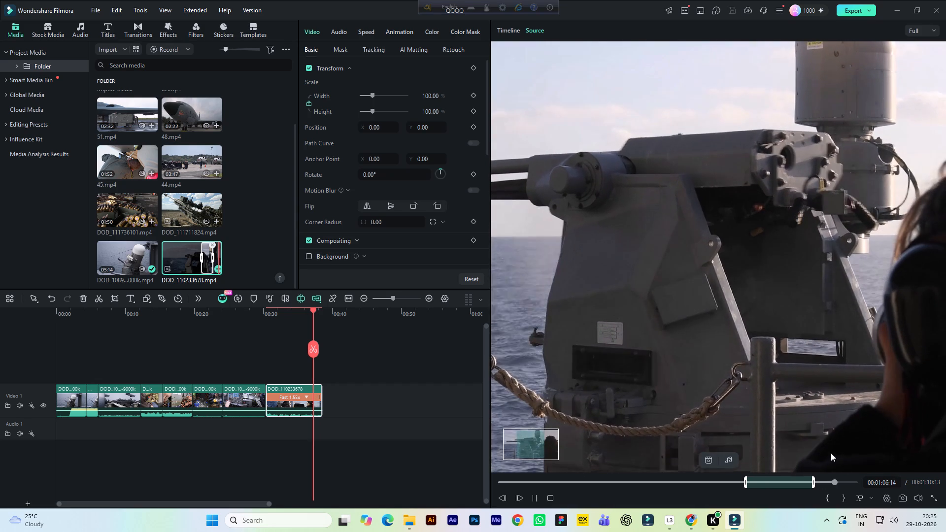
key("space")
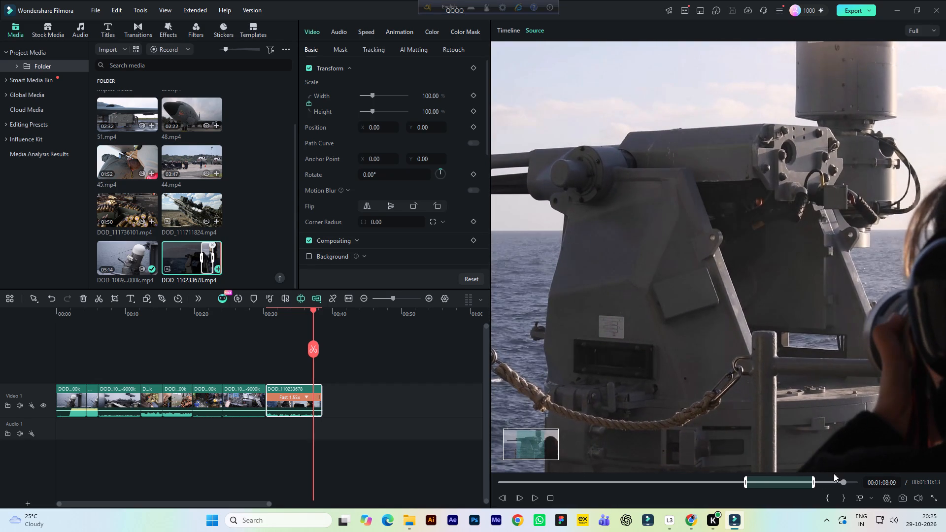
left_click(828, 483)
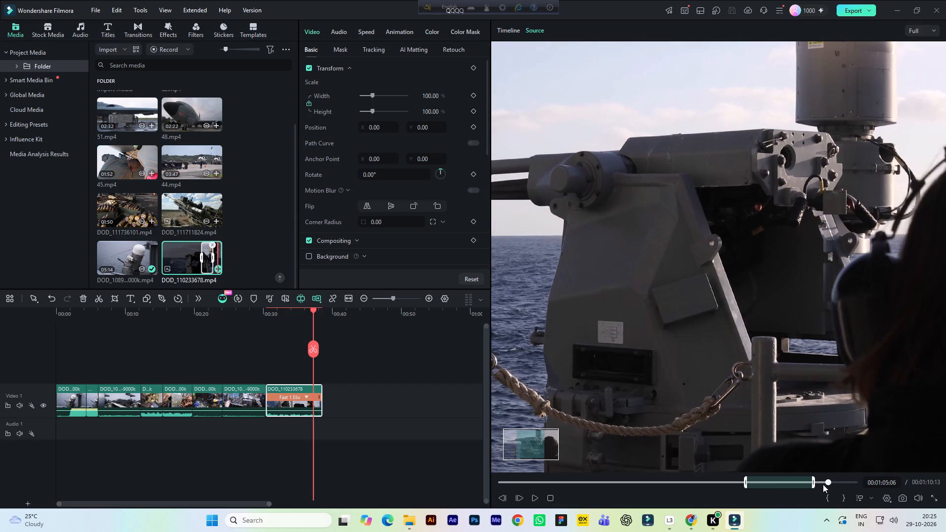
left_click(824, 482)
left_click(825, 497)
key("space")
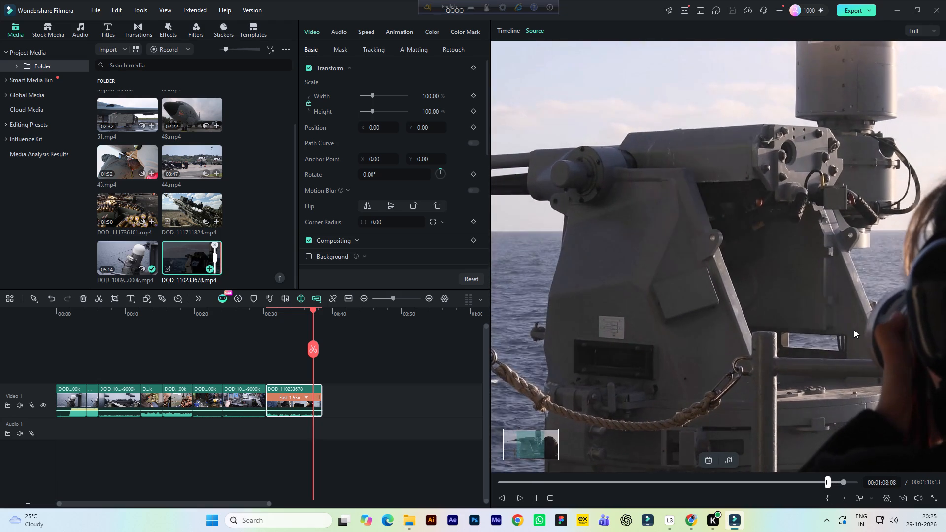
key("space")
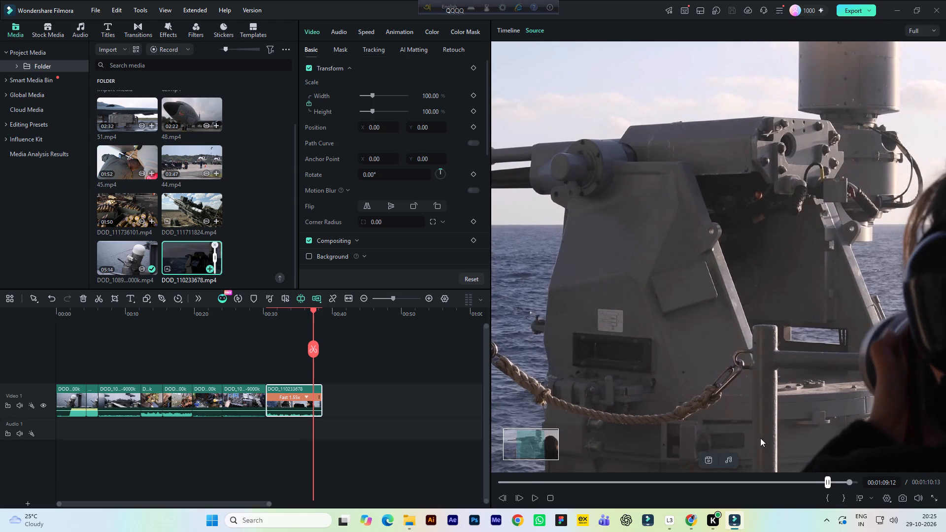
left_click(843, 485)
left_click(842, 497)
Append the marked gun crew range as the ninth clip on Video 1 and play it.
left_click_drag(783, 362, 515, 383)
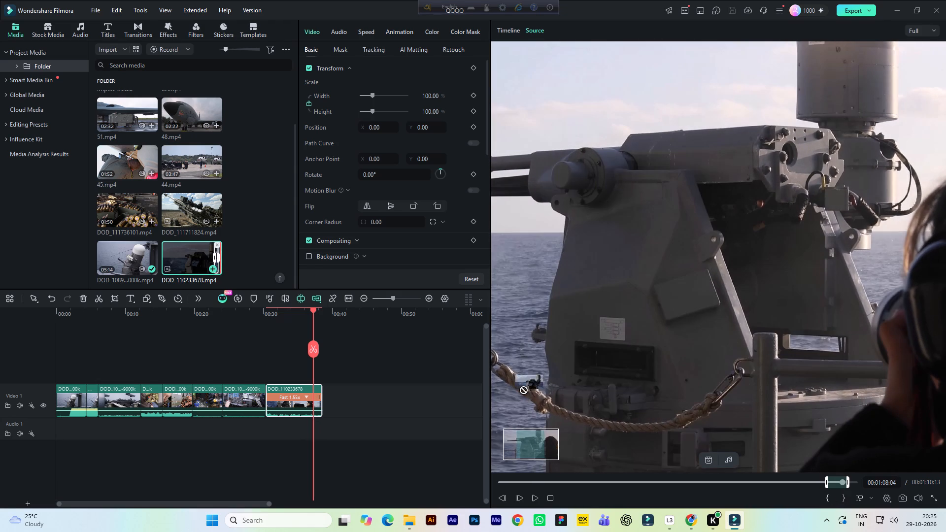
left_click_drag(515, 383, 398, 396)
left_click(535, 282)
key("space")
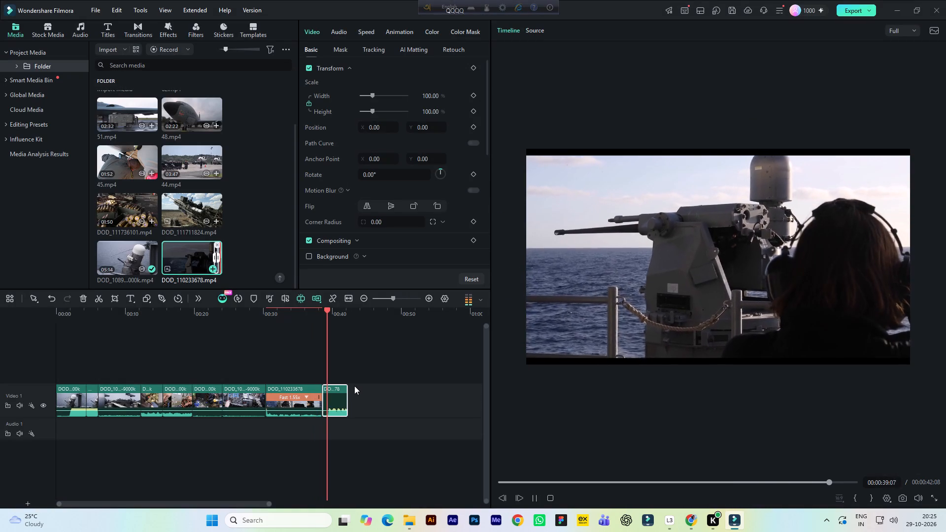
key("space")
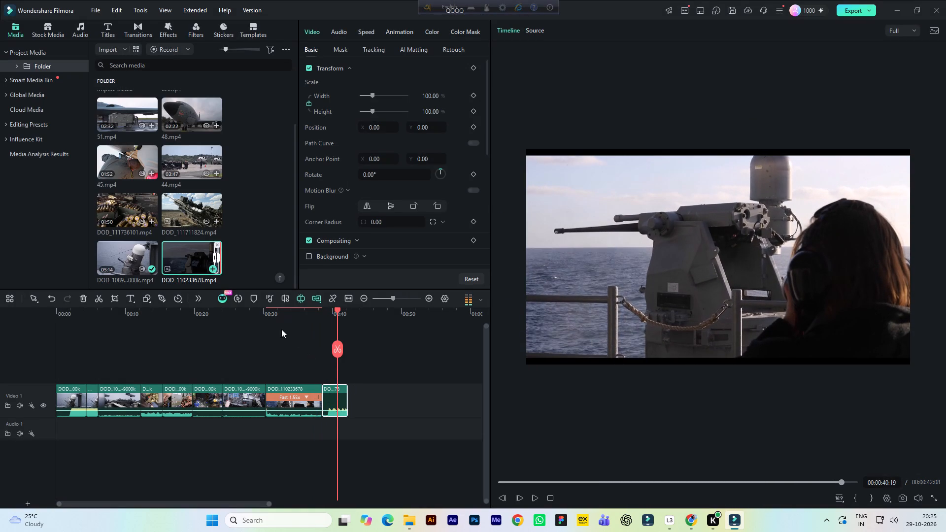
Review the assembled Video 1 sequence from the beginning, sampling the clips through to the sensor turret shot.
left_click(247, 314)
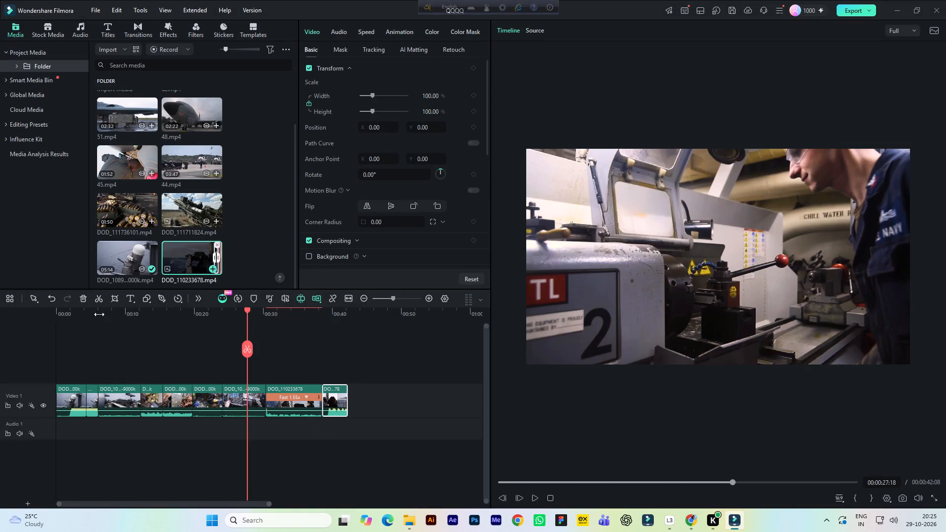
left_click(99, 314)
key("space")
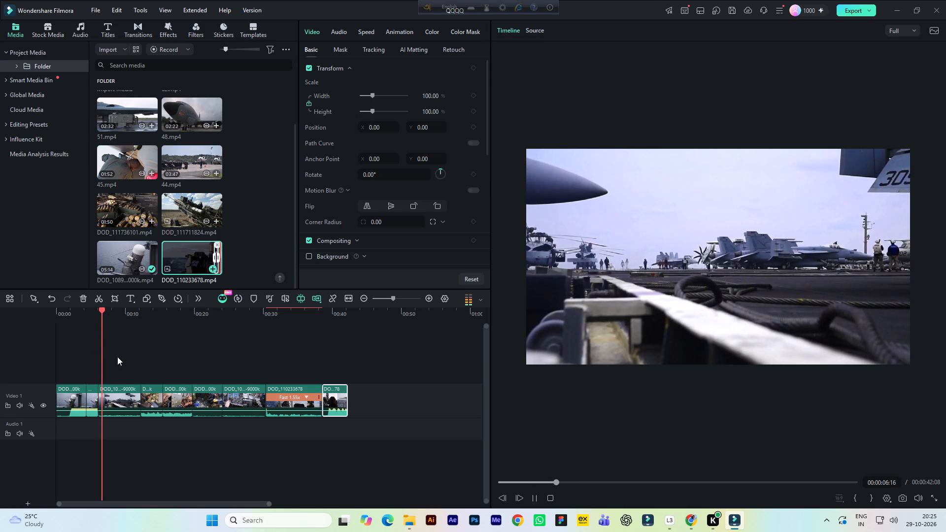
key("space")
left_click(59, 316)
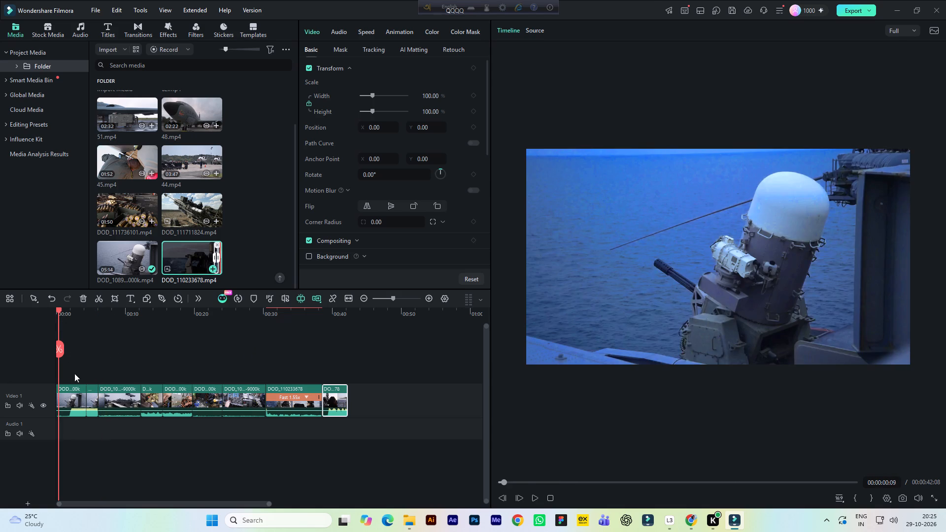
key("space")
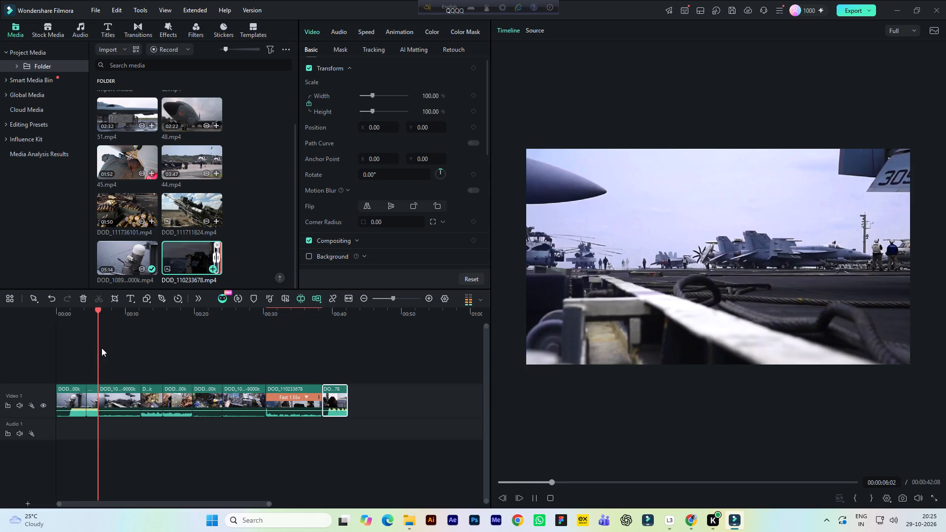
left_click(149, 318)
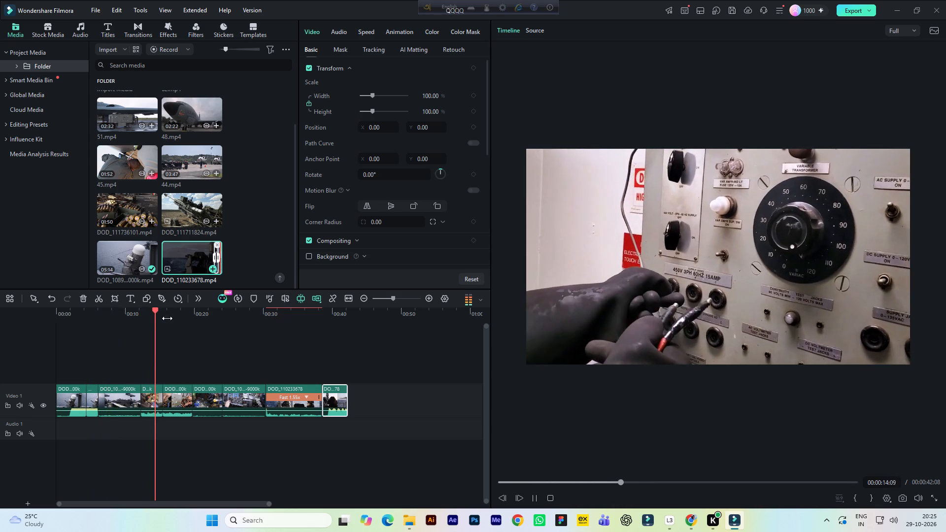
left_click(178, 320)
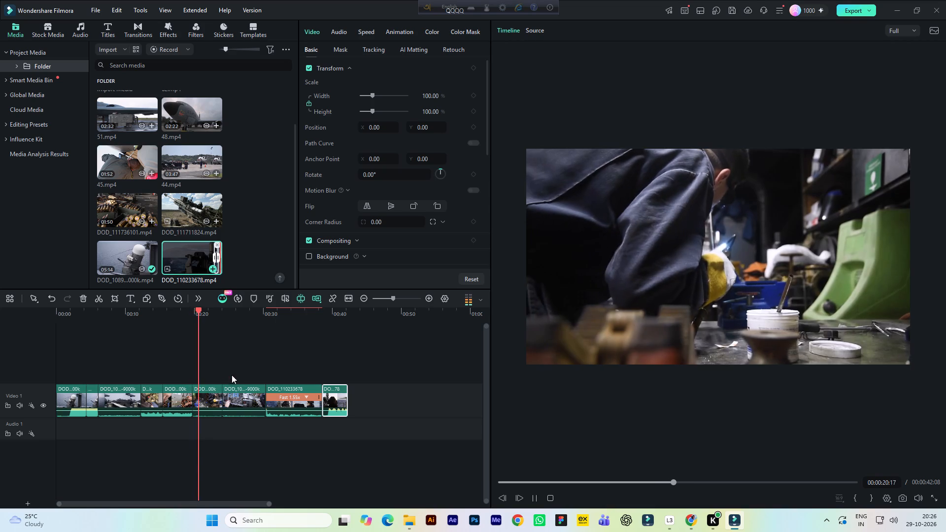
left_click(235, 319)
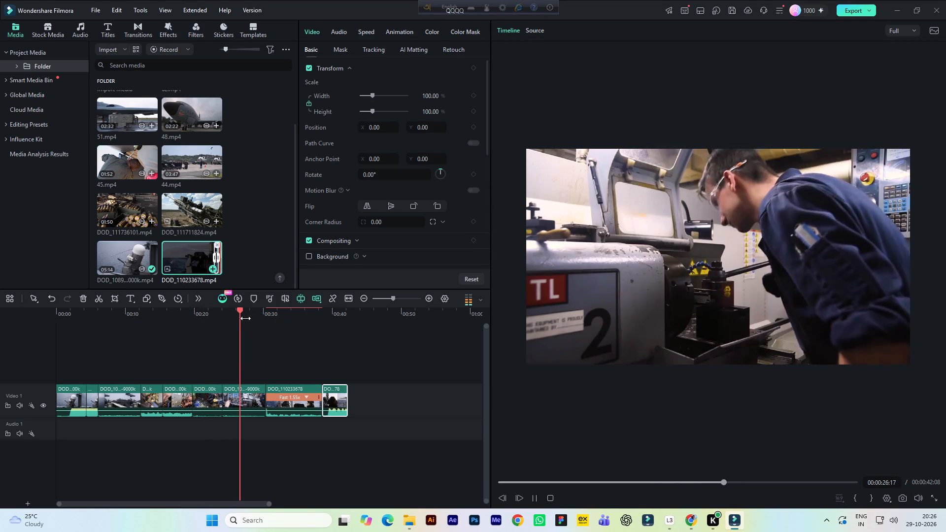
left_click(272, 318)
key("space")
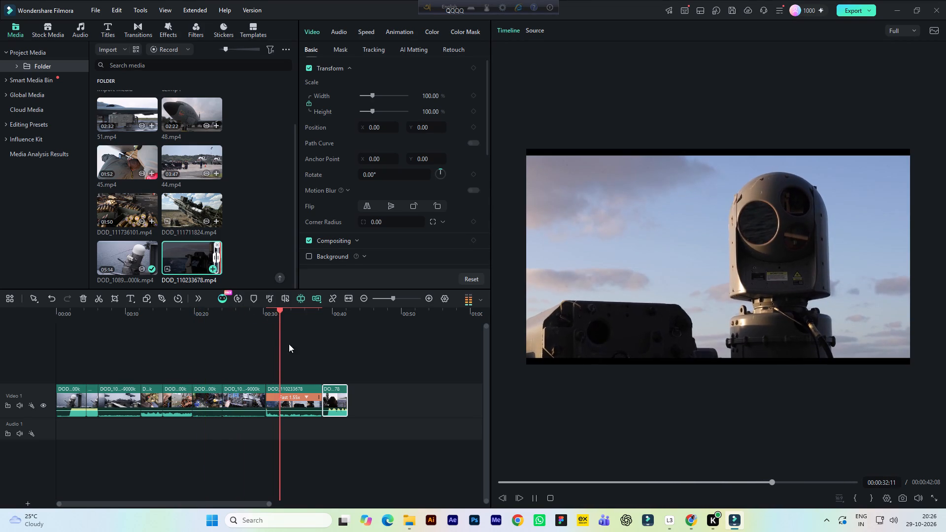
Grade the eighth clip, the sensor turret shot, with contrast 37, highlight 15 and saturation 35, and adjust its vibrance.
left_click(289, 403)
left_click(433, 33)
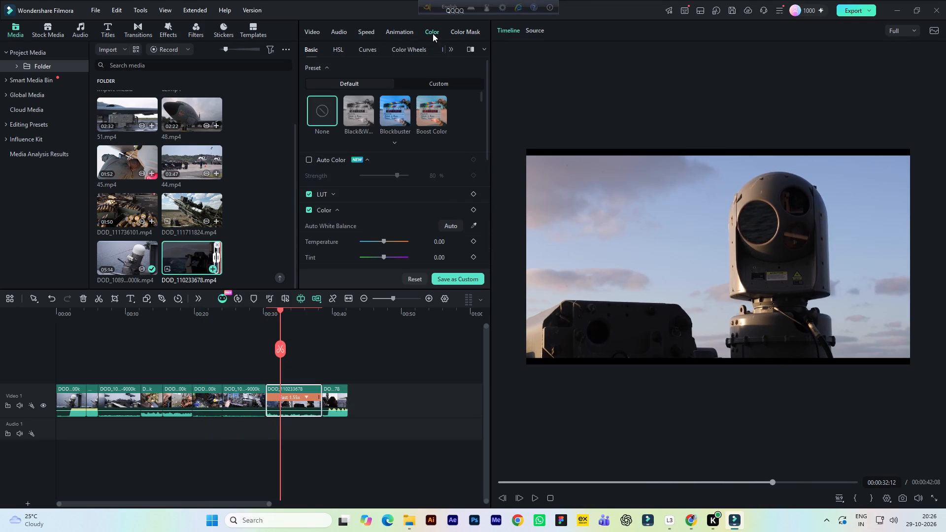
scroll(452, 175, "down", 4)
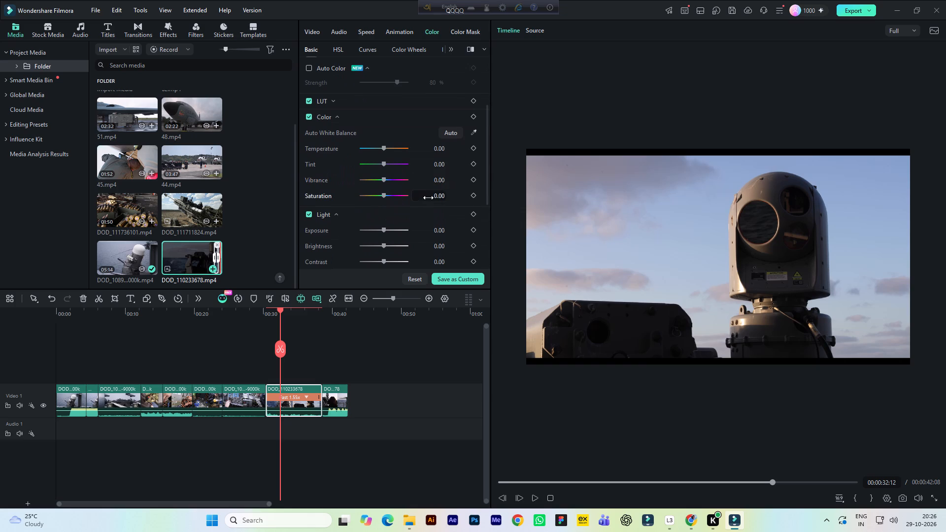
scroll(379, 197, "down", 2)
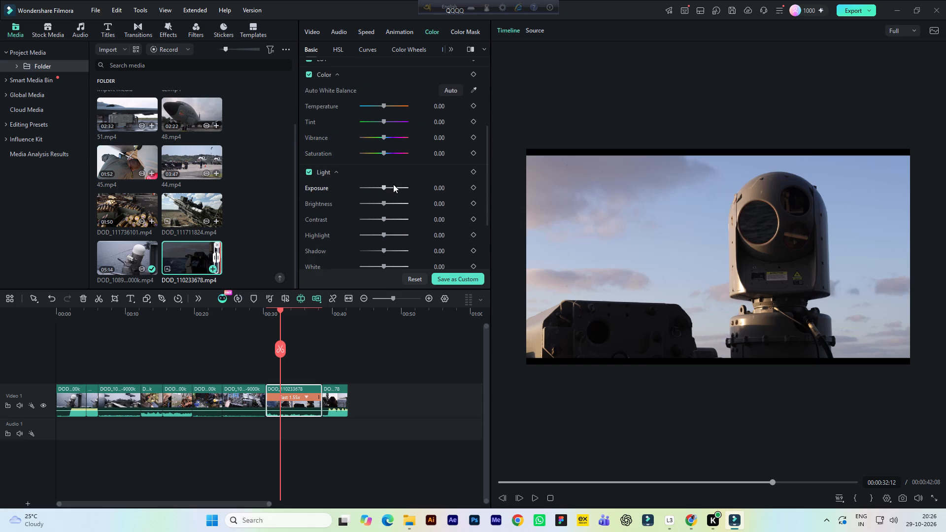
left_click(434, 201)
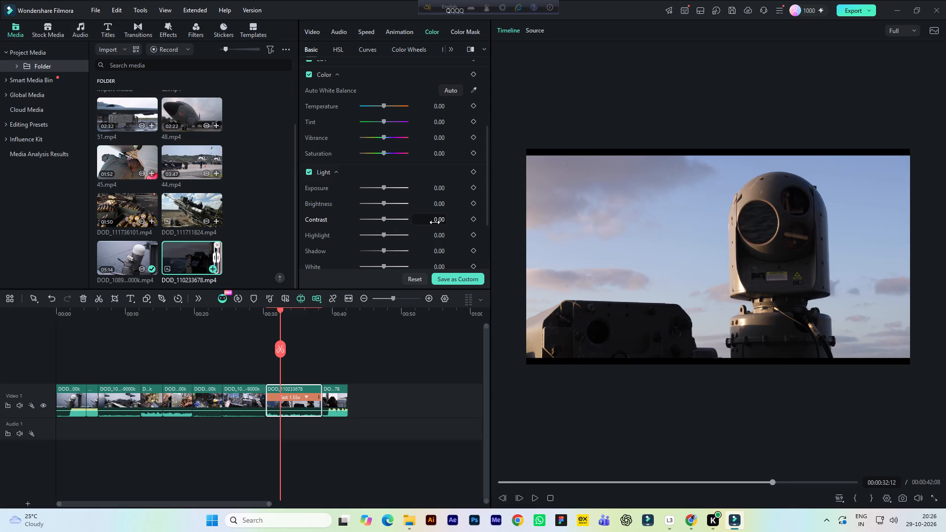
left_click(435, 222)
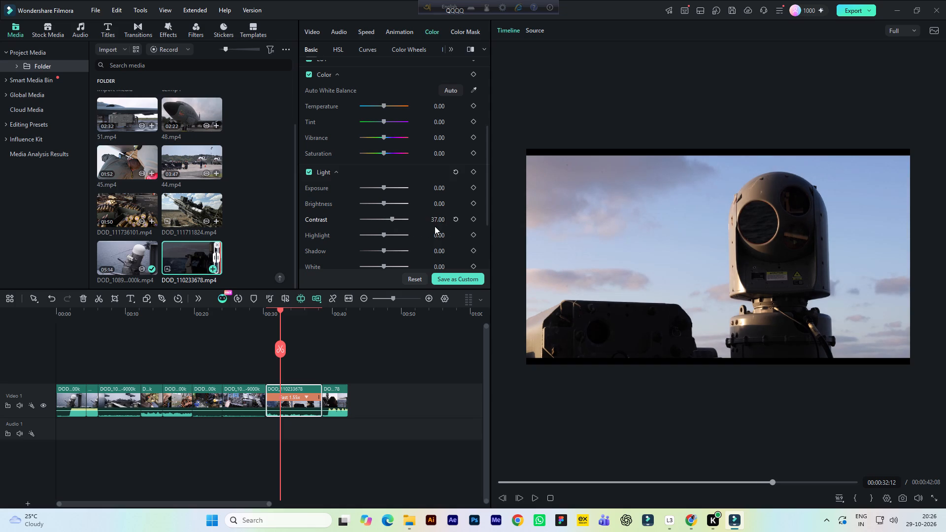
left_click(439, 237)
left_click(438, 151)
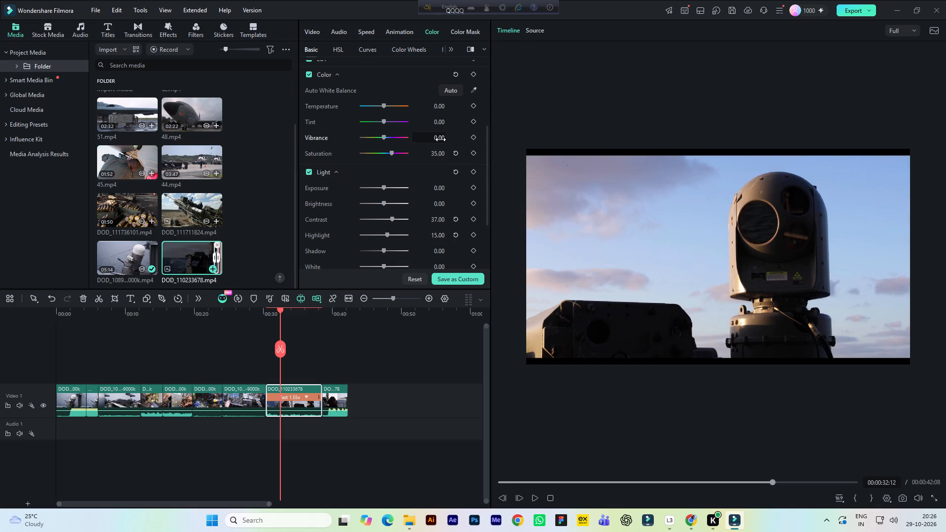
left_click(440, 139)
Adjust the sensor turret clip's cyan range in HSL to hue 23, saturation 23 and luminance -19.
left_click(338, 52)
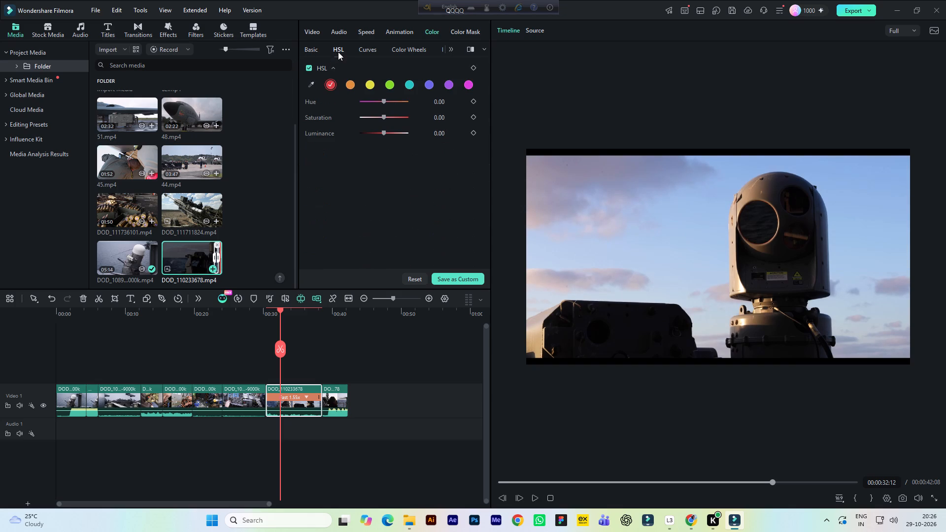
left_click(405, 84)
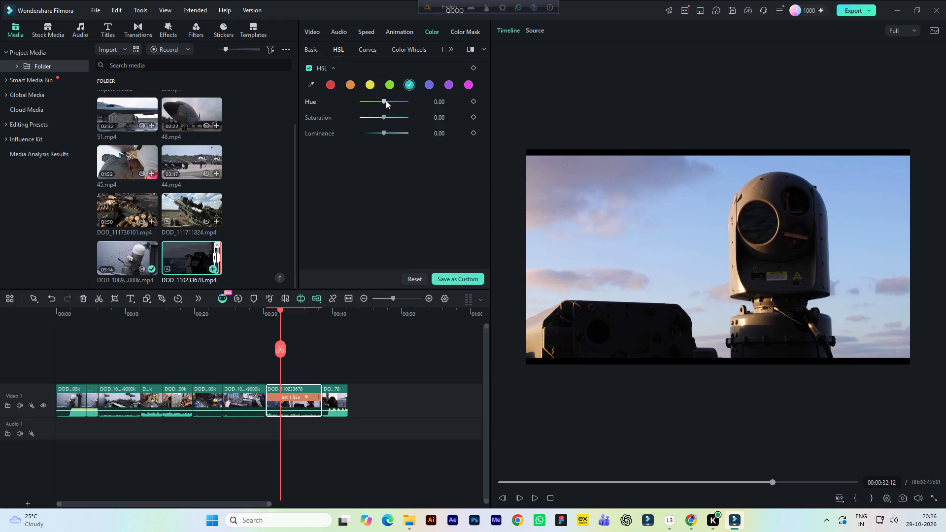
left_click(386, 100)
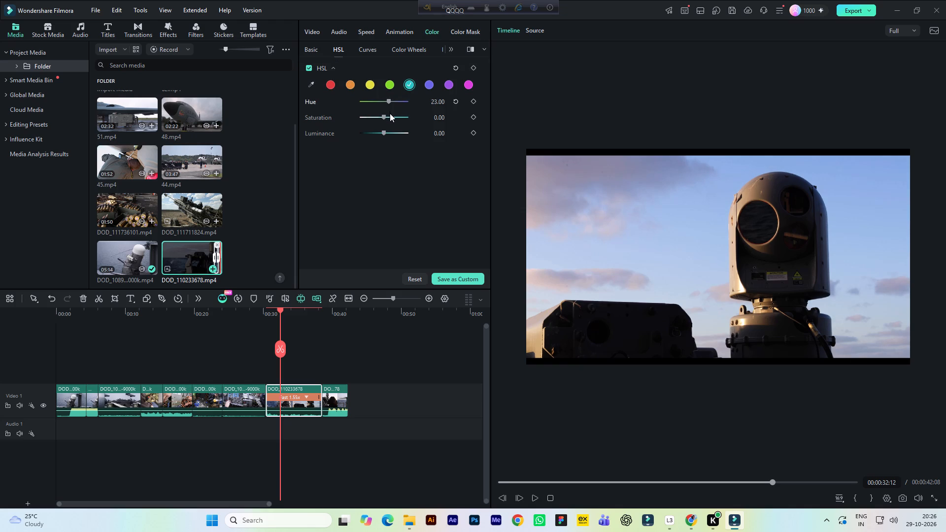
left_click(389, 115)
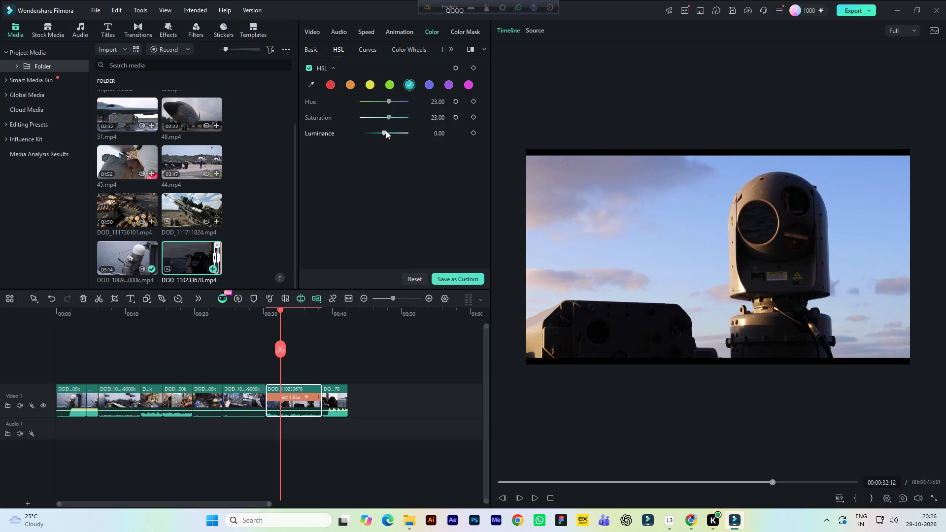
left_click(380, 132)
Save the project and play the graded turret clip on into the gun crew clip.
key("ctrl+s")
key("space")
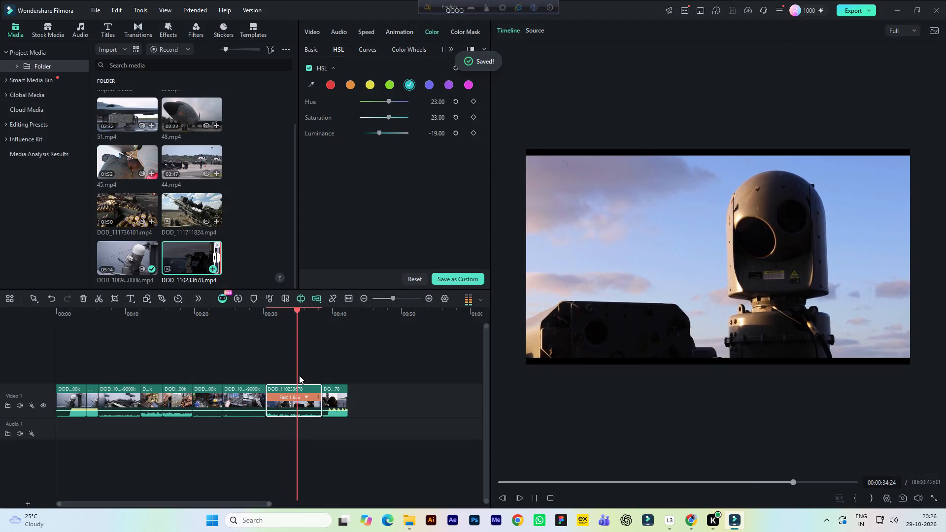
key("space")
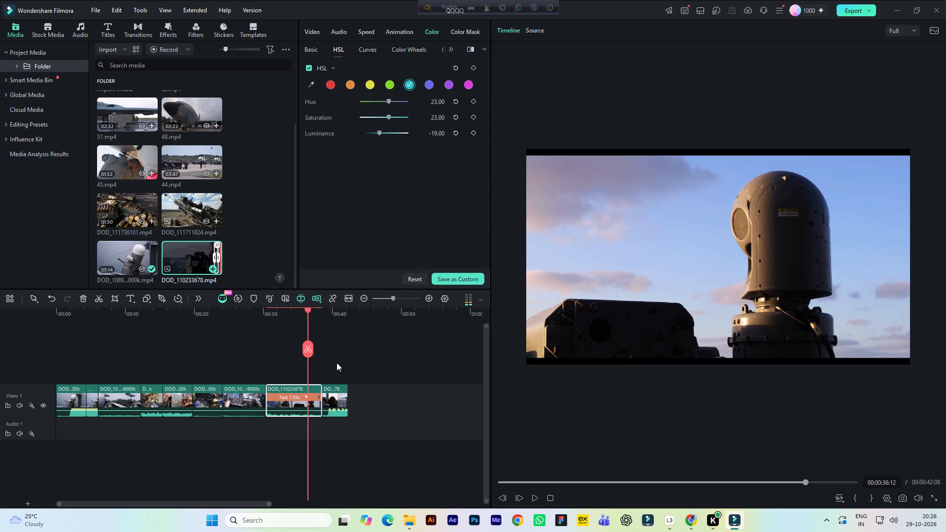
left_click(316, 313)
key("space")
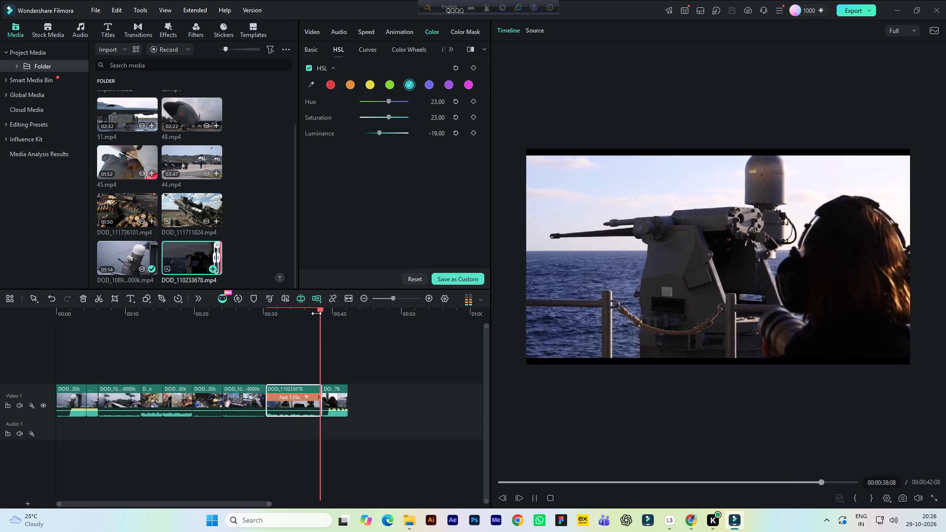
key("space")
Select the ninth clip on Video 1, the gun crew shot, and examine its footage by playing and sampling it.
left_click(341, 399)
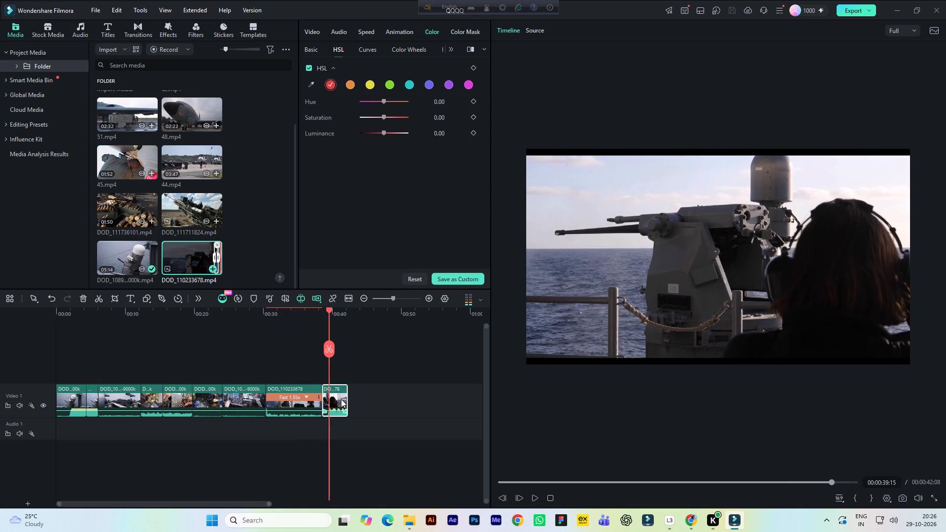
key("space")
key("space")
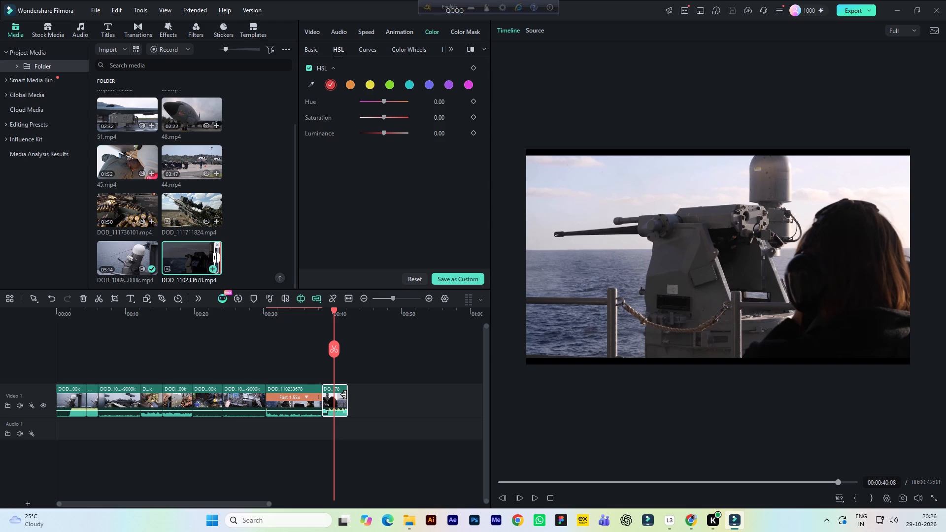
left_click(325, 315)
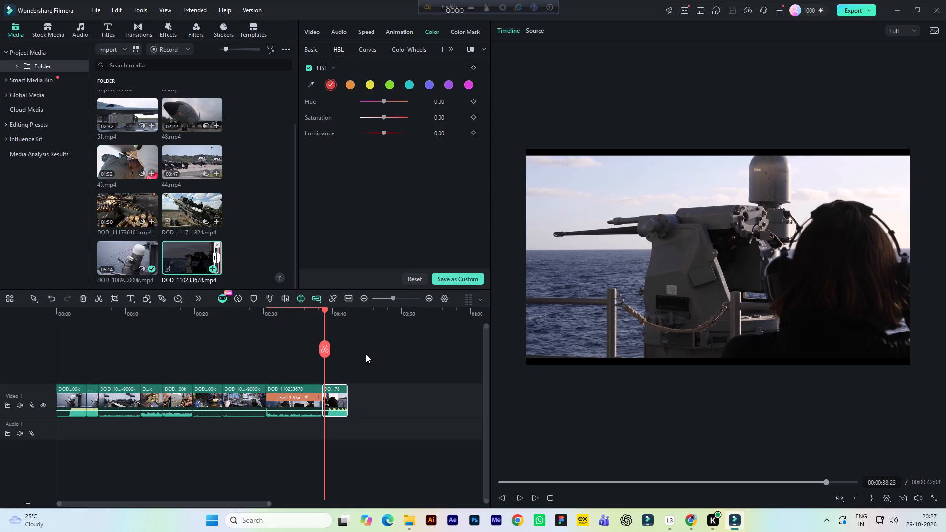
key("space")
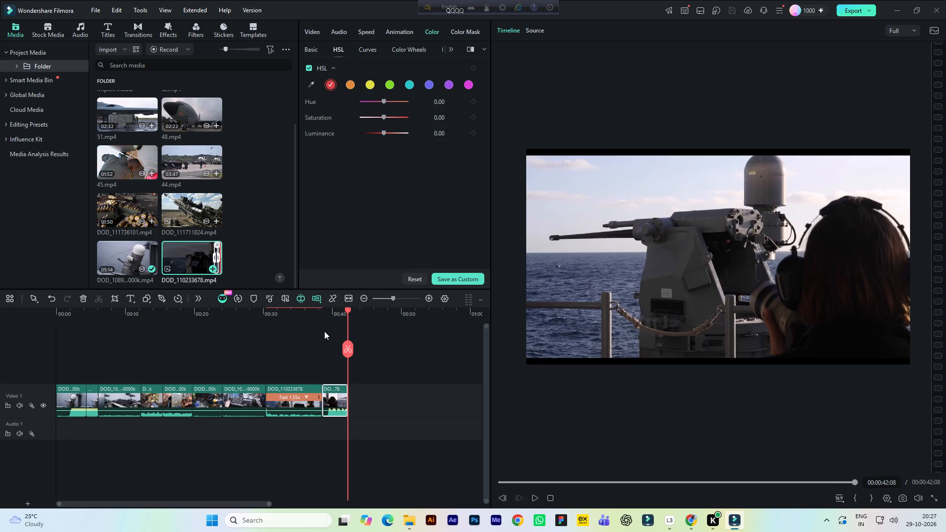
left_click(336, 316)
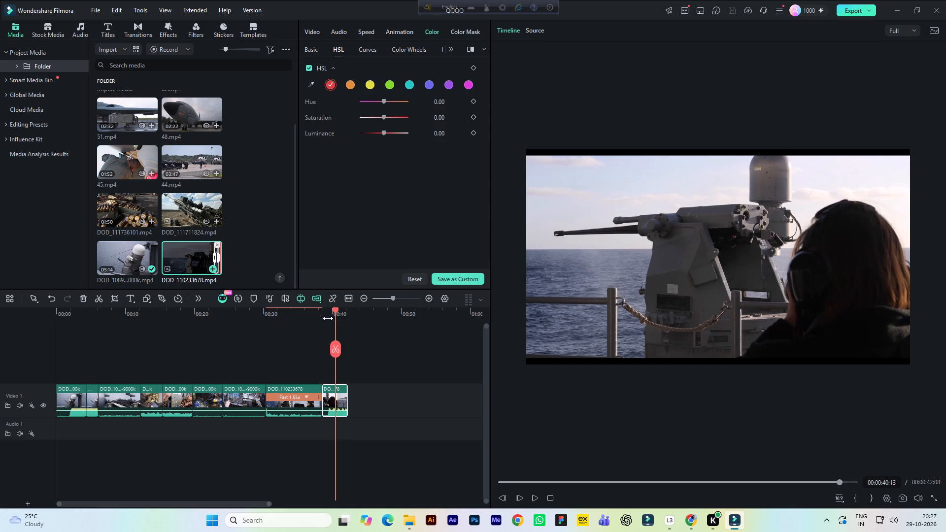
left_click(329, 316)
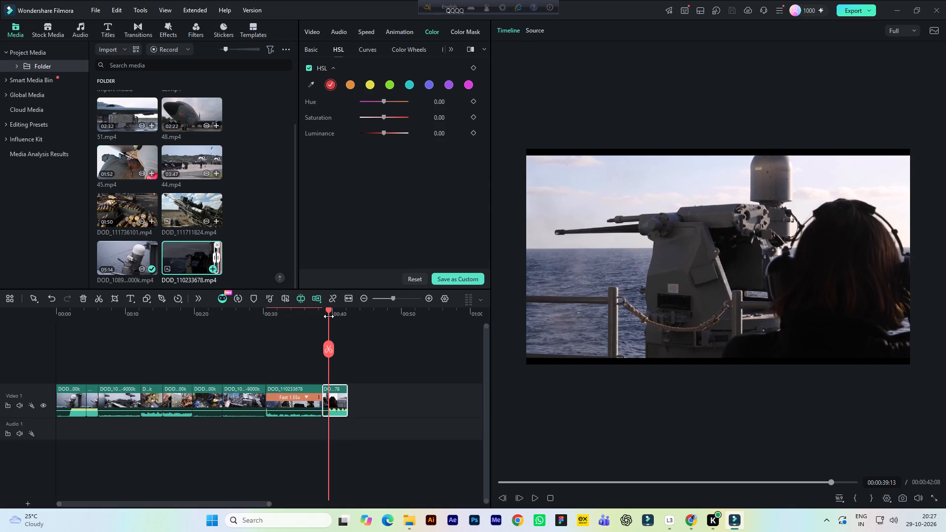
left_click(341, 316)
Sample frames across the graded sensor turret clip and compare its look with the ungraded gun crew clip.
left_click(294, 316)
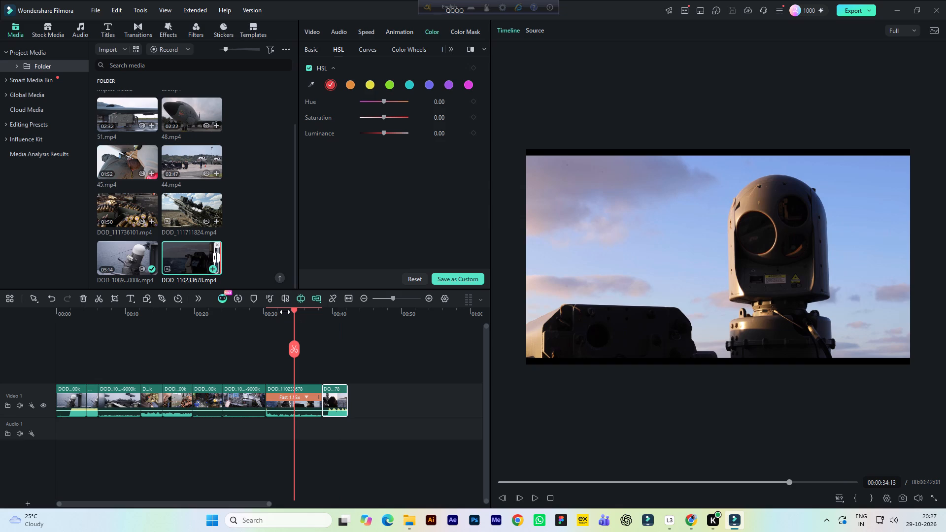
left_click(285, 312)
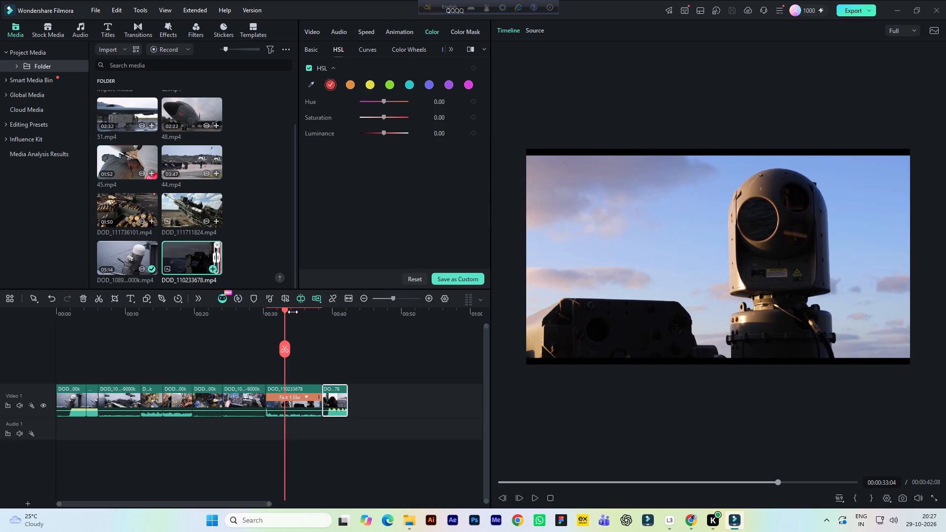
left_click(297, 312)
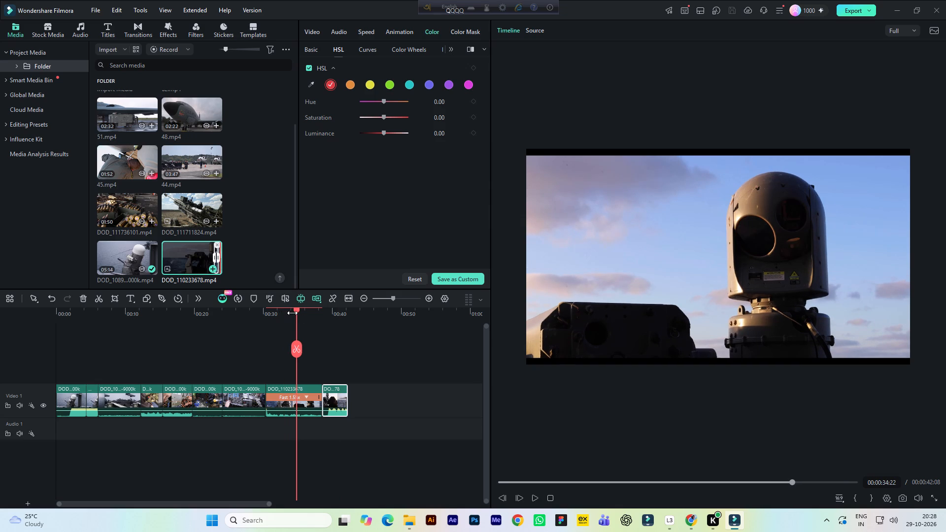
left_click(285, 313)
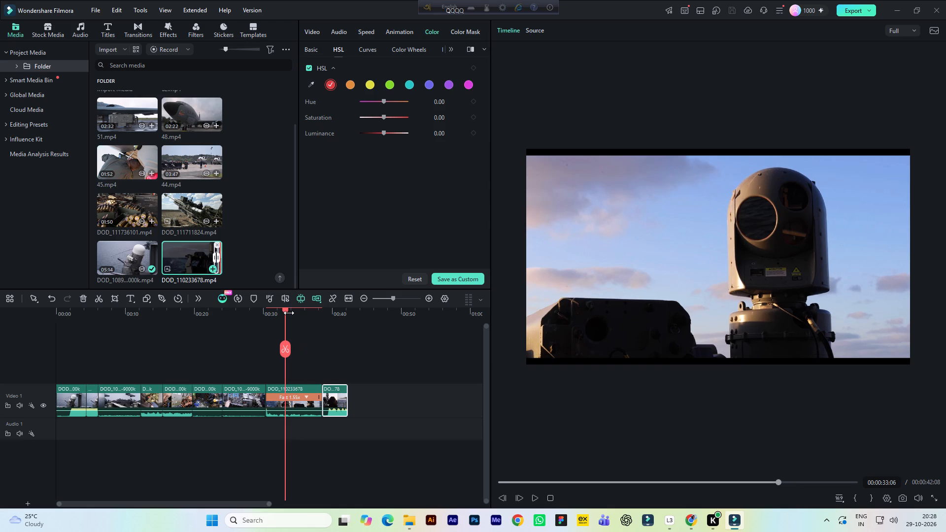
left_click(294, 311)
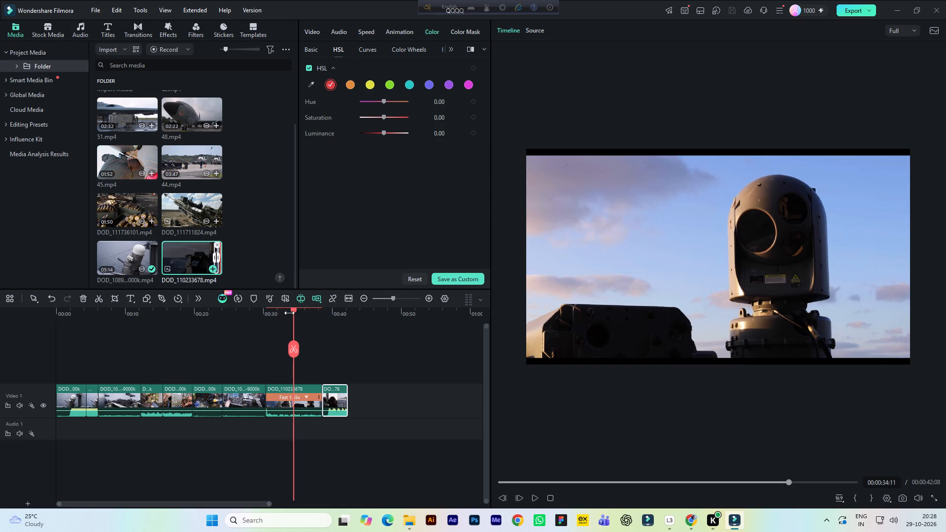
left_click(285, 313)
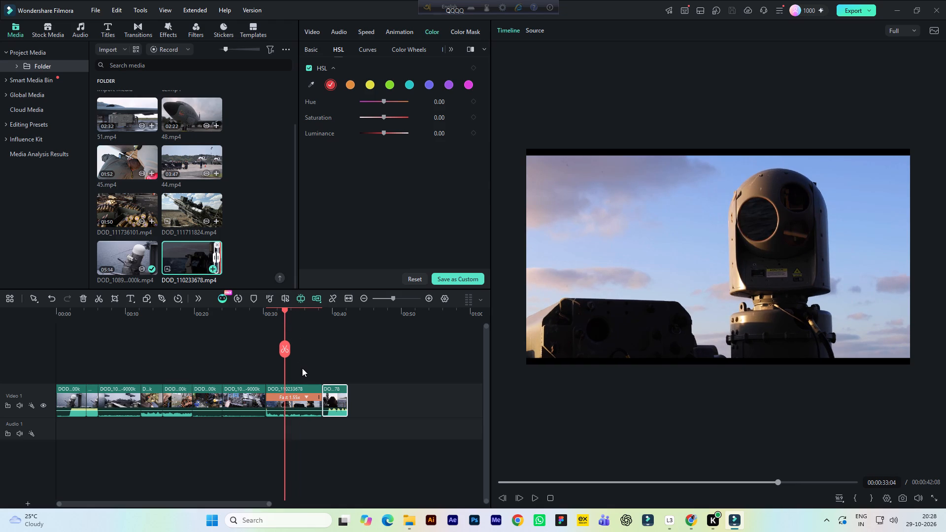
left_click(273, 313)
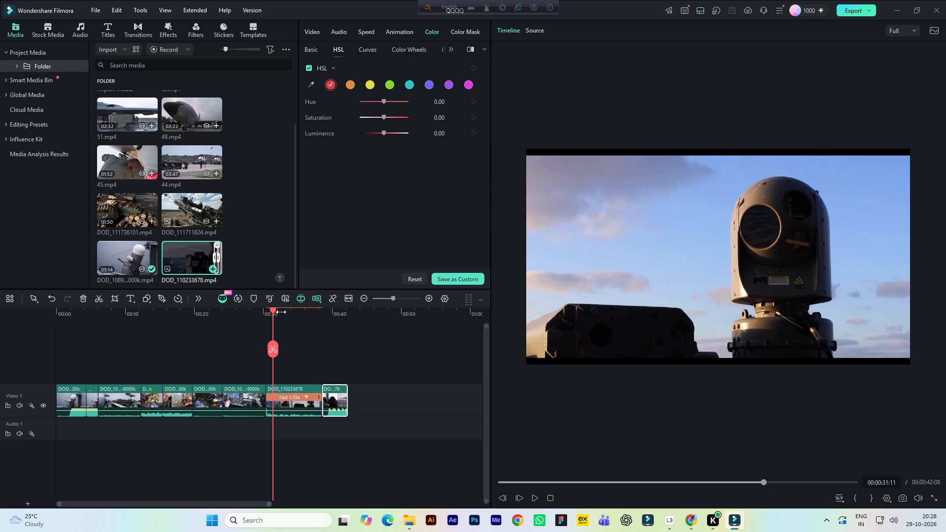
left_click(288, 312)
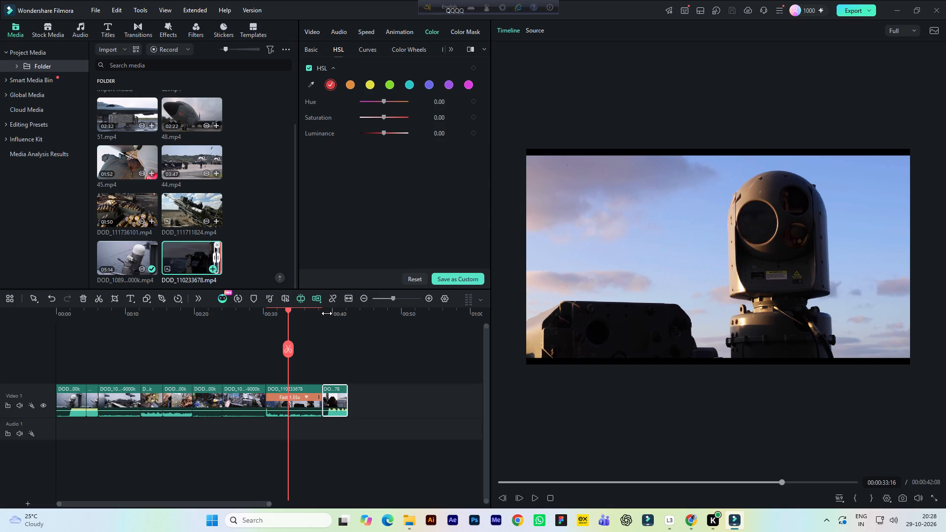
left_click(301, 311)
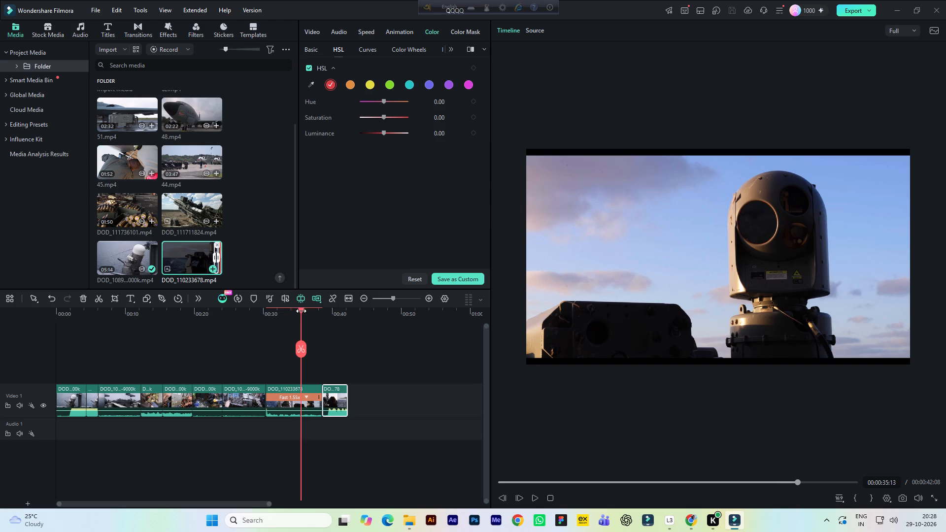
left_click(333, 316)
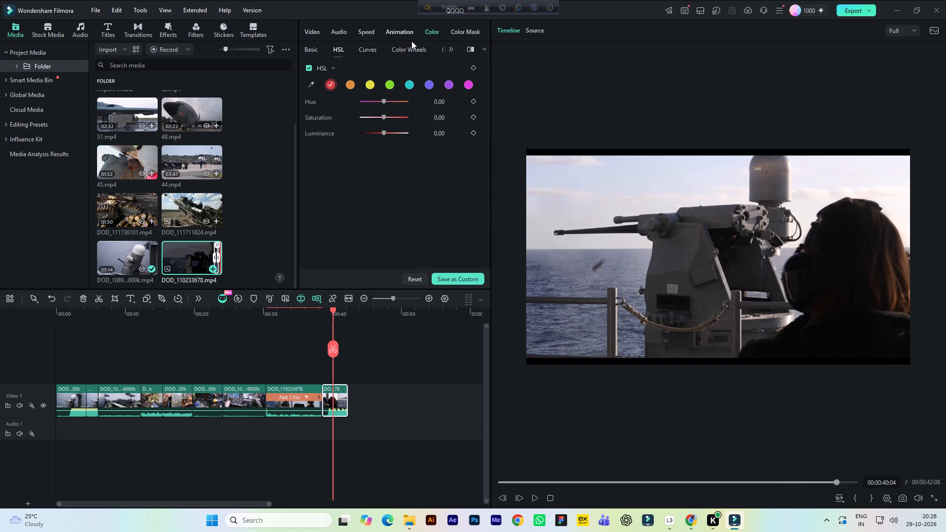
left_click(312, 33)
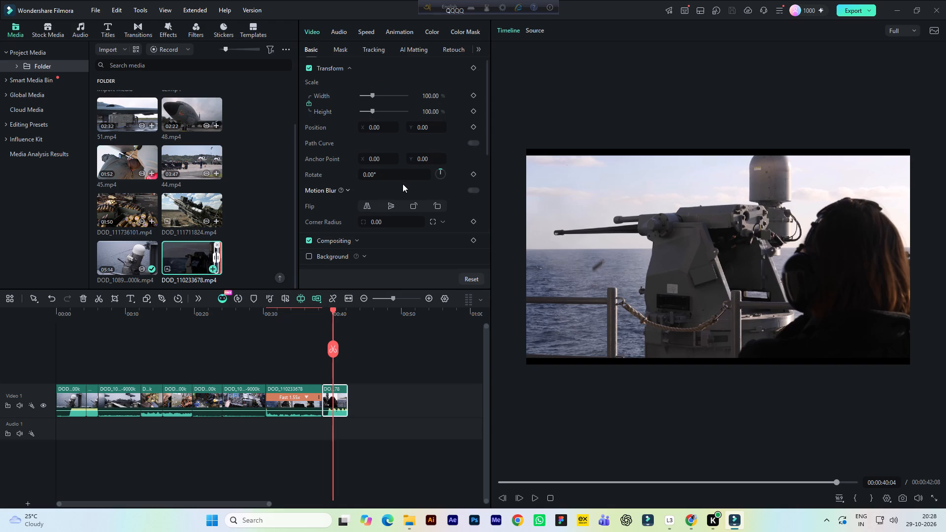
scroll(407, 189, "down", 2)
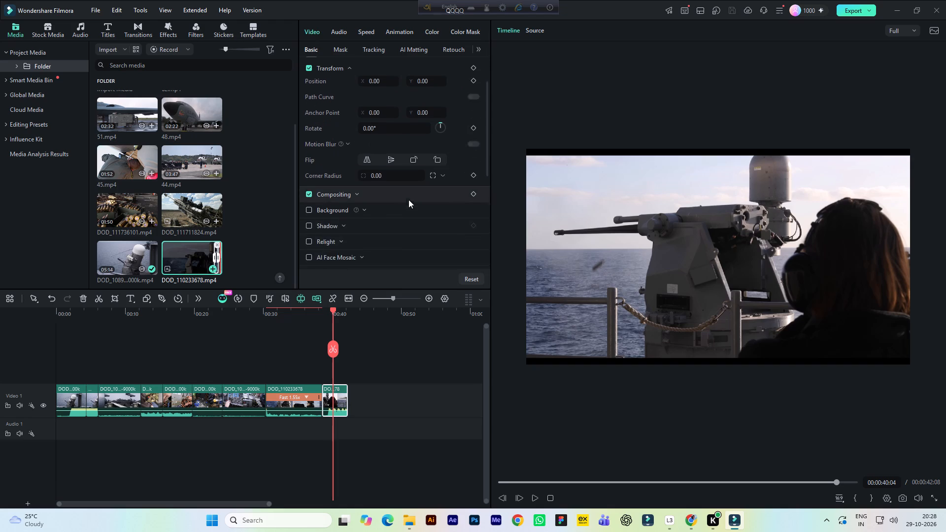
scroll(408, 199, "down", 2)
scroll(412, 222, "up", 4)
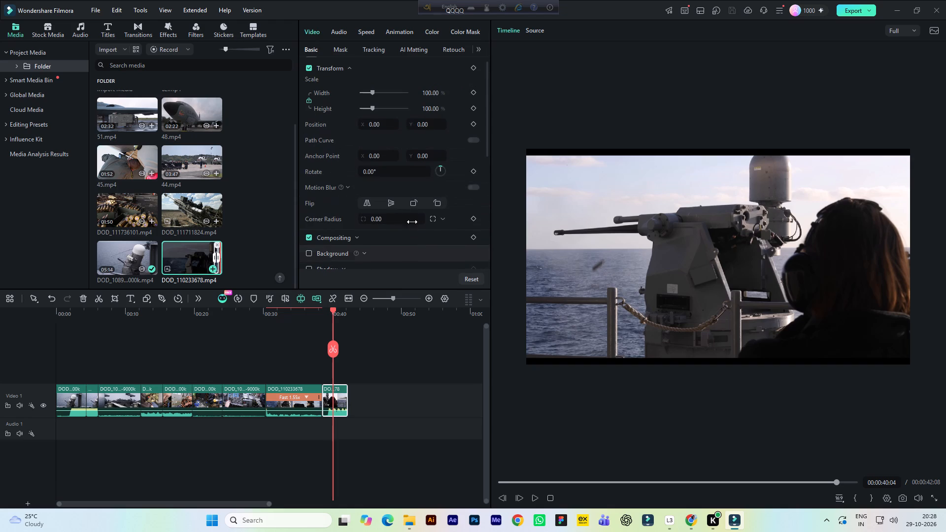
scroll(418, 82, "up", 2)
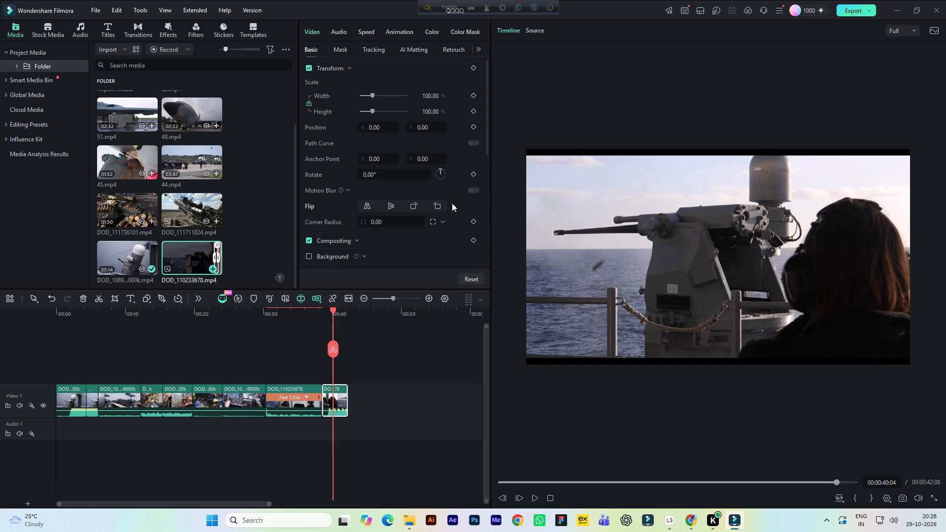
Look through the gun crew clip's basic video settings, from Transform down to Lens Correction.
scroll(433, 219, "down", 5)
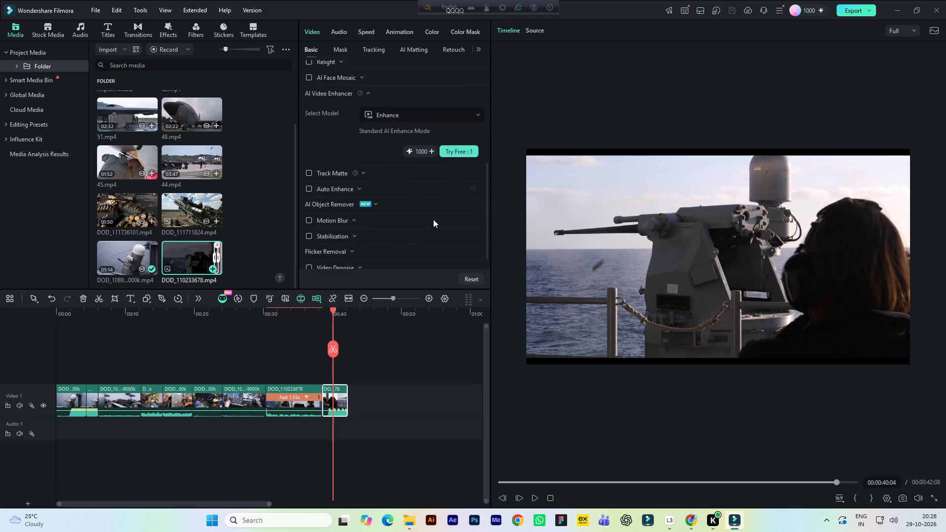
scroll(433, 219, "down", 2)
scroll(436, 197, "up", 2)
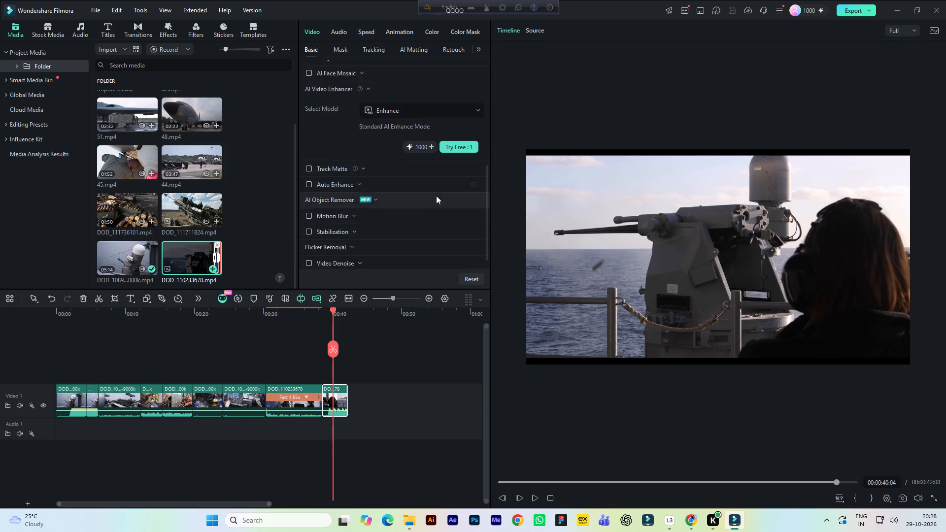
scroll(436, 196, "up", 4)
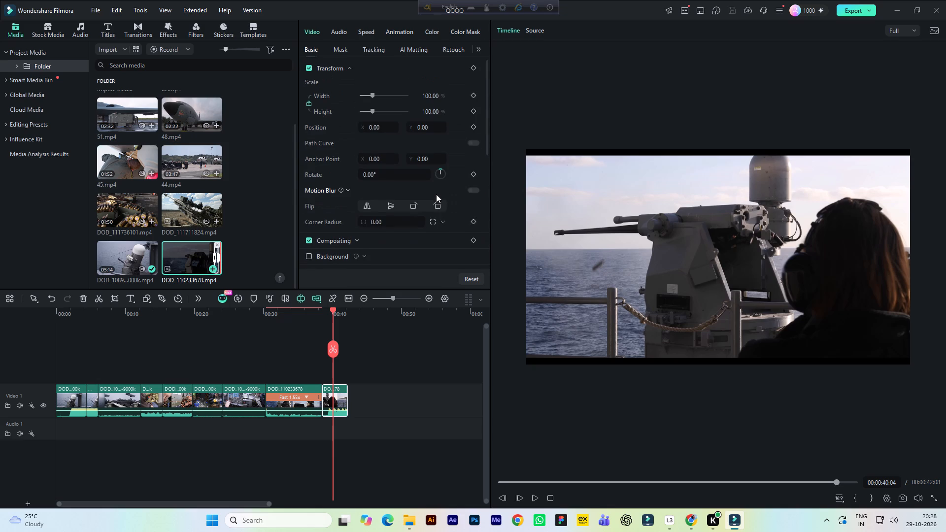
scroll(436, 194, "down", 7)
scroll(436, 194, "up", 5)
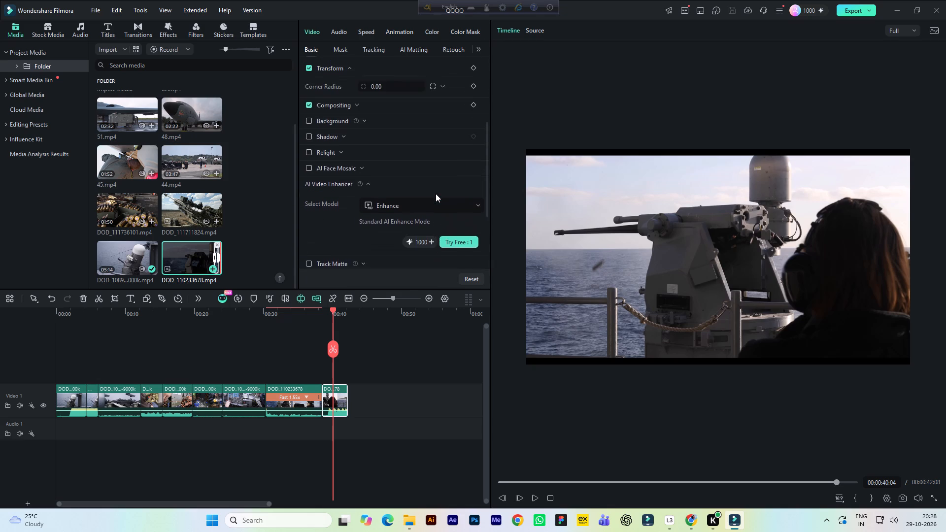
scroll(436, 194, "up", 4)
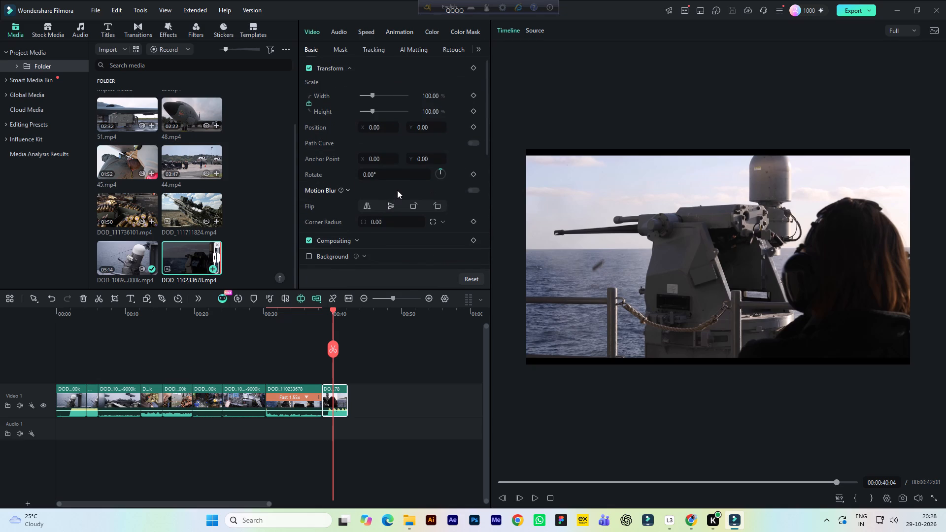
scroll(397, 190, "down", 3)
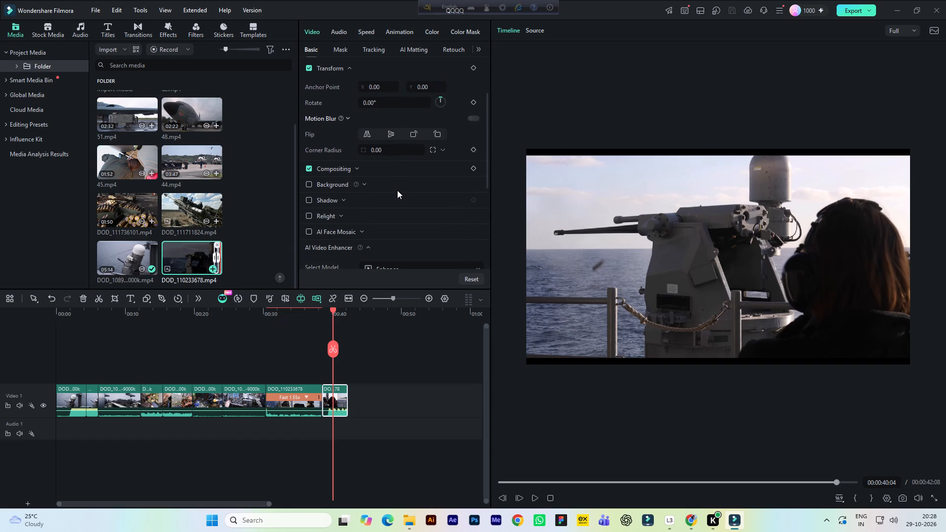
scroll(397, 190, "down", 6)
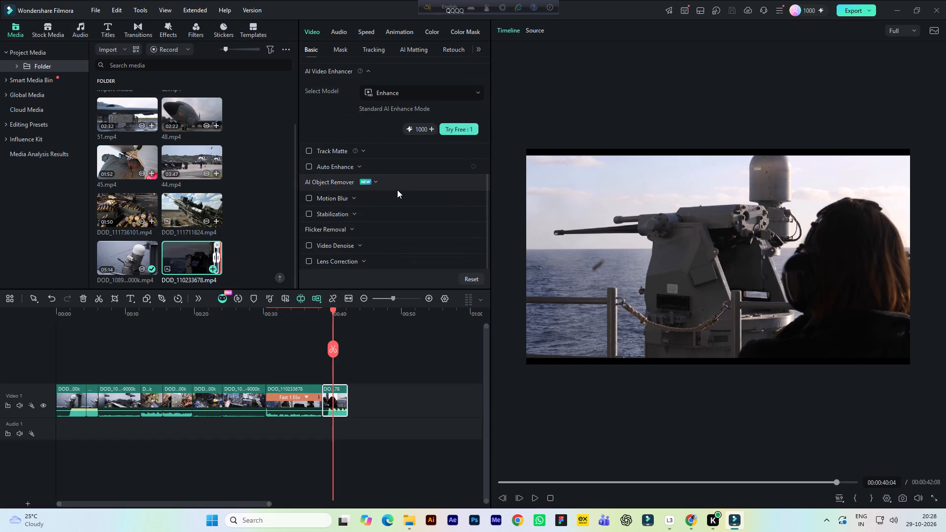
scroll(397, 190, "up", 10)
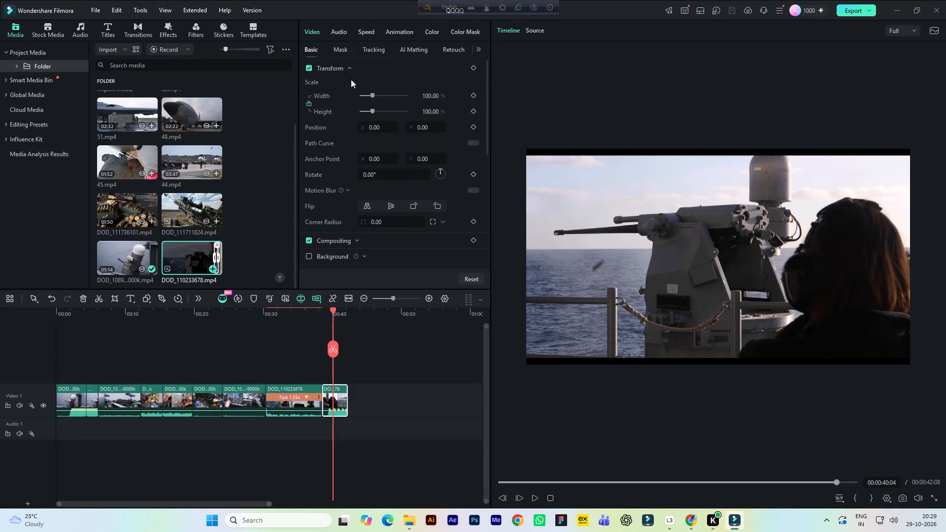
Play the graded sensor turret clip through into the gun crew clip and revisit a turret frame.
left_click(300, 317)
key("space")
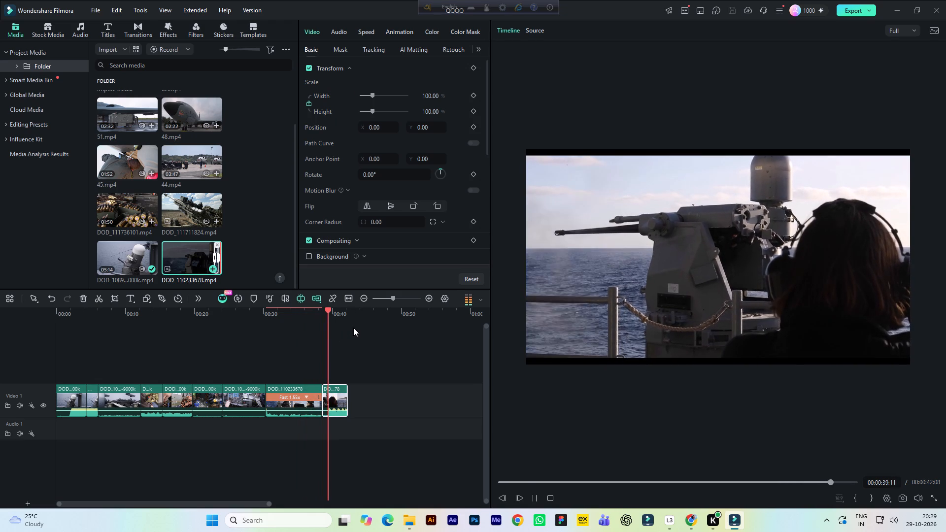
key("space")
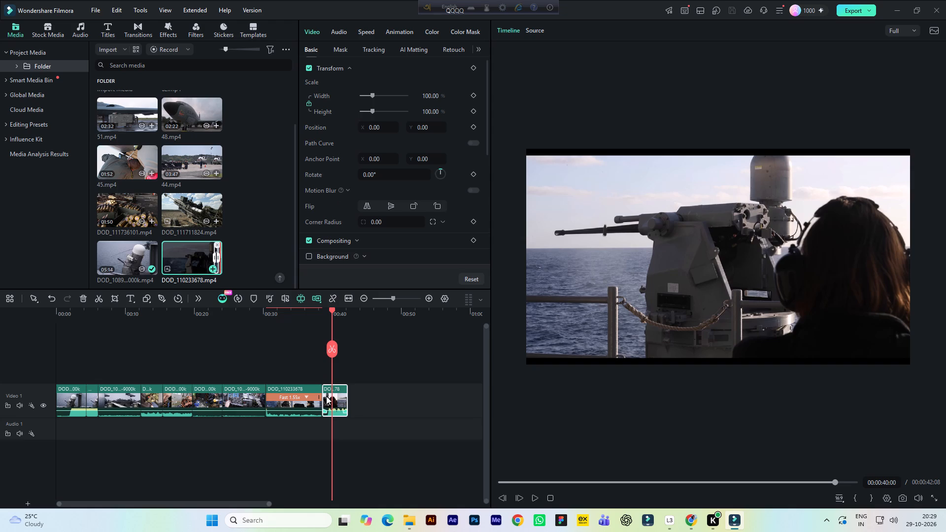
left_click(304, 311)
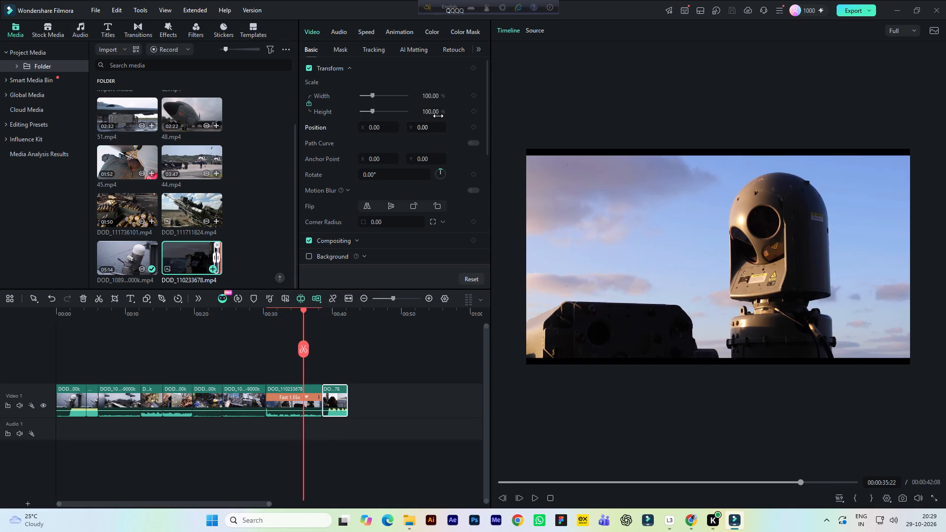
Preview the source shot DOD_111711824.mp4 and mark its in point at 00:00:00:00.
left_click(540, 34)
left_click(540, 33)
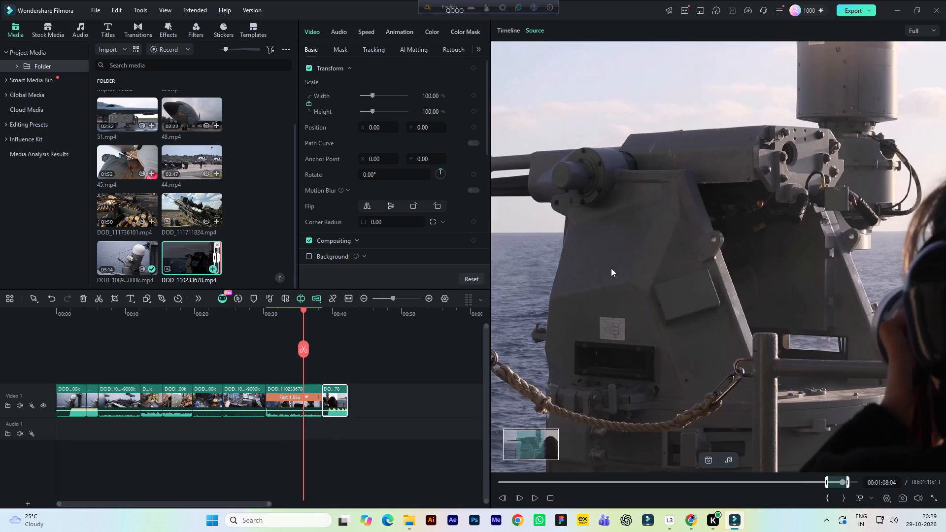
left_click(181, 203)
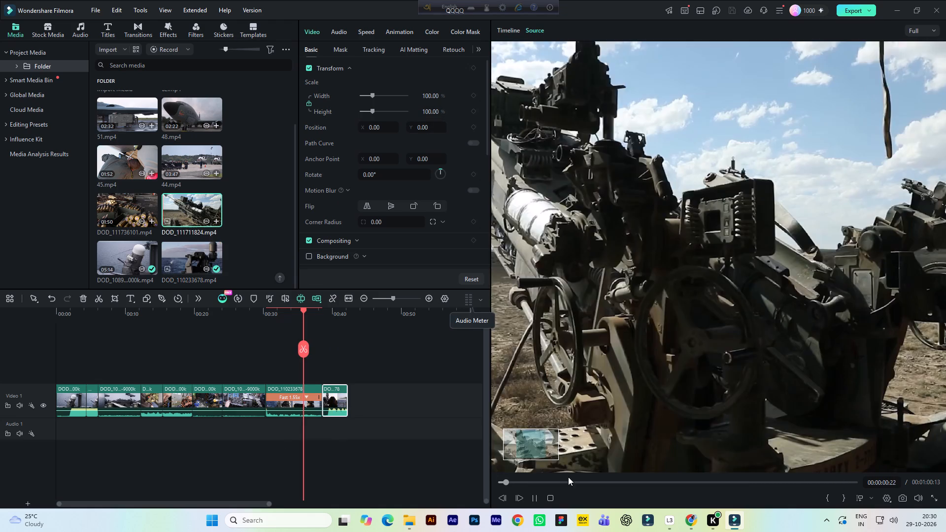
key("space")
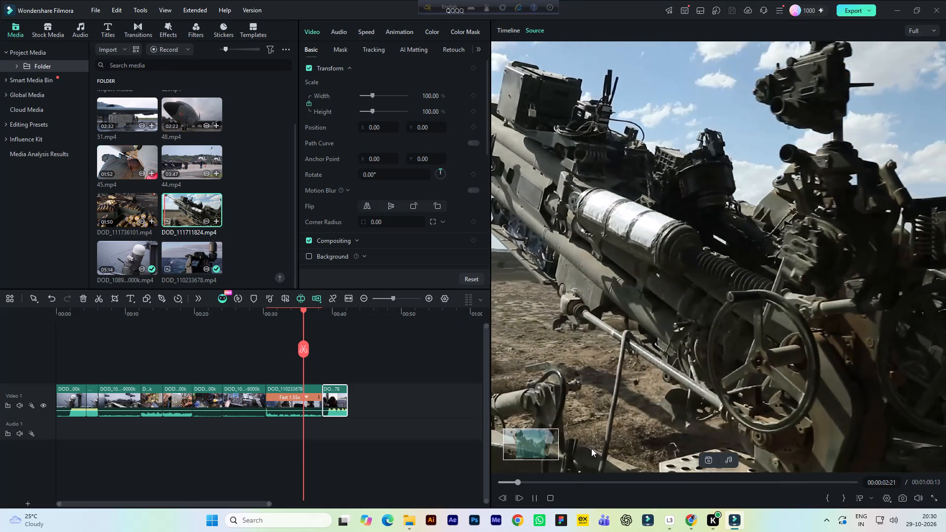
left_click_drag(519, 483, 494, 483)
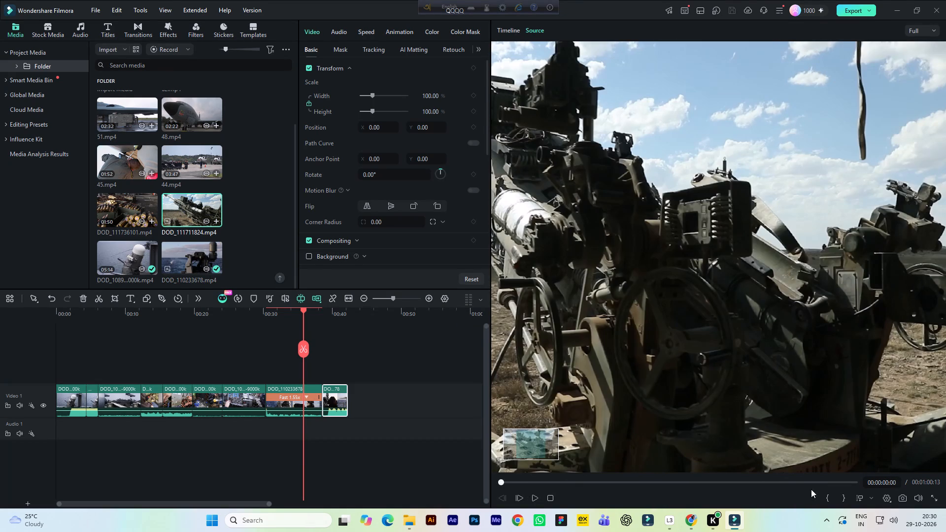
left_click(827, 501)
Review the howitzer source footage for the shot's end and mark the out point at 00:00:06:04.
key("space")
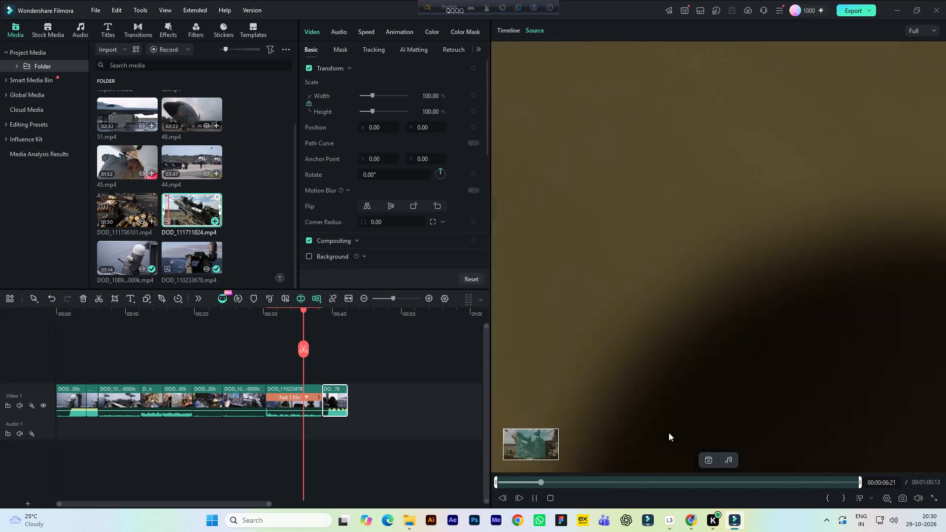
key("space")
left_click(543, 481)
left_click(542, 481)
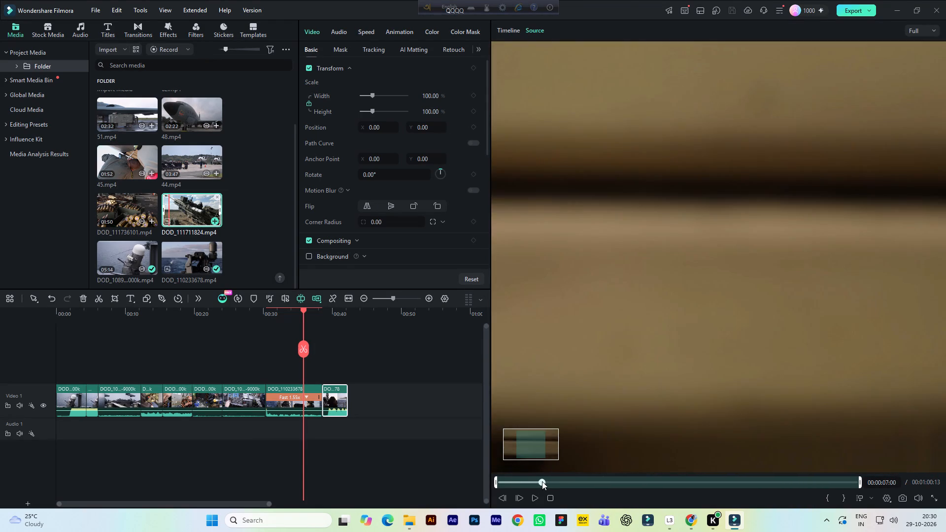
left_click(539, 482)
left_click(534, 482)
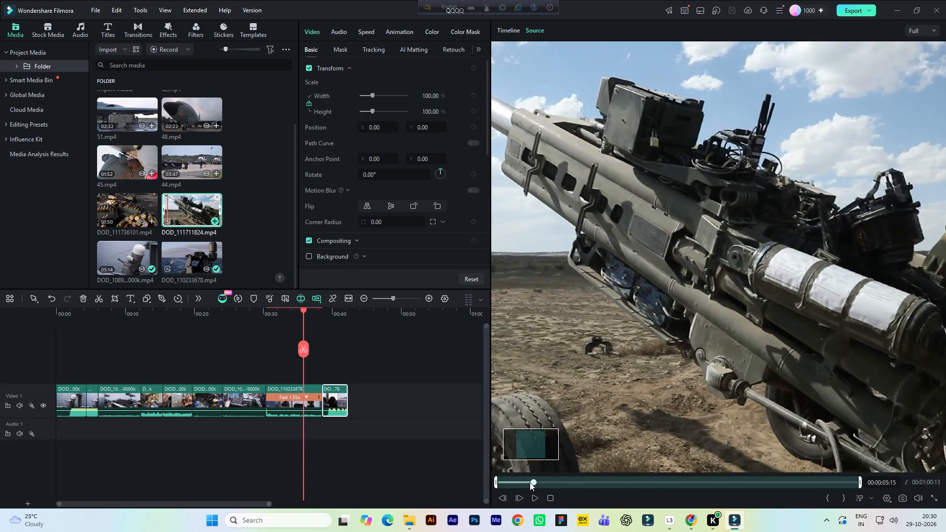
key("space")
key("space")
key("space")
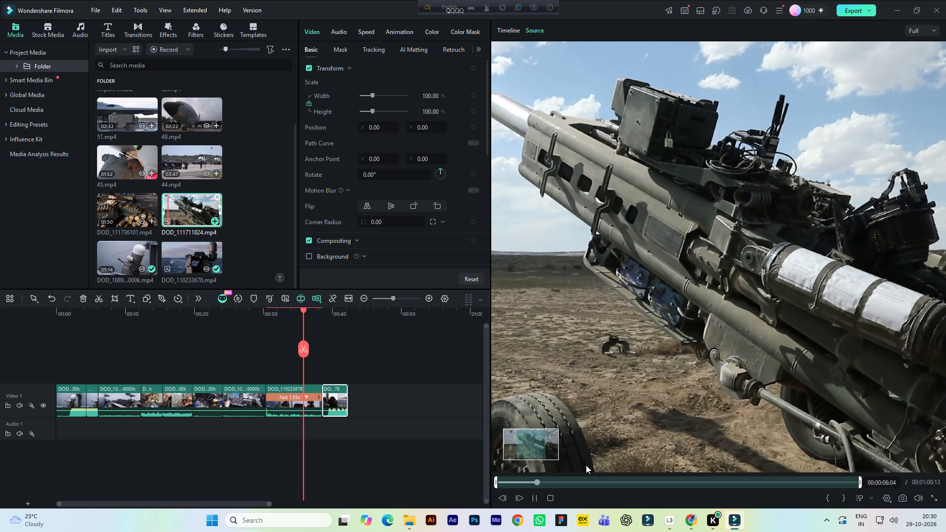
key("space")
left_click(537, 481)
left_click(840, 500)
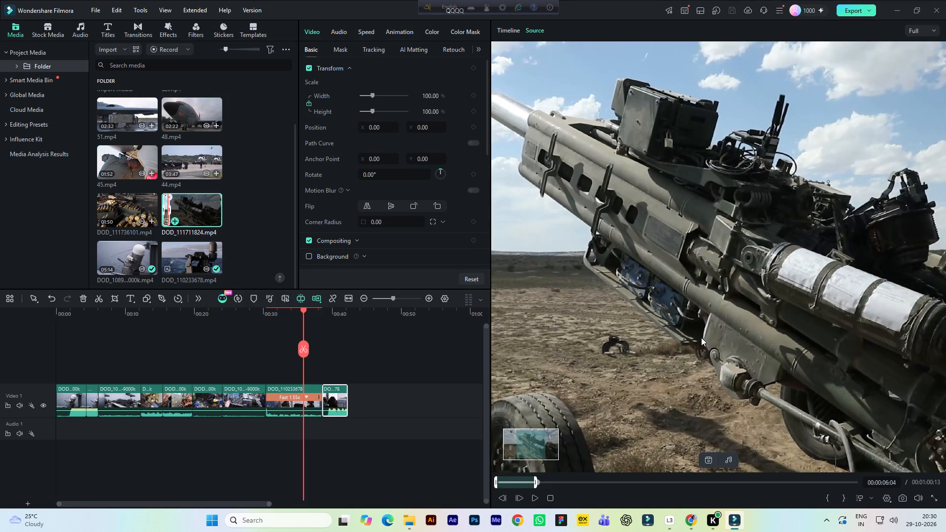
Place the marked range of DOD_111711824.mp4 on Video 1 directly after the gun crew clip.
left_click_drag(701, 337, 410, 415)
left_click(524, 284)
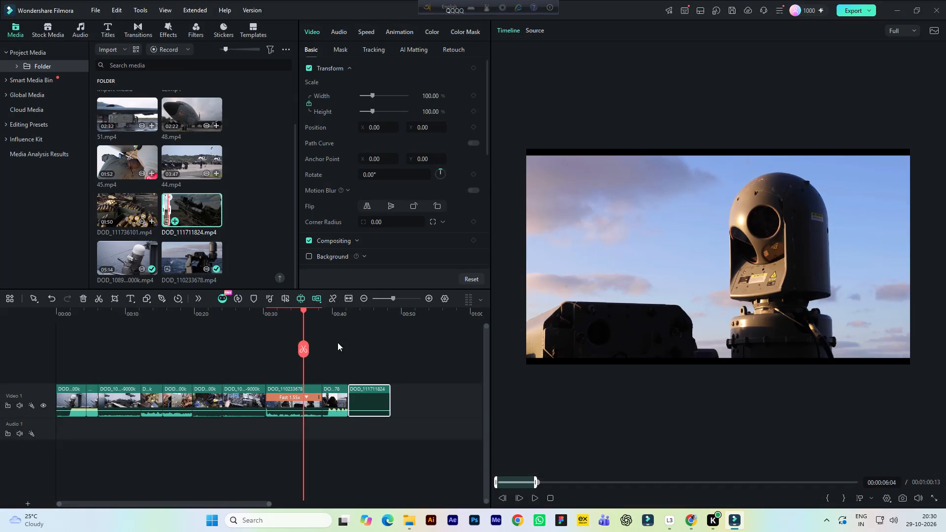
Play the beginning of the newly added howitzer clip in the timeline.
left_click_drag(226, 502, 264, 503)
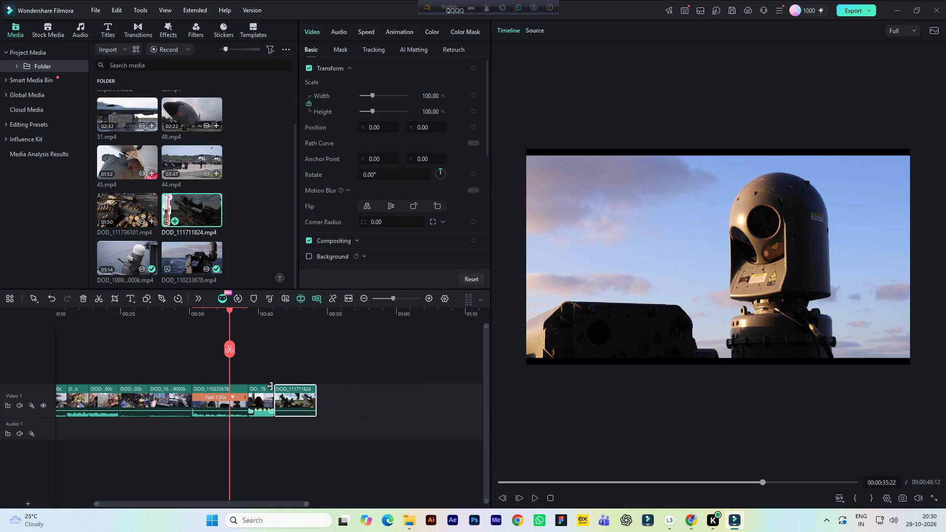
left_click(275, 323)
left_click(274, 312)
key("space")
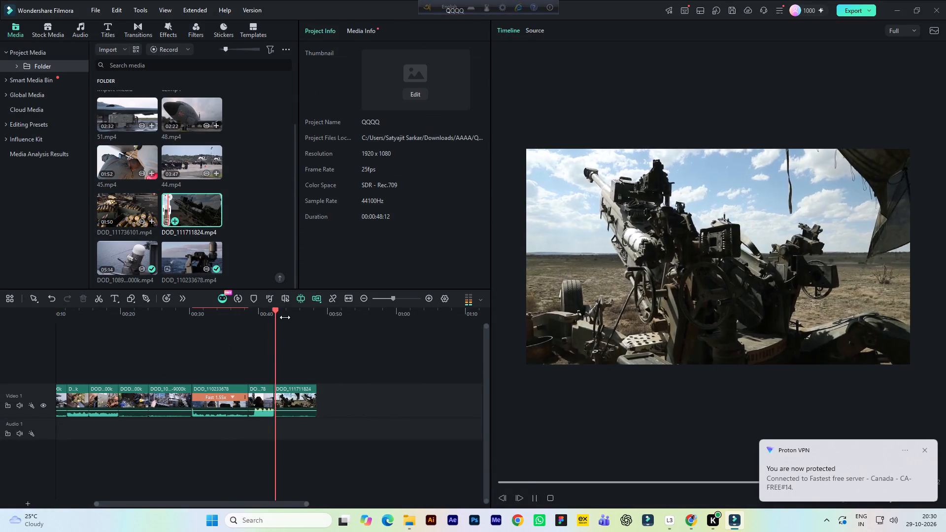
key("space")
Select the howitzer clip and set its light adjustments to brightness 5, contrast 16 and highlight 17.
left_click(629, 288)
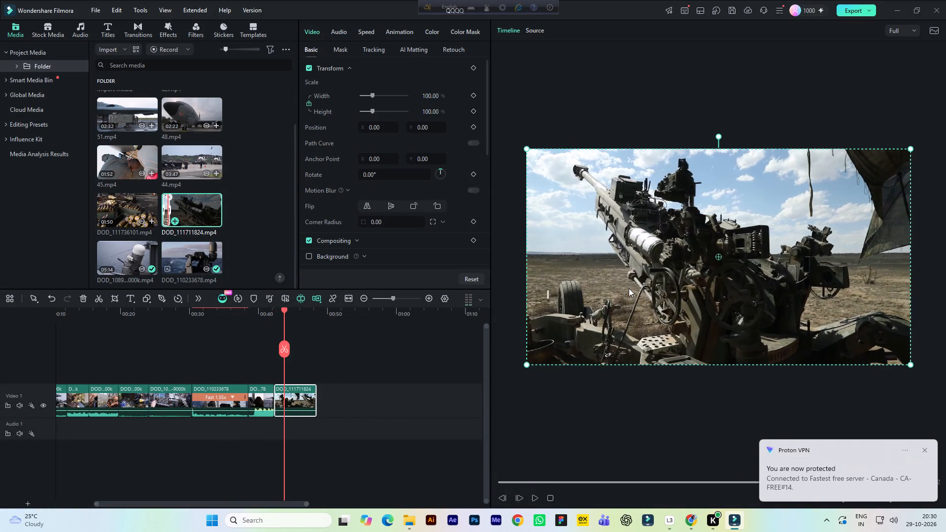
left_click(435, 29)
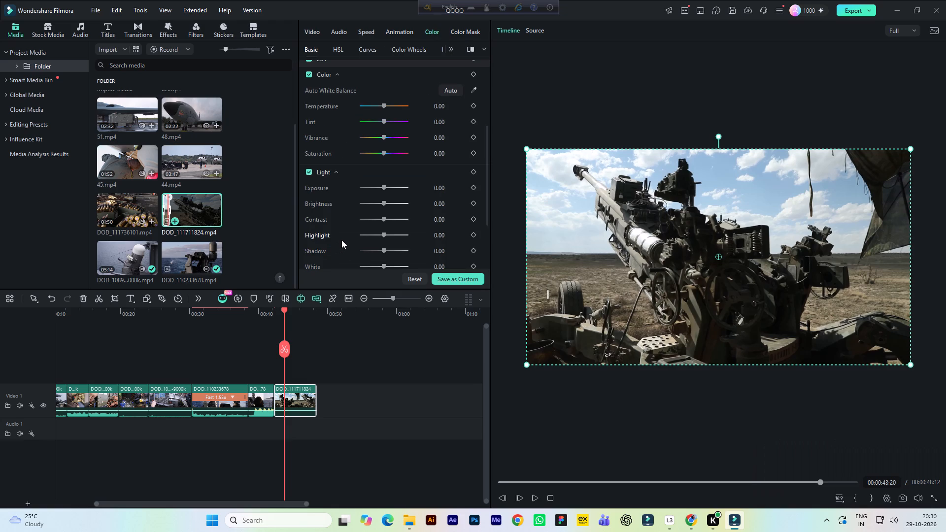
scroll(370, 231, "down", 1)
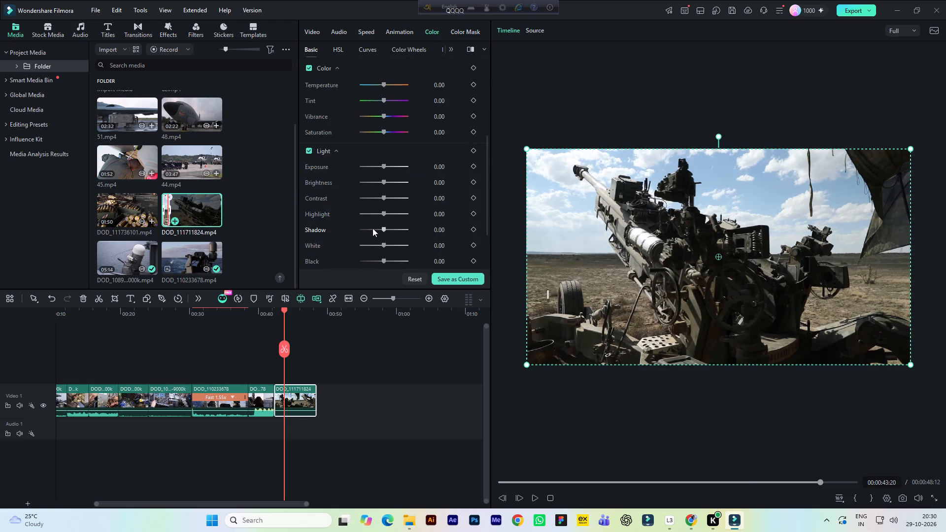
scroll(372, 228, "down", 1)
scroll(372, 228, "up", 1)
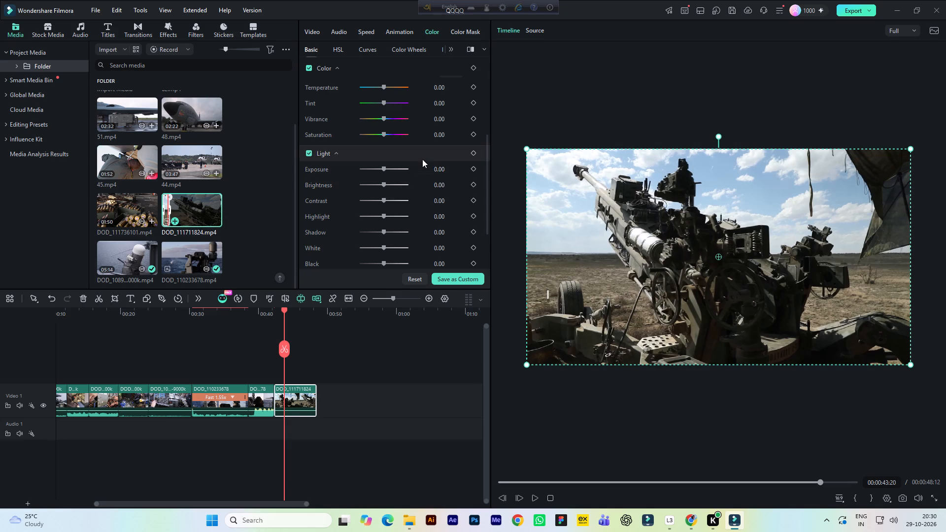
left_click(441, 188)
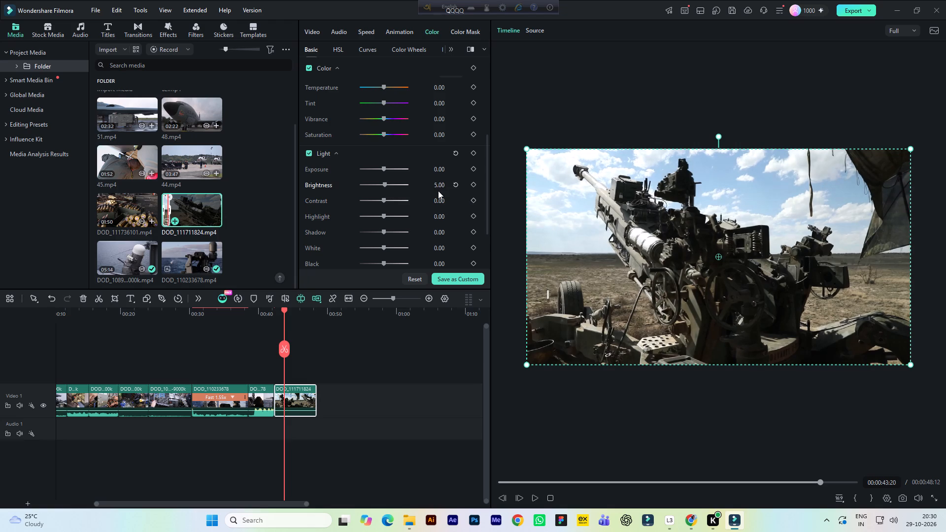
left_click(442, 201)
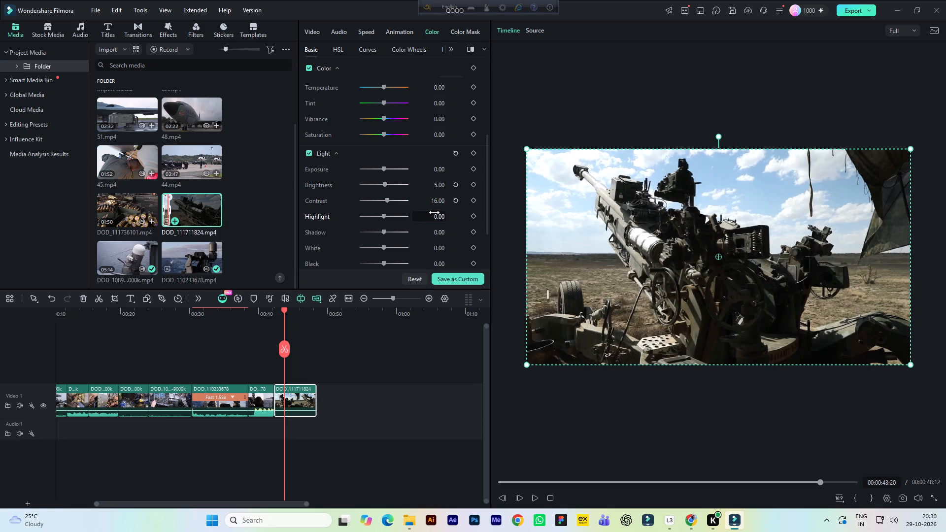
left_click(435, 214)
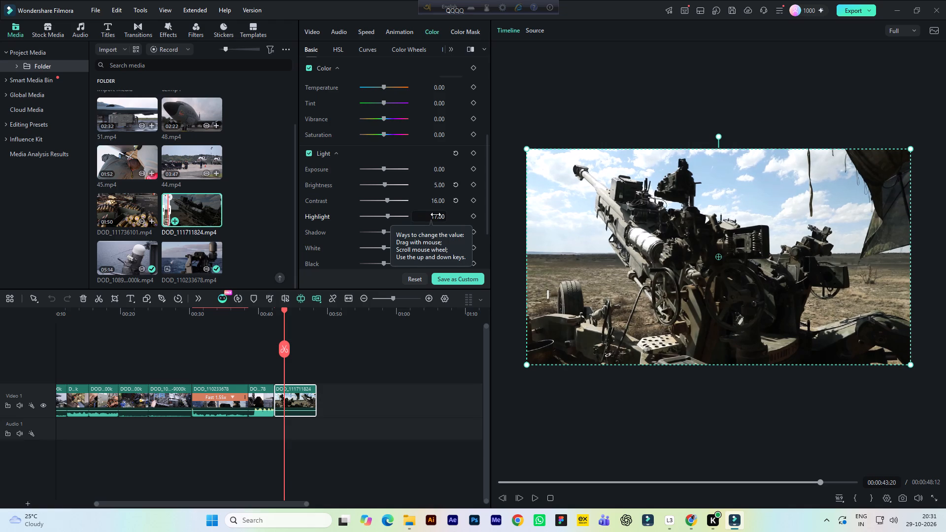
Set the howitzer clip's saturation to 31 and vibrance to 14.
left_click(439, 134)
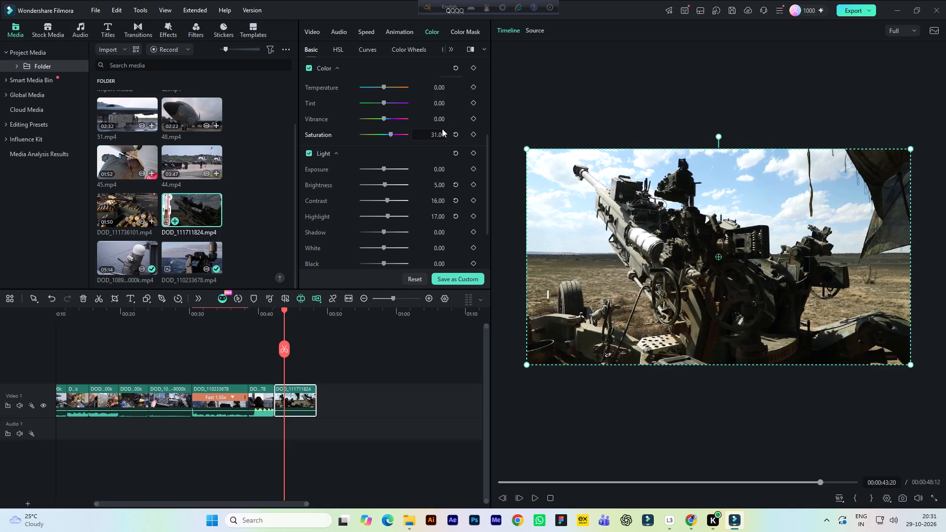
left_click(443, 116)
Raise the lower end of the howitzer clip's blue curve slightly above the diagonal to lift blue in the shadows.
left_click(343, 50)
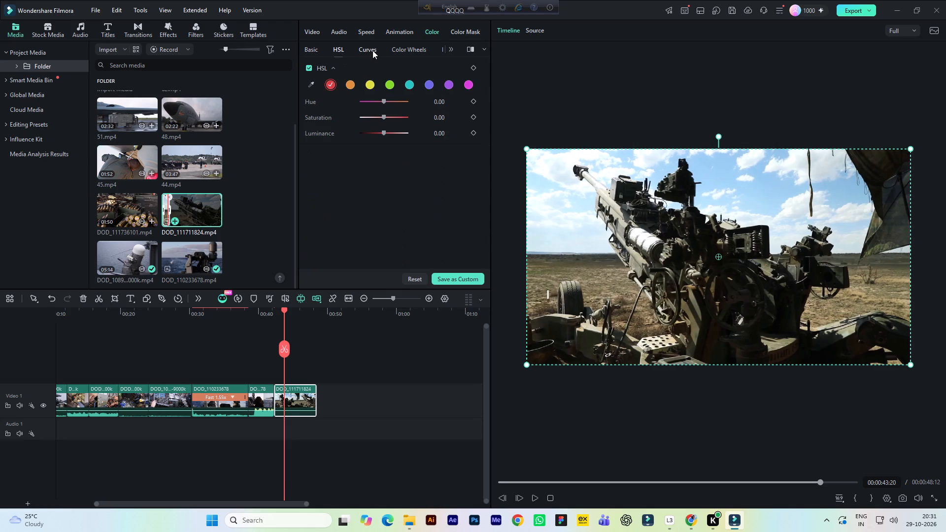
left_click(372, 50)
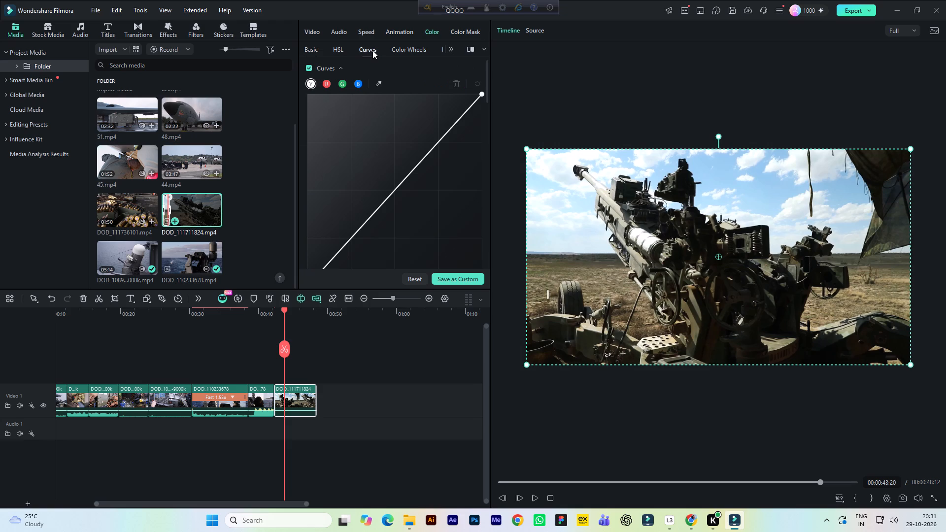
left_click(359, 82)
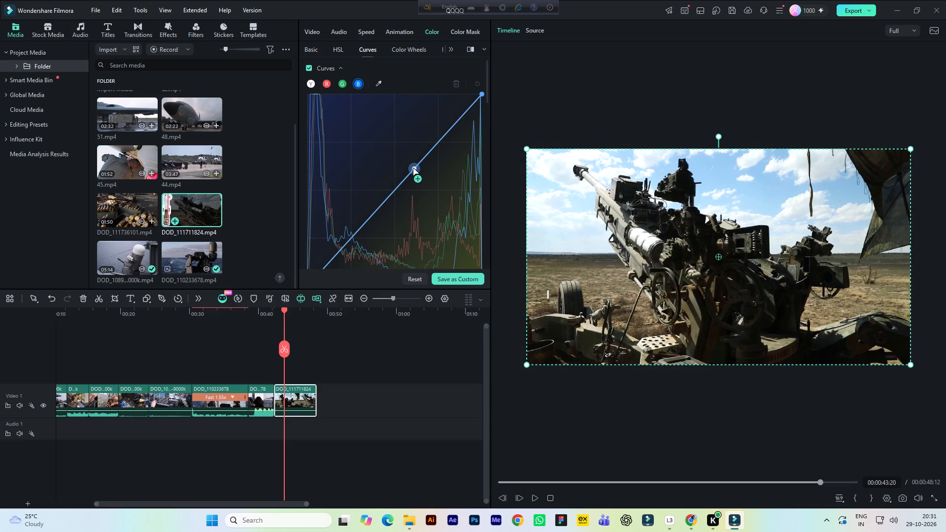
left_click_drag(412, 167, 411, 156)
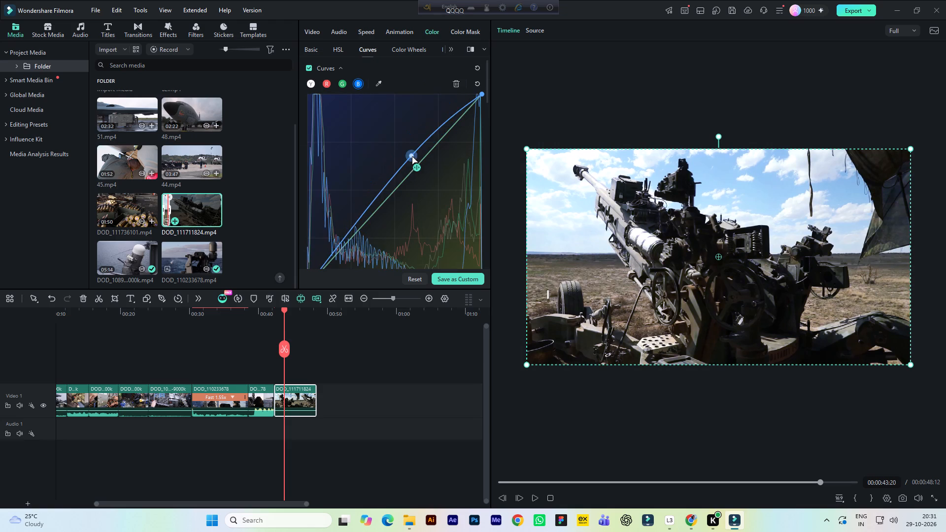
left_click_drag(411, 156, 393, 175)
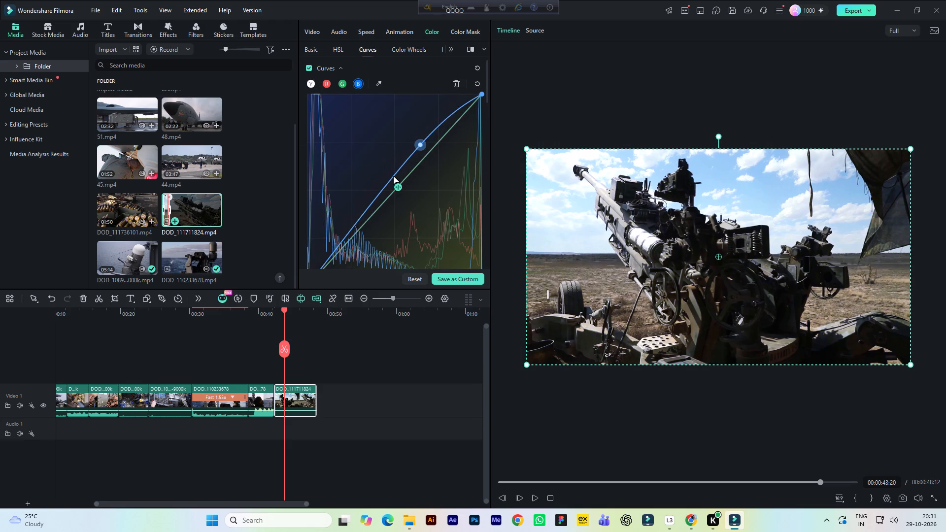
left_click_drag(393, 175, 319, 252)
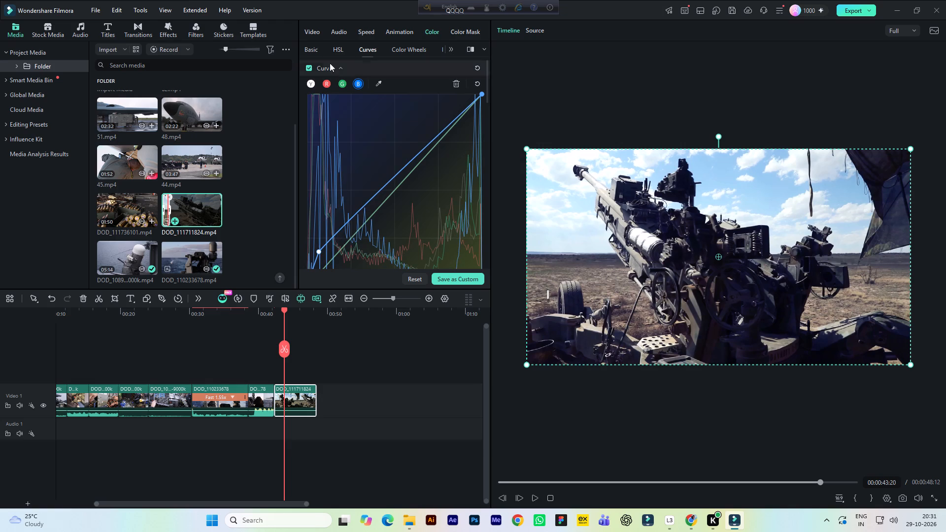
Set the howitzer clip's cyan HSL range to hue 45, saturation 30 and luminance -32.
left_click(338, 46)
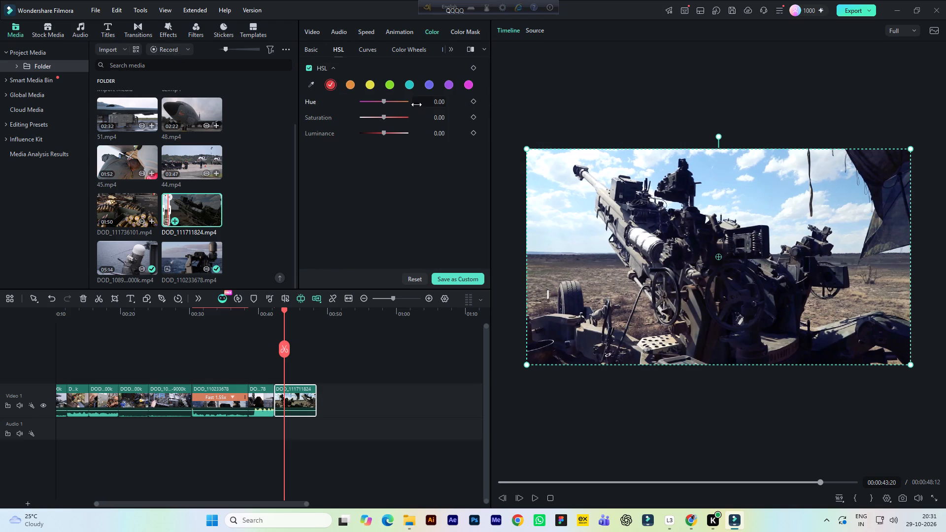
left_click(410, 85)
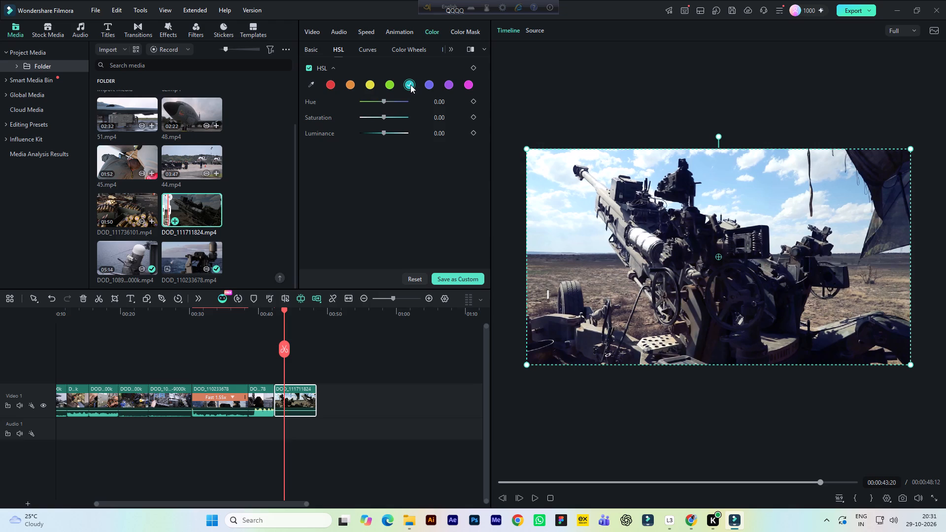
left_click_drag(385, 101, 394, 101)
left_click(391, 115)
left_click(379, 134)
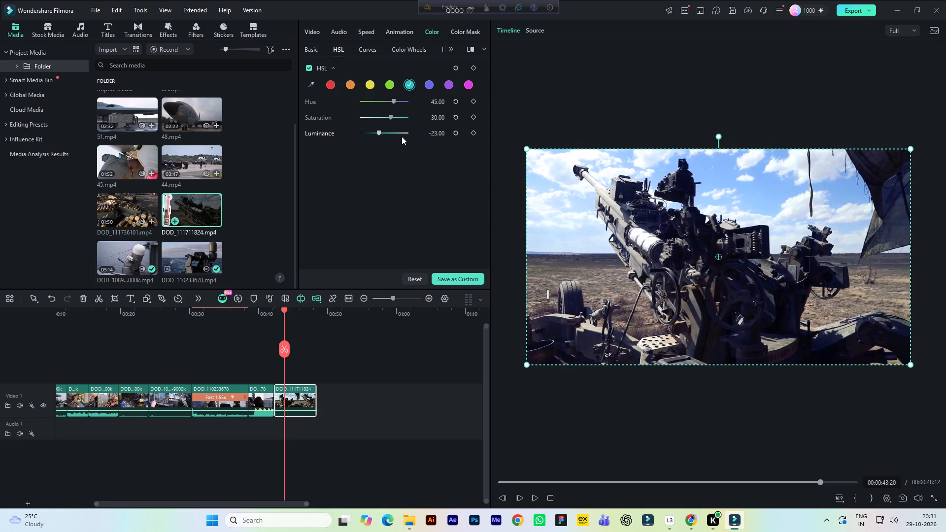
left_click(375, 133)
Play the color-graded howitzer clip in the timeline to check its look.
left_click(320, 34)
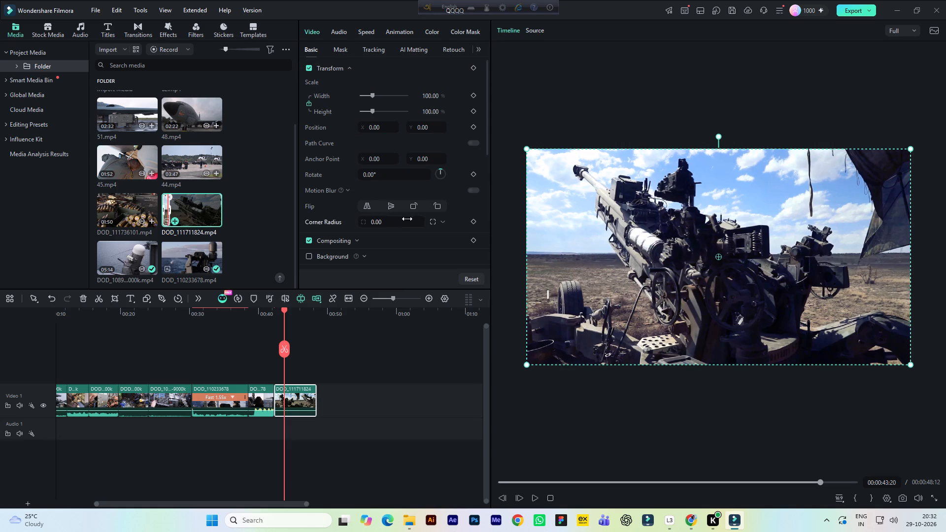
key("space")
key("space")
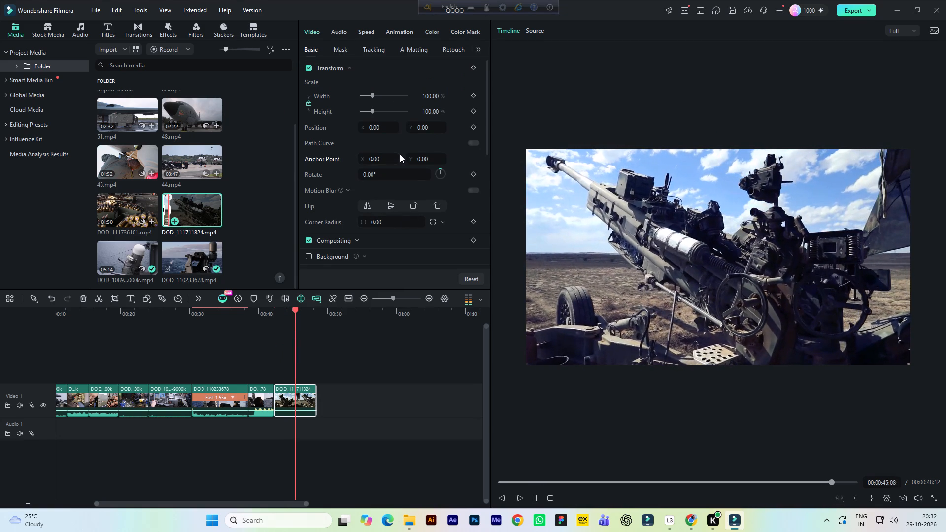
key("space")
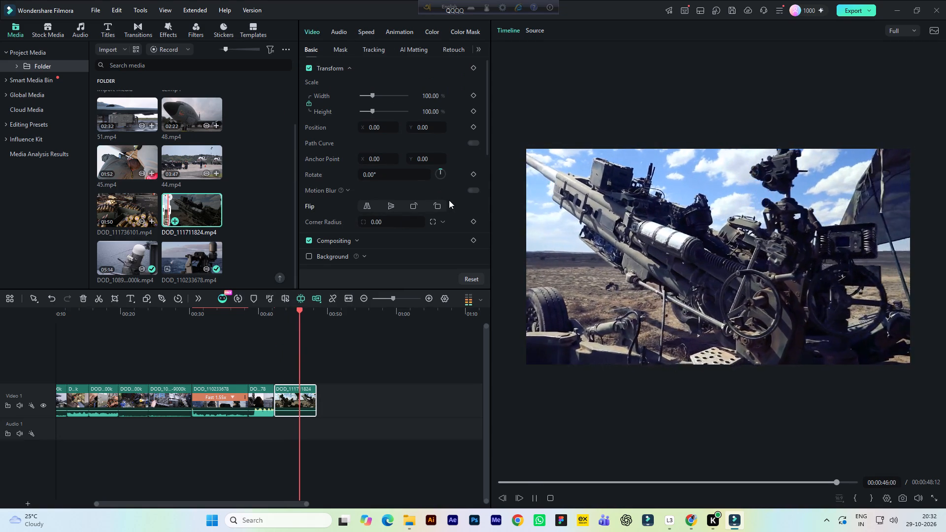
key("space")
Review the DOD_111711824.mp4 source footage beyond the marked howitzer range, looking for another usable shot.
left_click(535, 28)
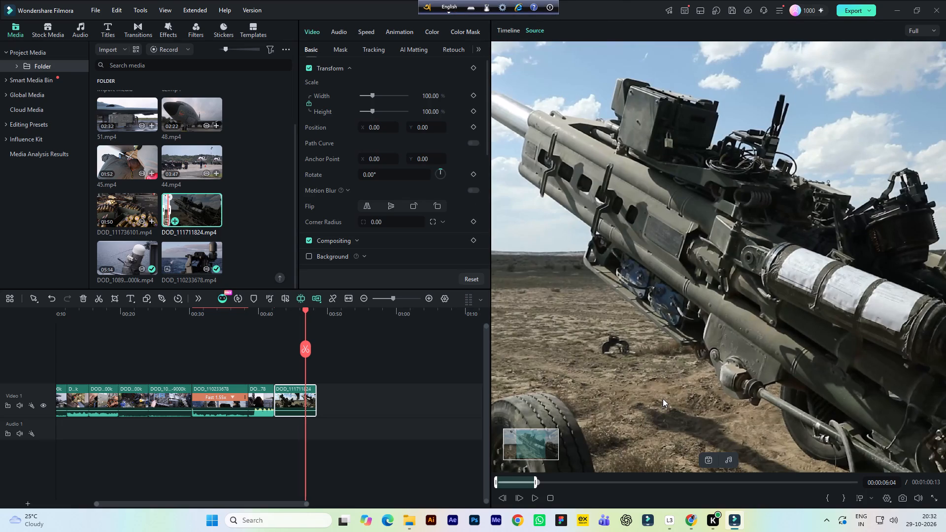
scroll(678, 364, "down", 6, "ctrl")
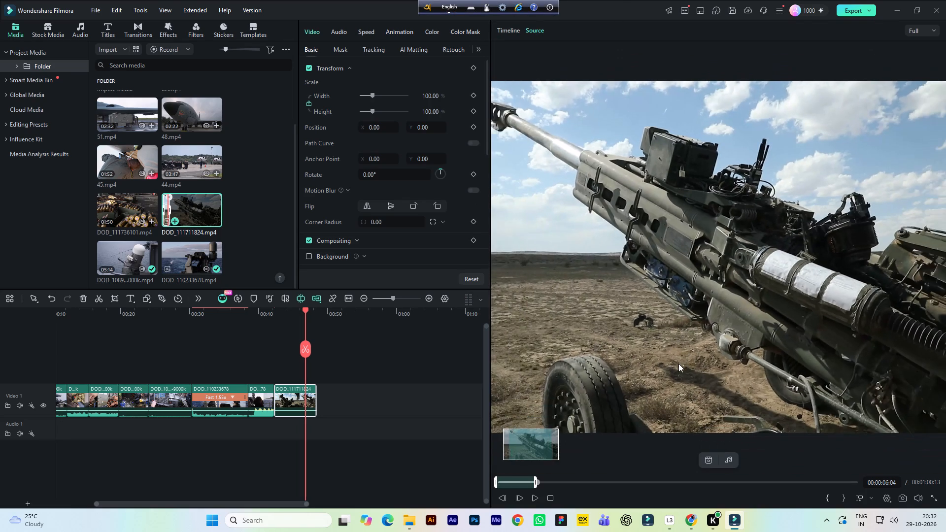
scroll(678, 364, "down", 3, "ctrl")
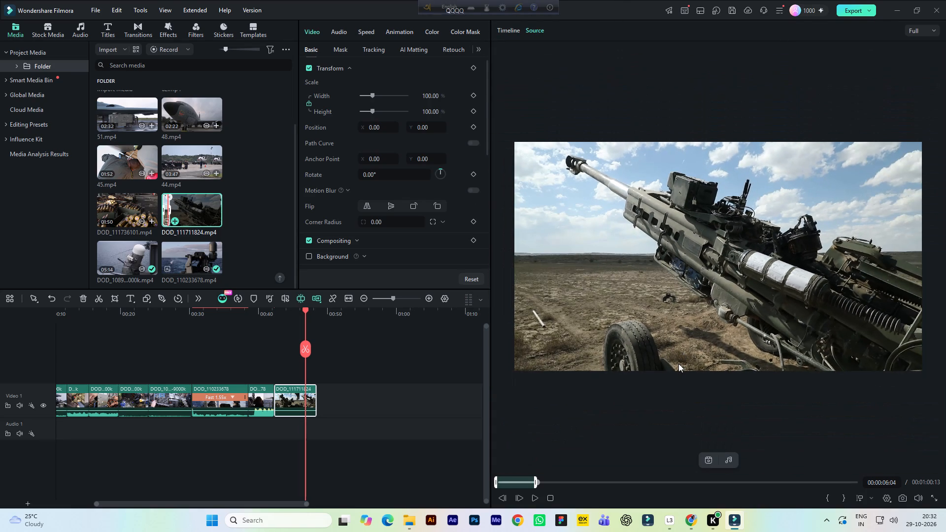
key("space")
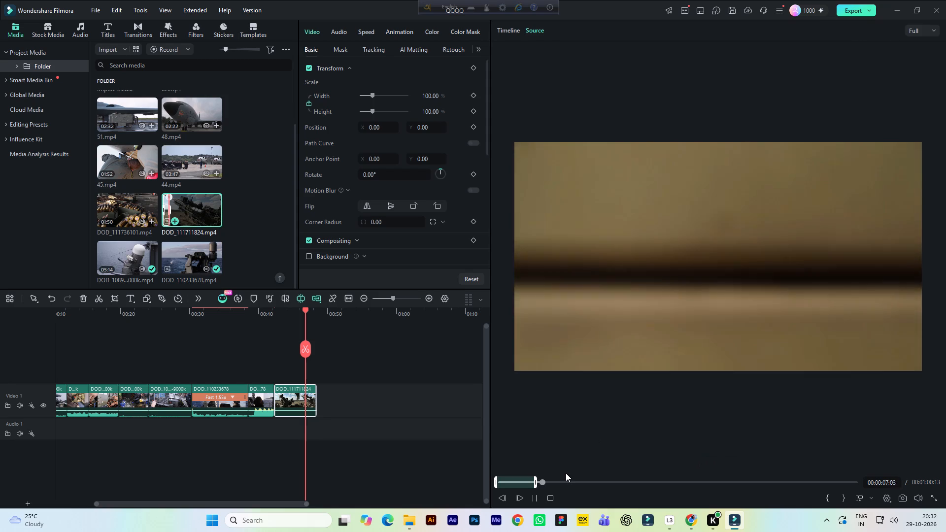
key("space")
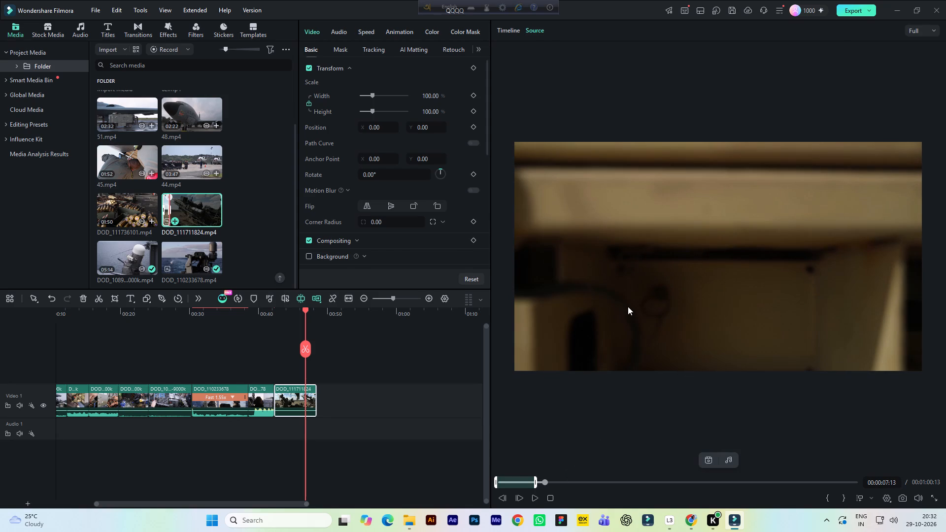
key("space")
key("space")
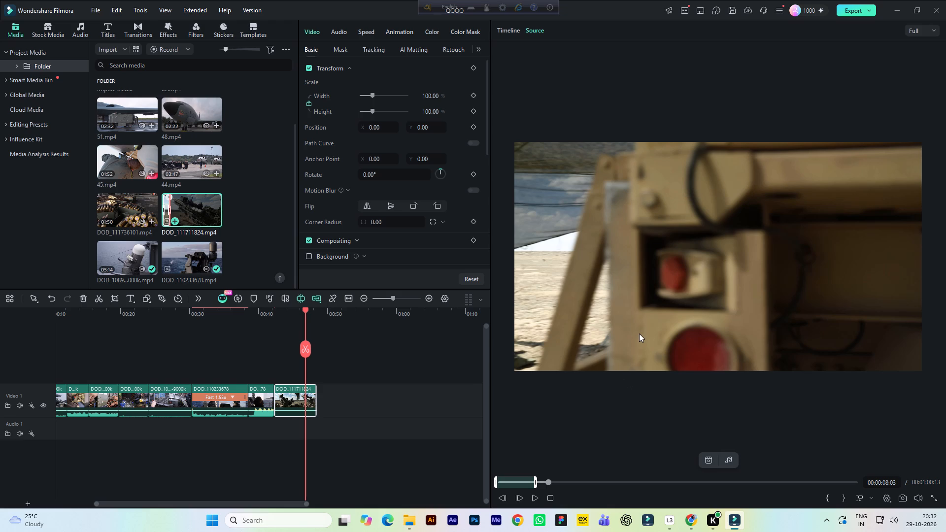
key("space")
key("space")
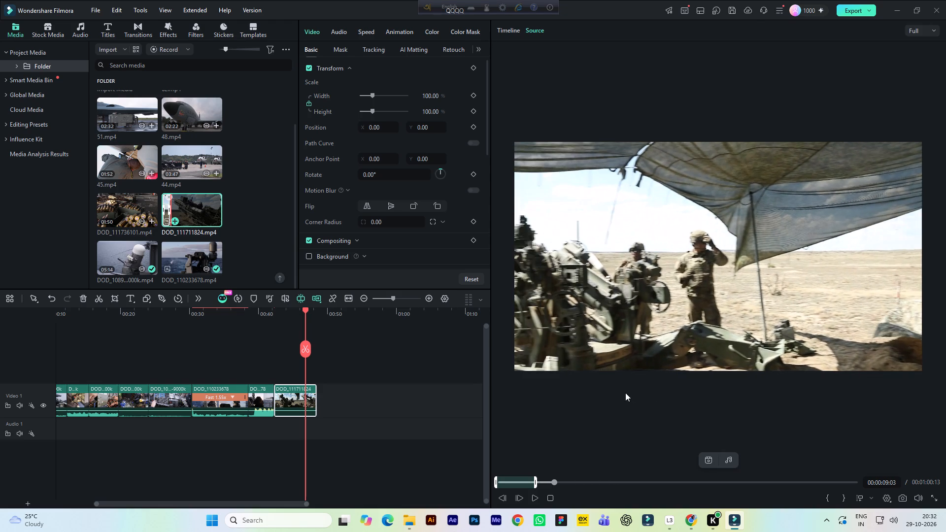
key("space")
key("space")
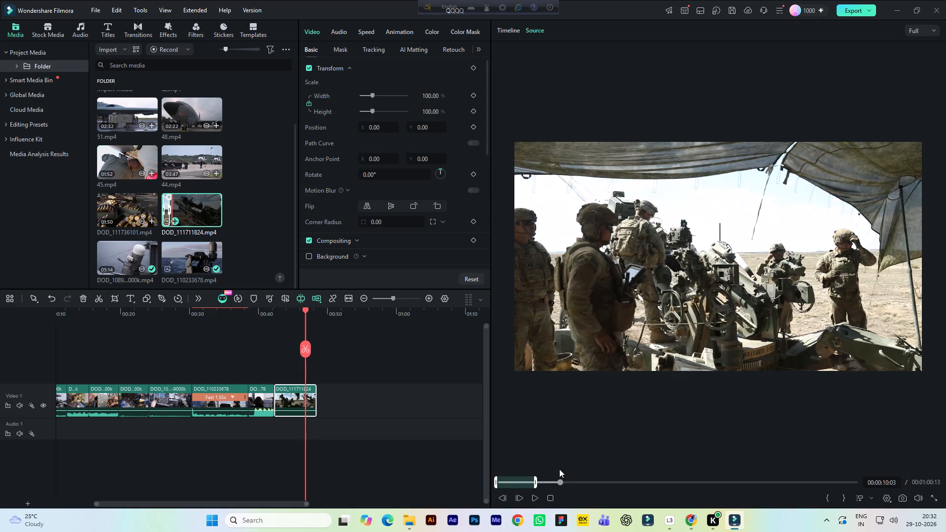
key("space")
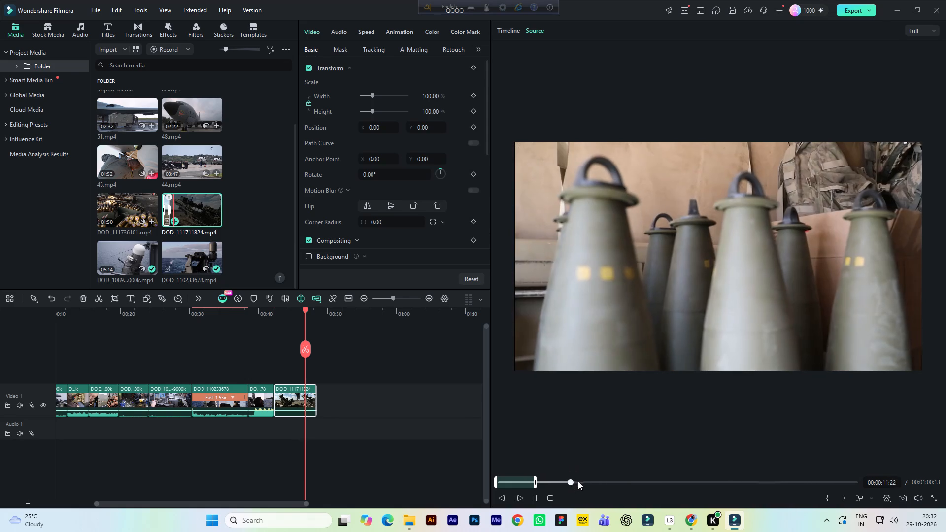
left_click(578, 481)
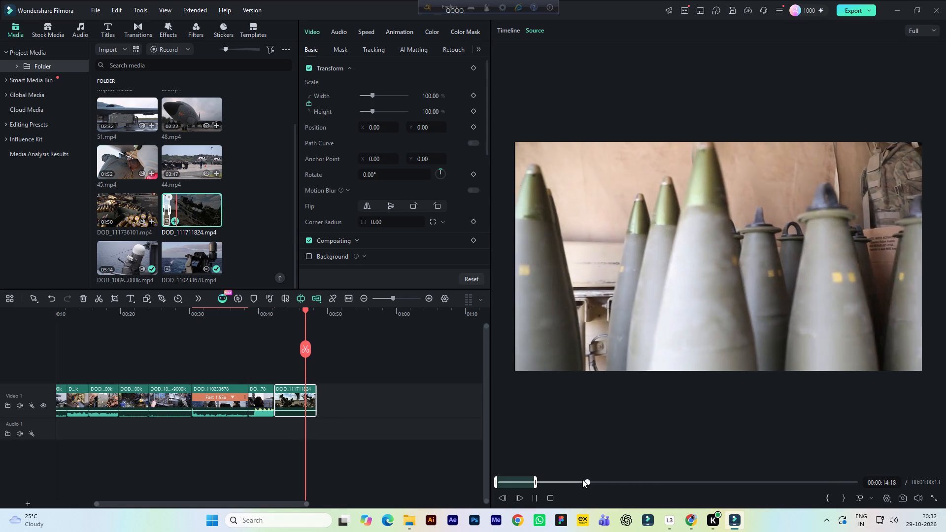
left_click(600, 480)
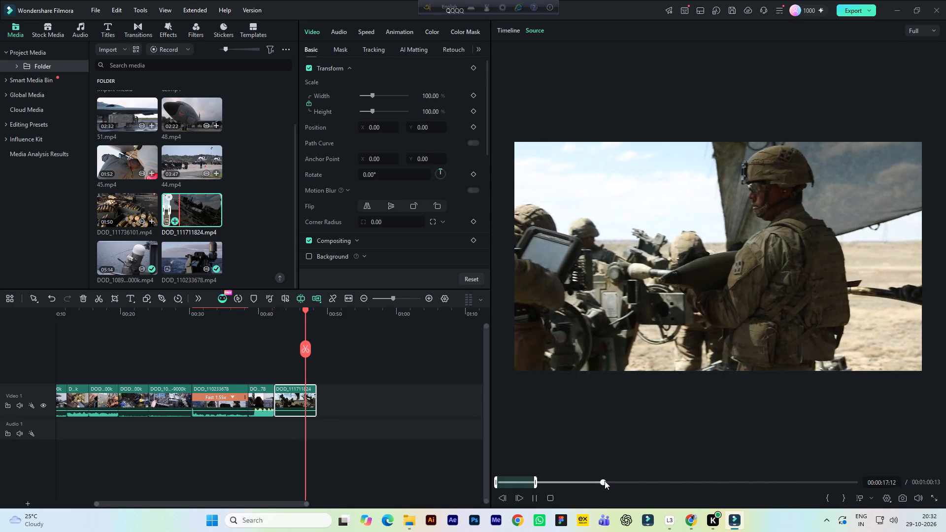
left_click(615, 480)
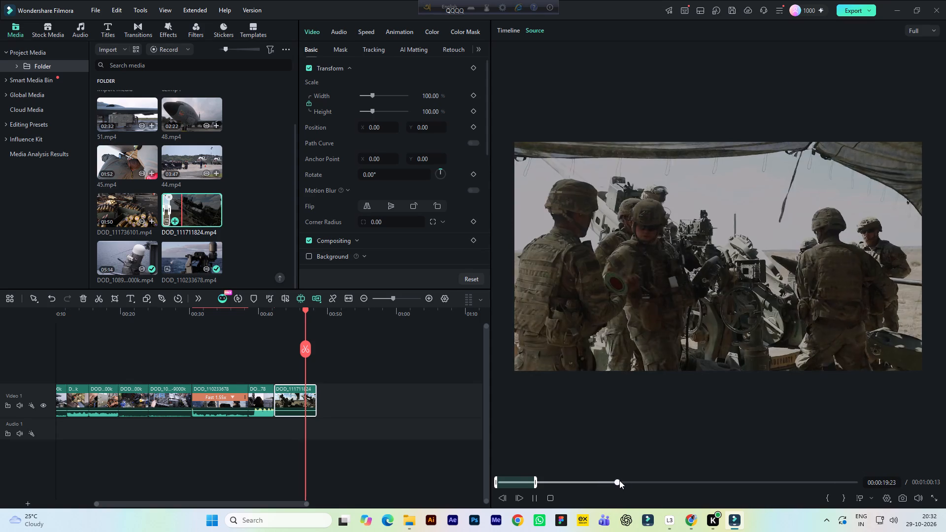
key("space")
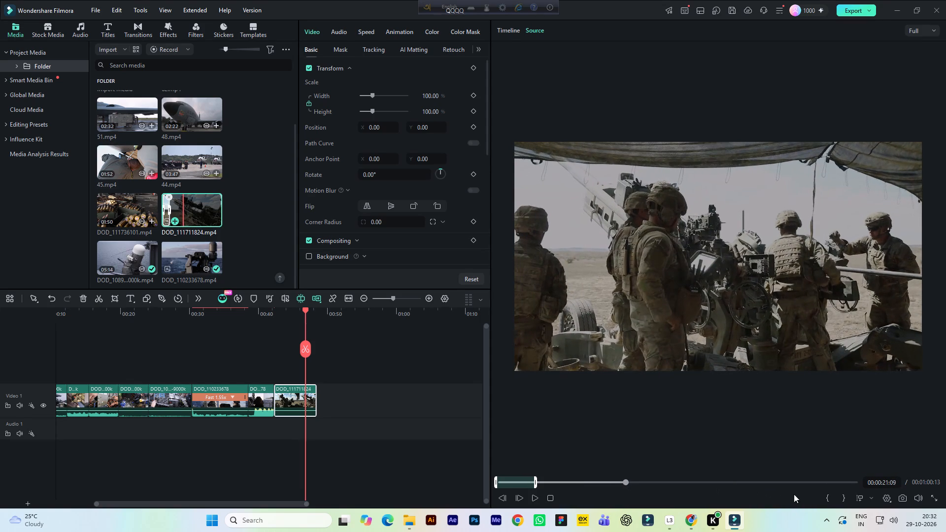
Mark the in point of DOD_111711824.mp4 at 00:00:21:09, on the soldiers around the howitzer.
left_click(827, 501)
Mark the DOD_111711824.mp4 source range from 00:00:25:20 to 00:00:28:09, covering the gun crew ramming the howitzer.
key("space")
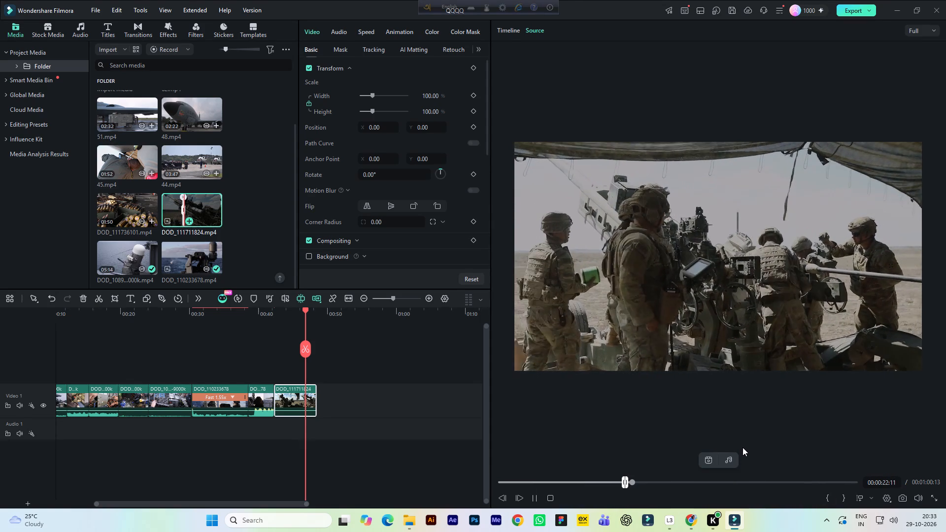
key("space")
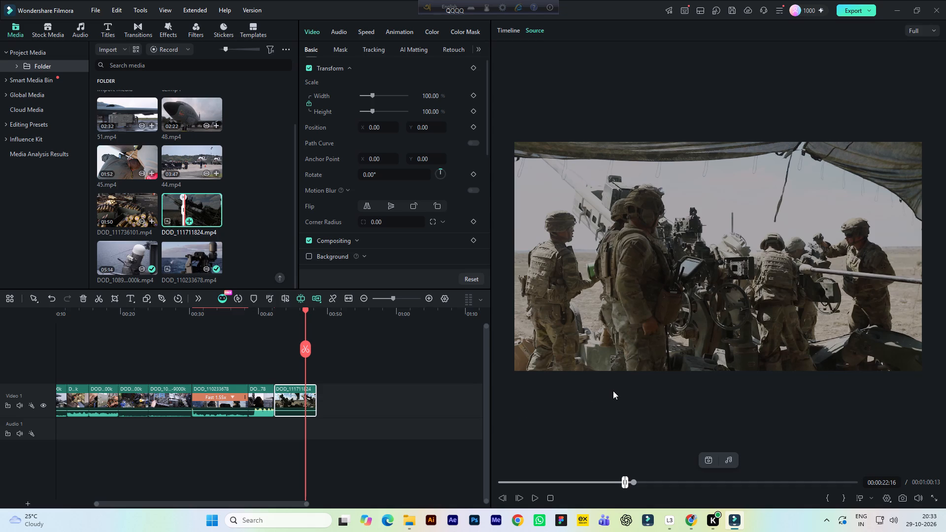
key("space")
left_click(640, 480)
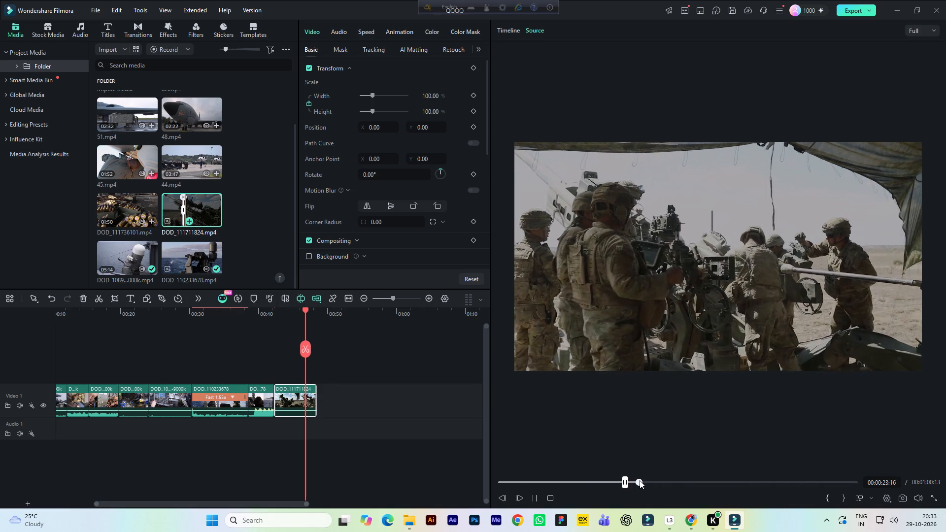
key("space")
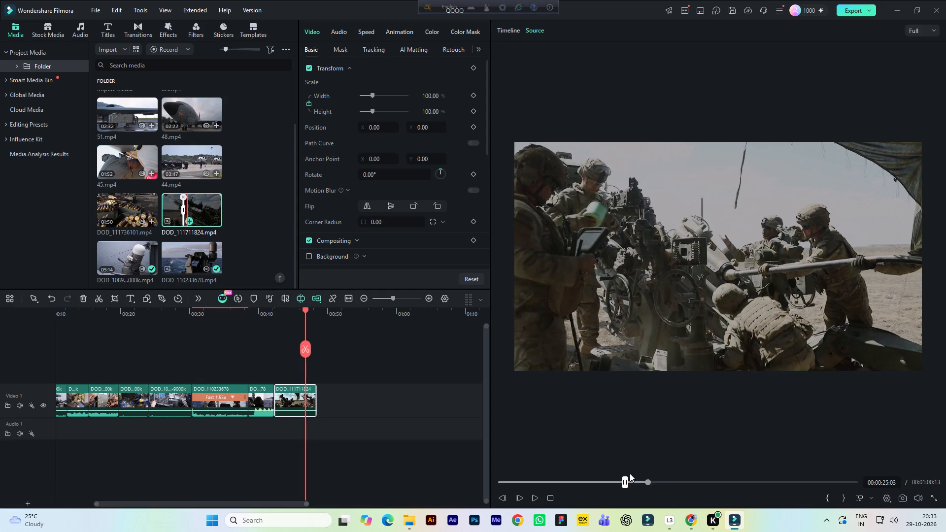
key("space")
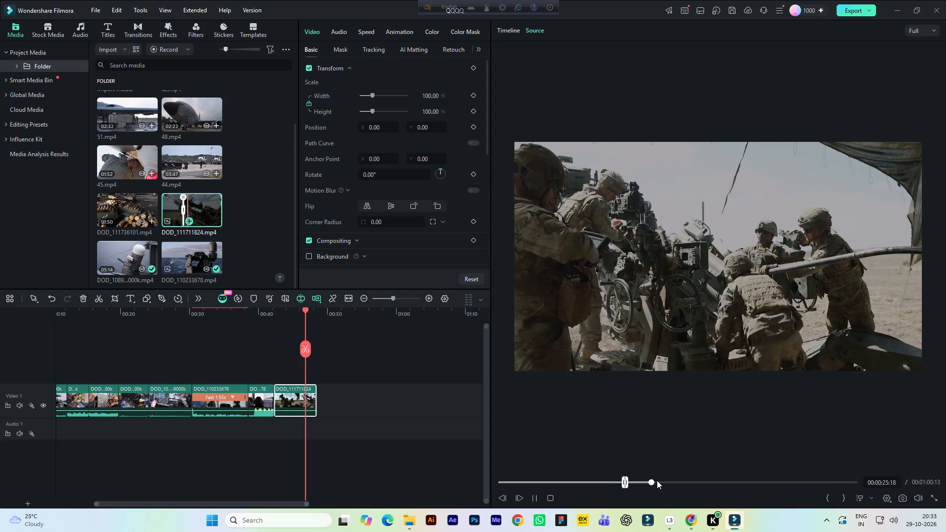
key("space")
left_click(826, 499)
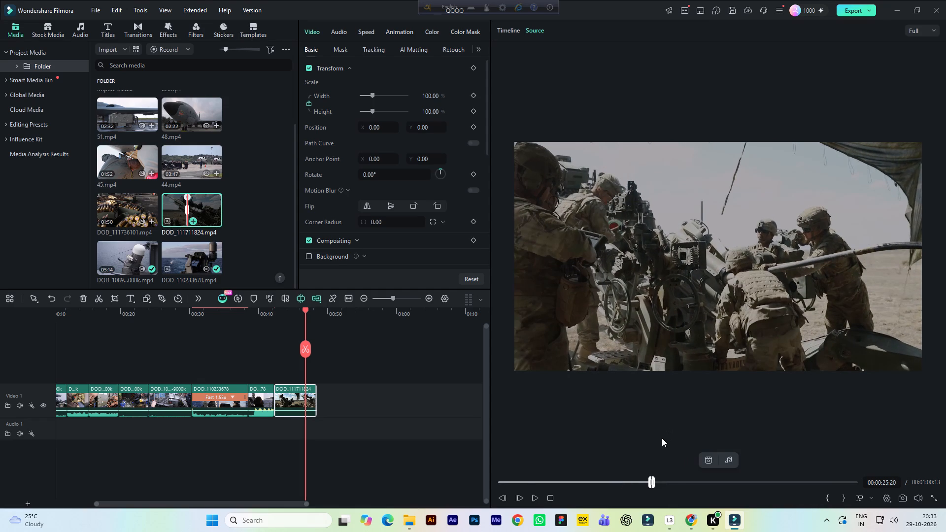
key("space")
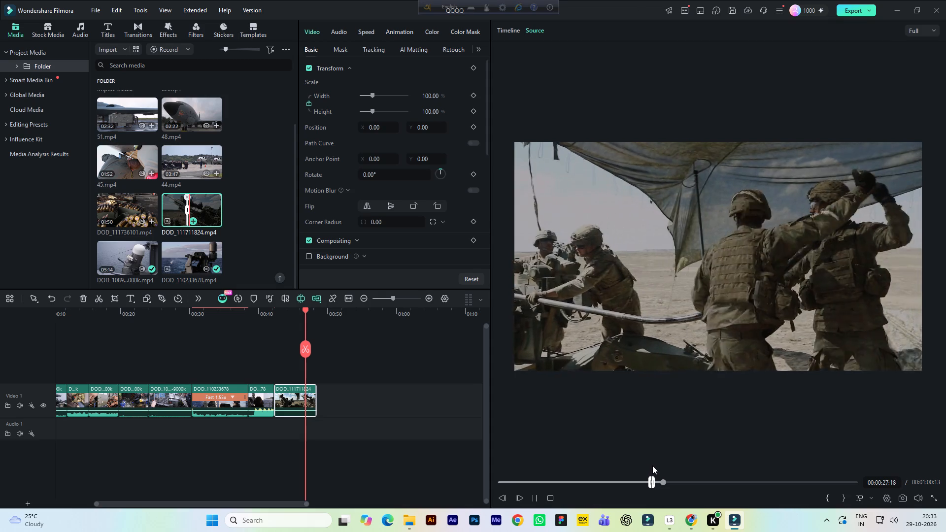
key("space")
left_click(838, 497)
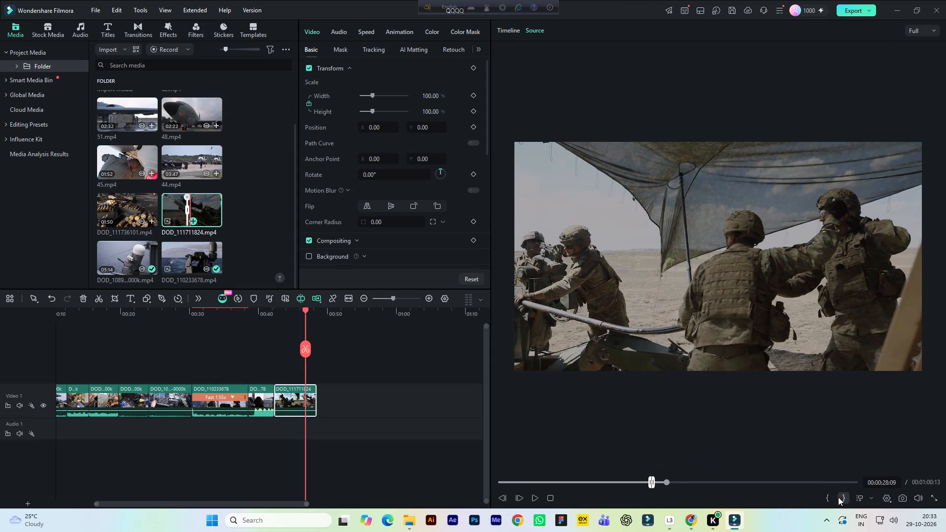
Append the marked DOD_111711824.mp4 ramming shot to the end of Video 1, keeping the project settings at 1920x1080 25fps.
left_click_drag(719, 327, 380, 406)
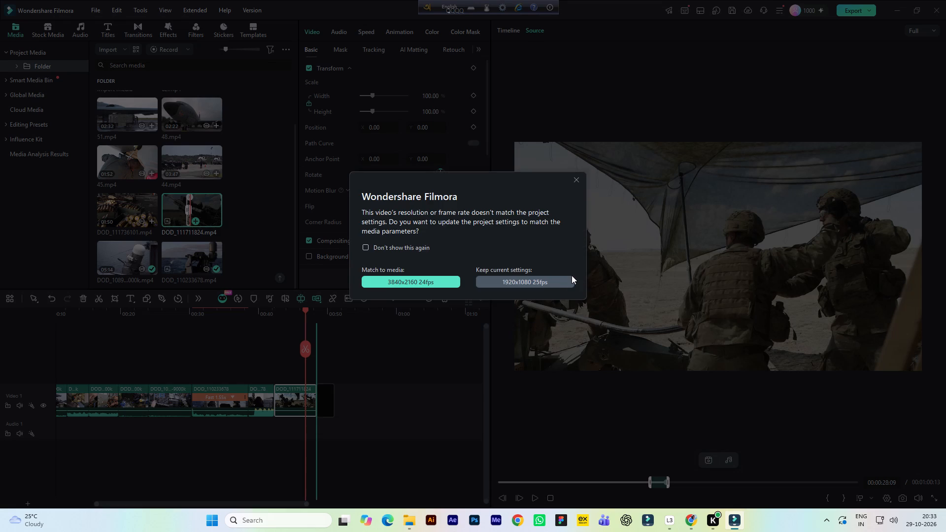
left_click(552, 278)
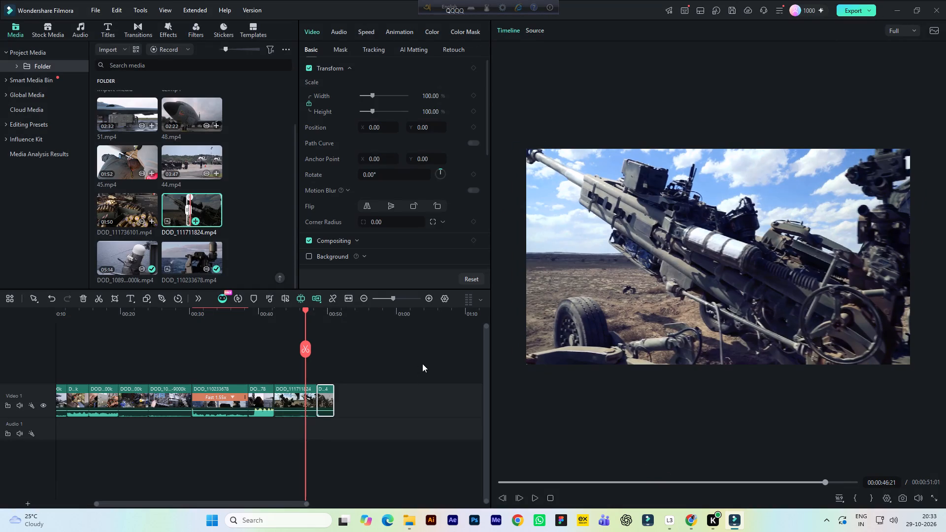
Grade the new ramming clip with exposure 33, brightness 5, contrast 46, saturation 33 and vibrance 18.
key("space")
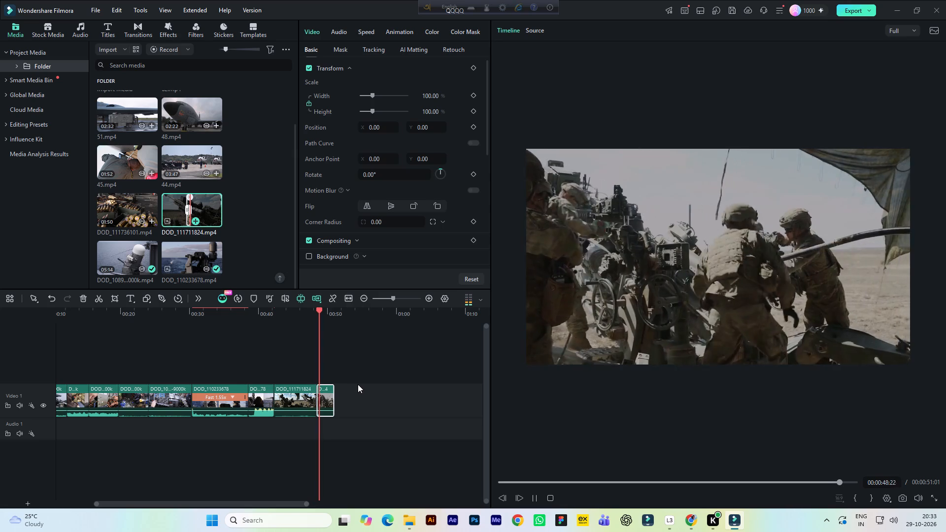
key("space")
left_click(324, 399)
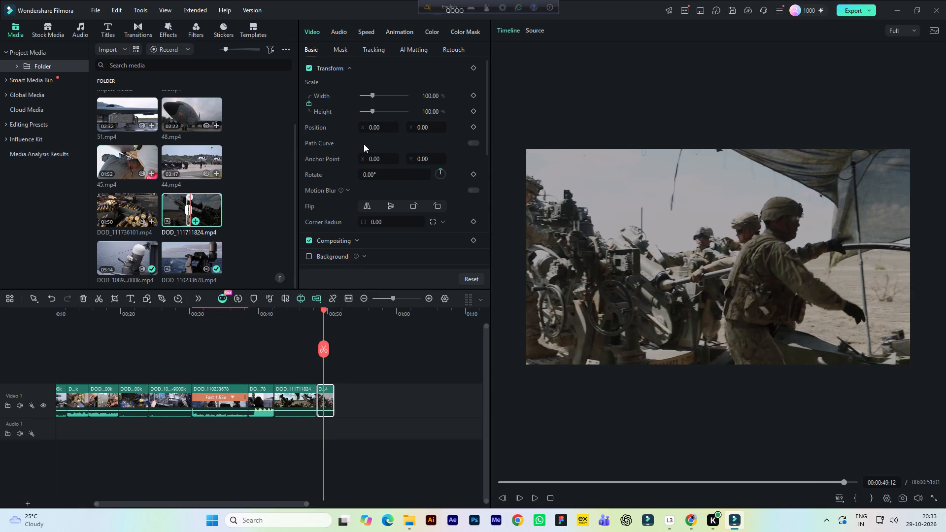
left_click(429, 29)
scroll(441, 157, "down", 1)
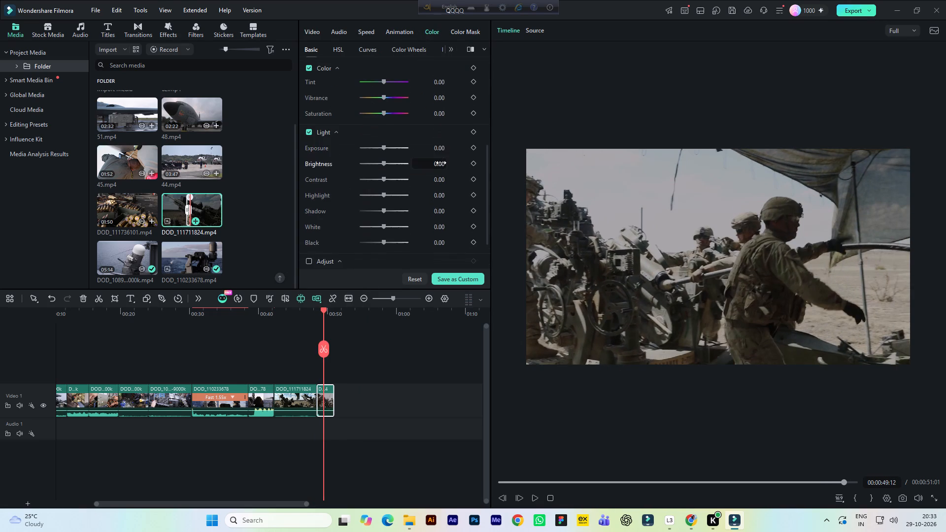
left_click(443, 148)
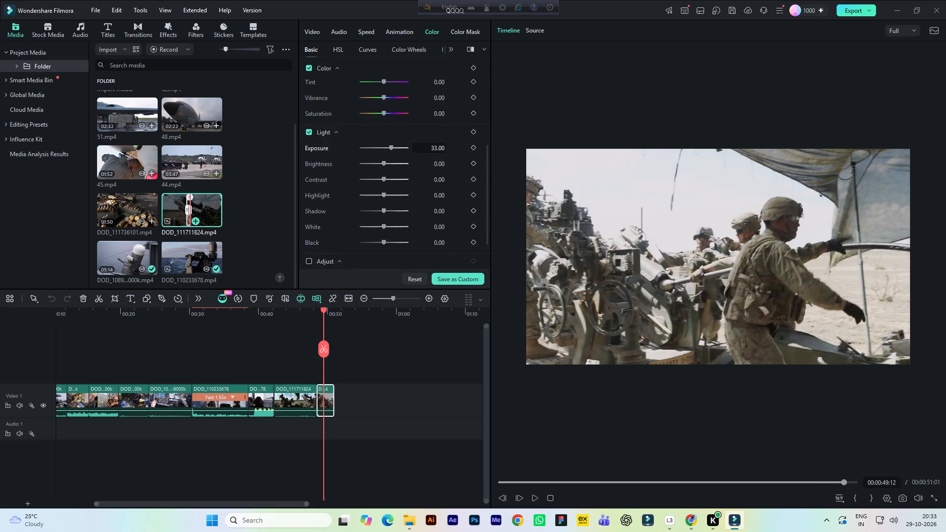
left_click(436, 163)
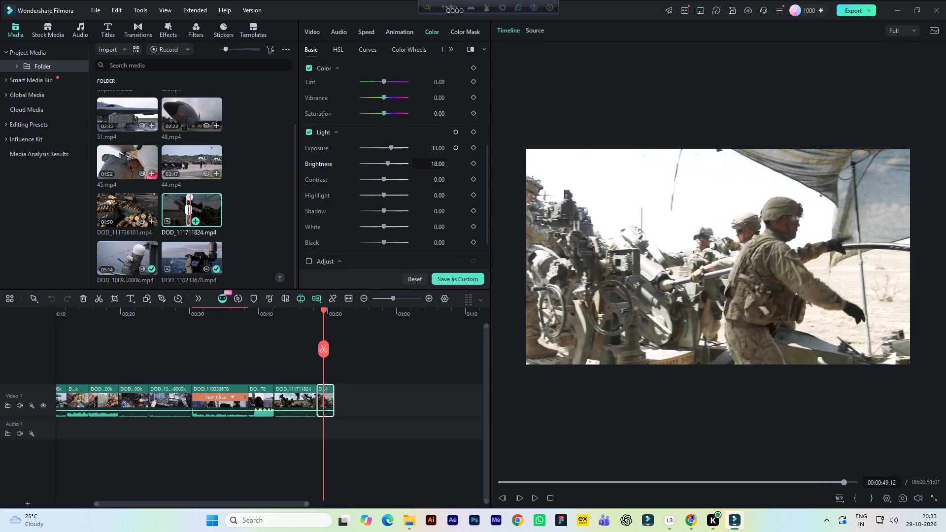
left_click(432, 180)
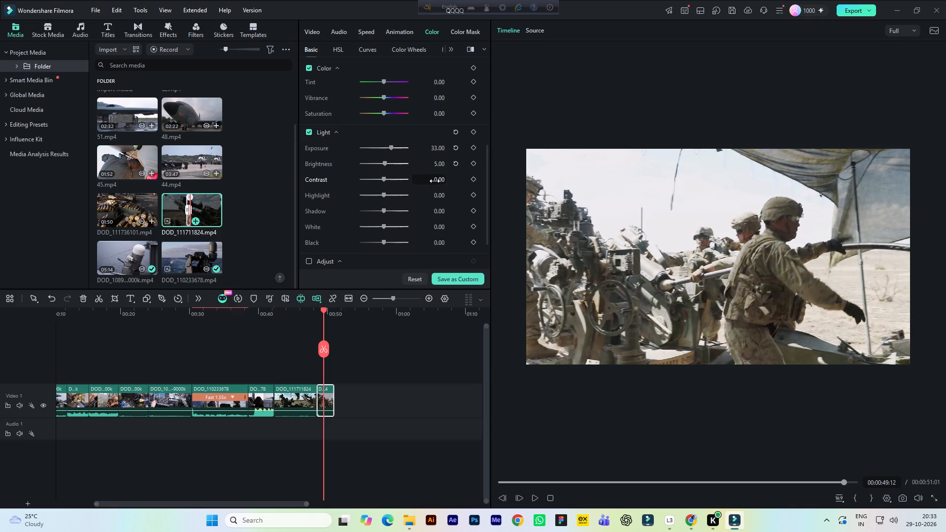
left_click(438, 112)
left_click(436, 99)
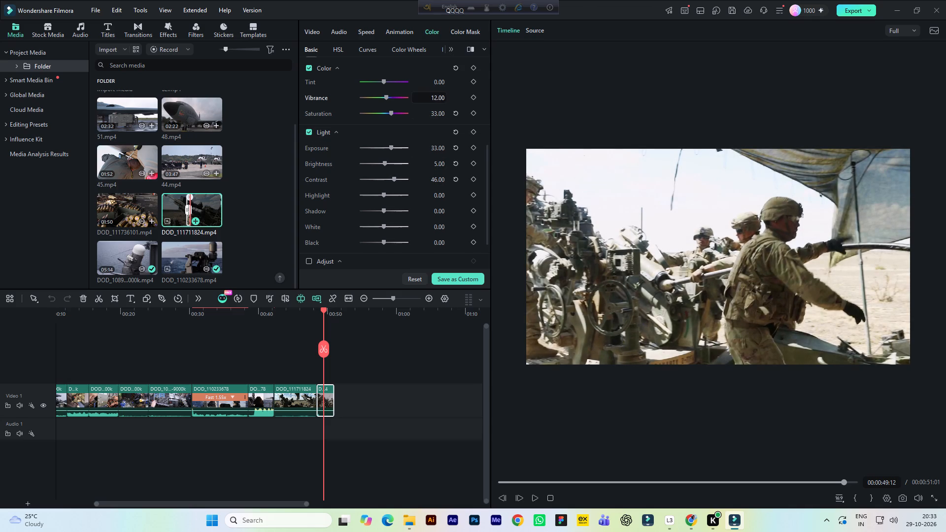
scroll(417, 160, "up", 2)
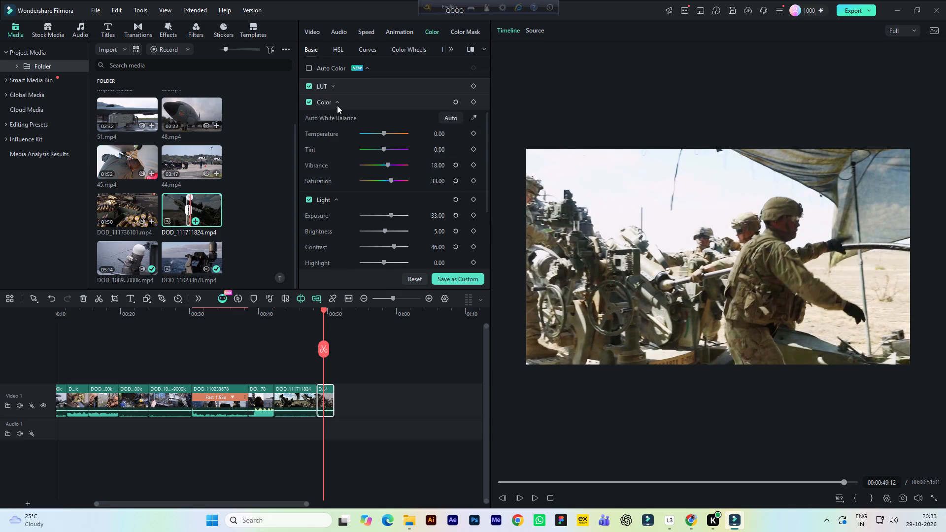
Adjust the ramming clip's orange range in HSL to hue 47, saturation 63 and luminance 34.
left_click(340, 49)
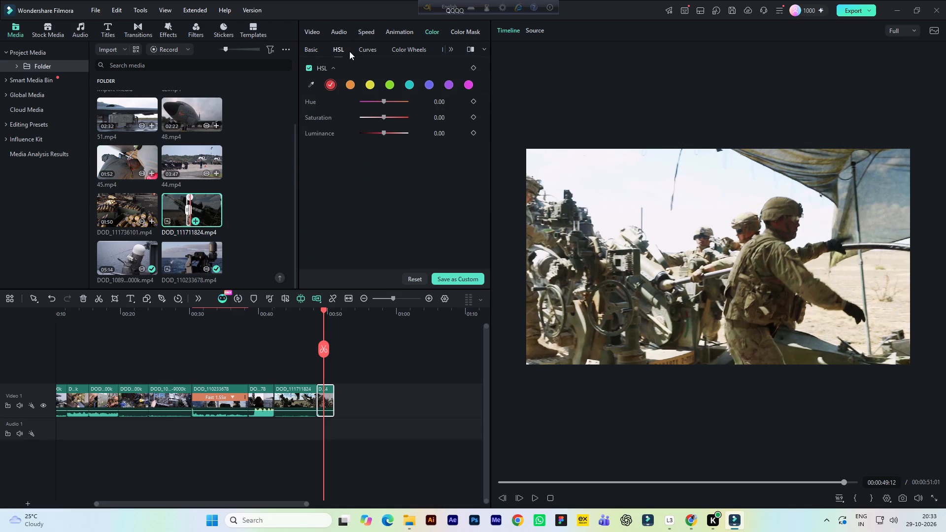
left_click(347, 84)
left_click_drag(384, 102, 395, 104)
left_click_drag(385, 116, 404, 118)
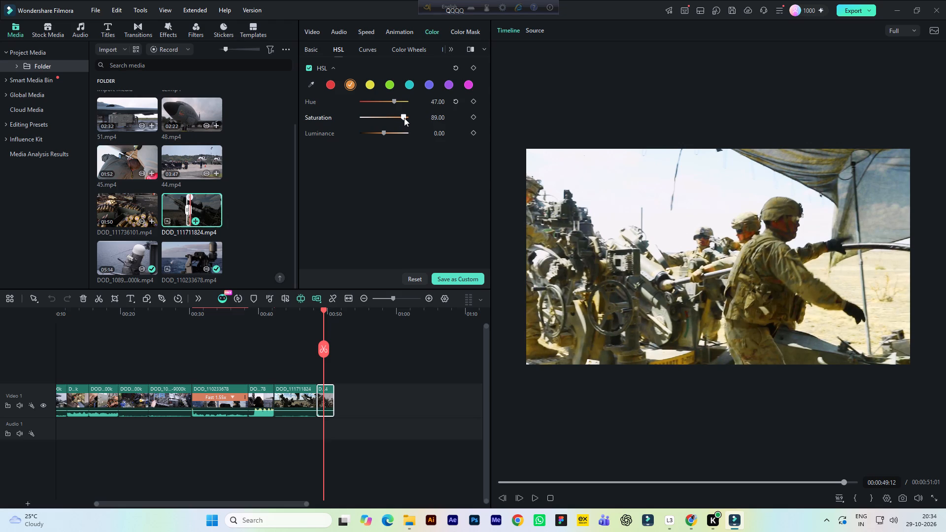
left_click_drag(404, 118, 398, 118)
left_click_drag(387, 132, 383, 133)
left_click_drag(383, 133, 392, 137)
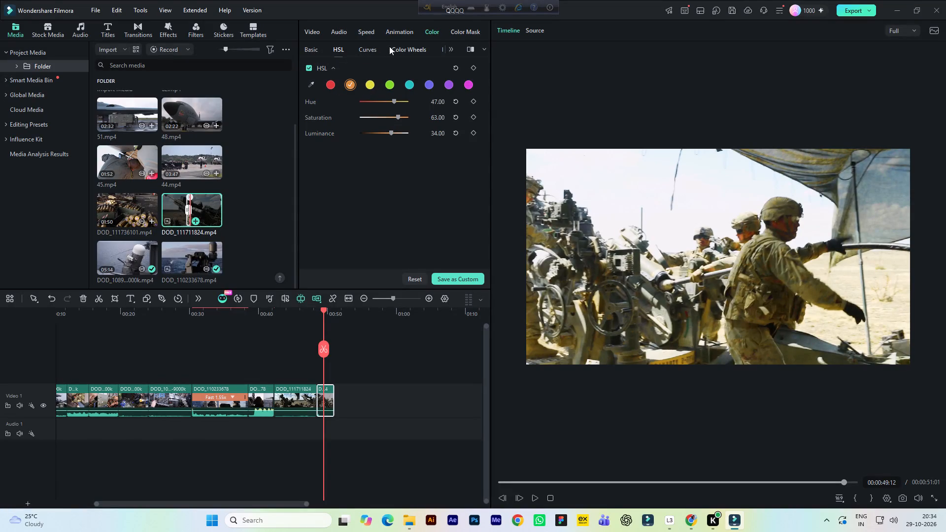
Warm and brighten the ramming clip's midtones with the color wheel to about red 0.45, green 0.30, blue -0.10.
left_click(403, 46)
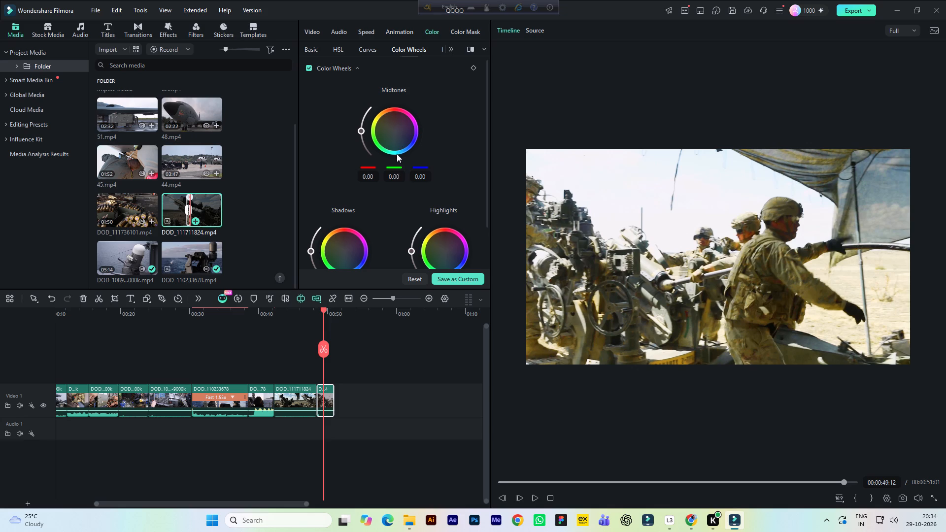
left_click(396, 128)
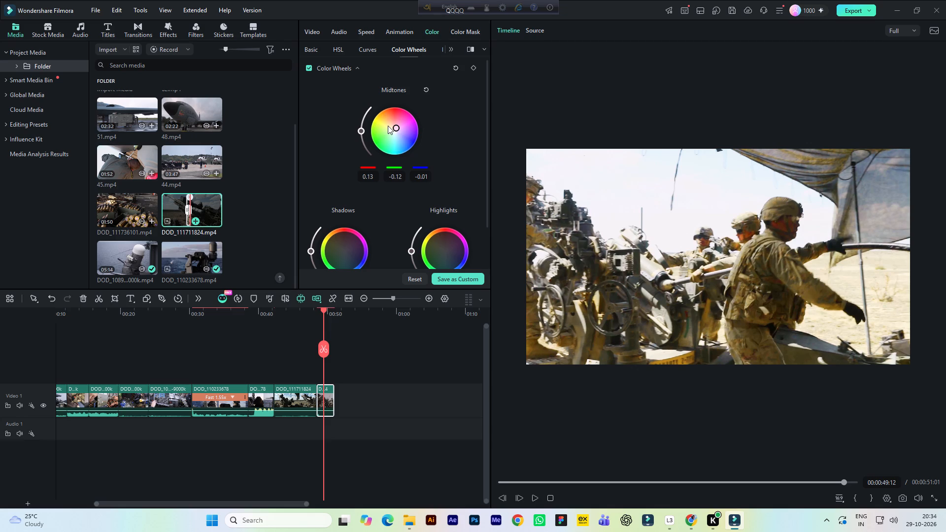
left_click(389, 126)
left_click_drag(357, 126, 364, 120)
scroll(377, 163, "down", 1)
left_click(360, 108)
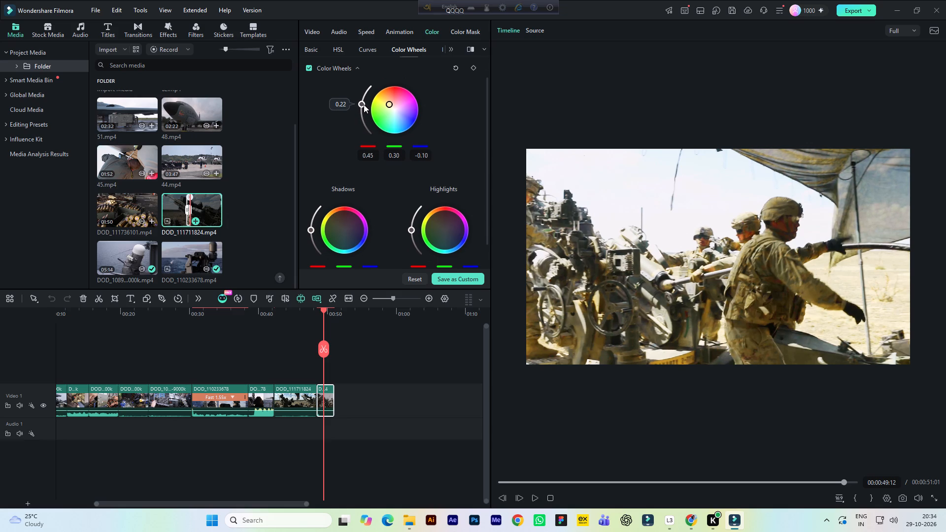
Warm and lift the ramming clip's shadows with the color wheel to about red 0.52, green 0.39, blue 0.21.
scroll(400, 179, "down", 2)
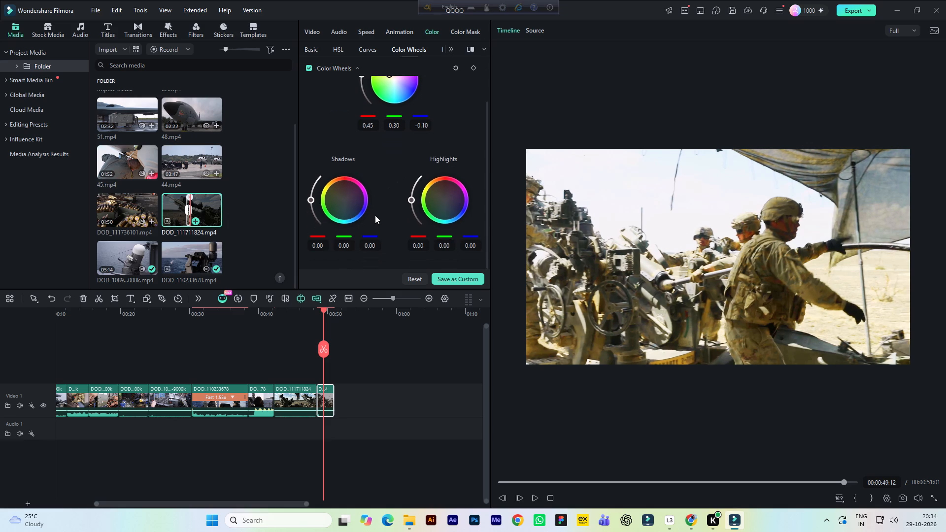
left_click(344, 201)
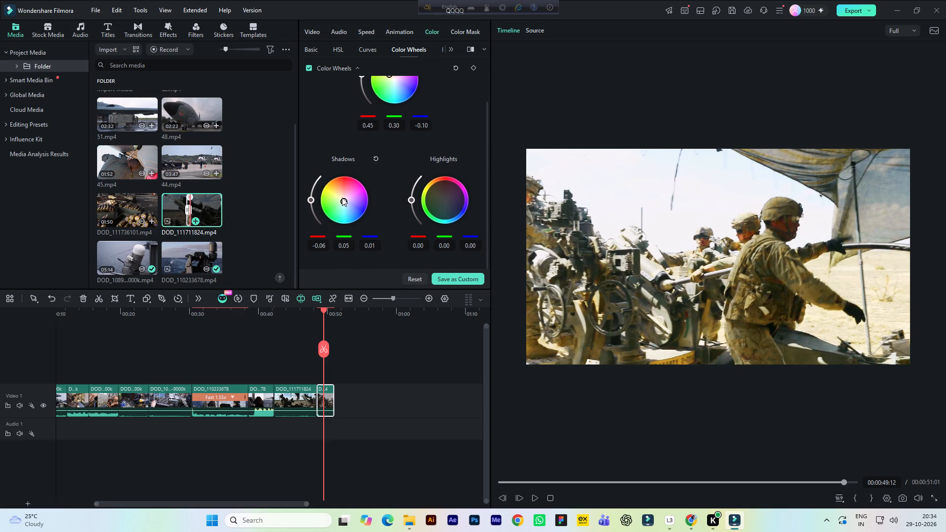
left_click(342, 197)
left_click_drag(311, 199, 315, 191)
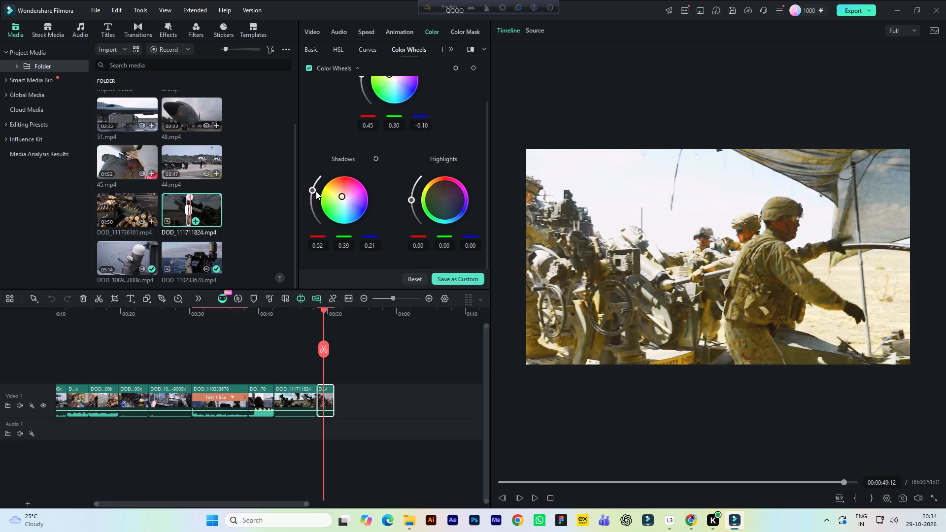
Warm and brighten the ramming clip's highlights with the color wheel to about red 0.46, green 0.33, blue -0.17.
left_click(443, 198)
left_click(438, 194)
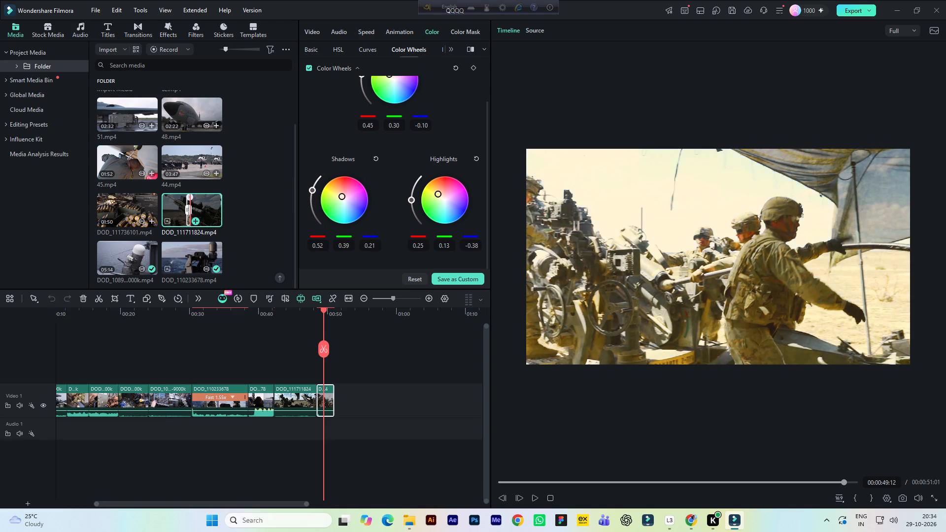
left_click(411, 198)
Save the project.
key("ctrl+s")
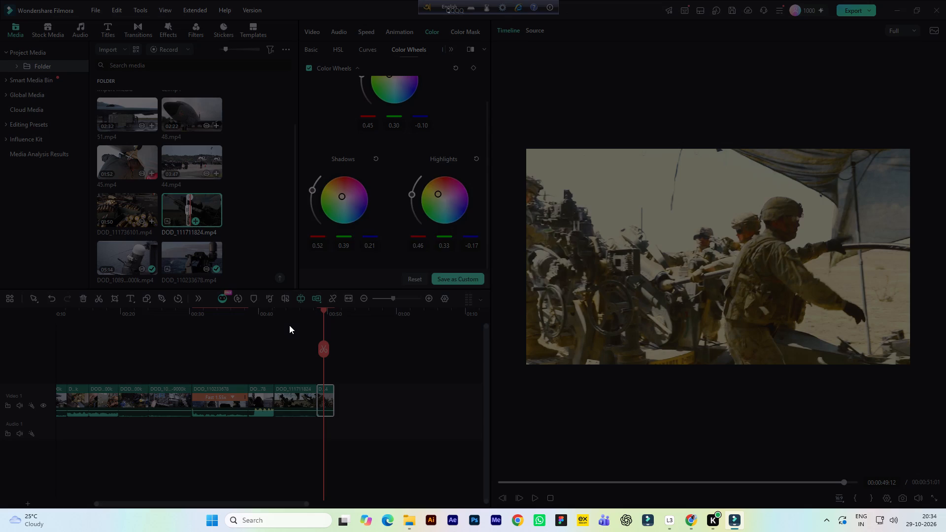
Play the graded ramming clip in the timeline and review its basic color settings.
left_click(307, 318)
key("space")
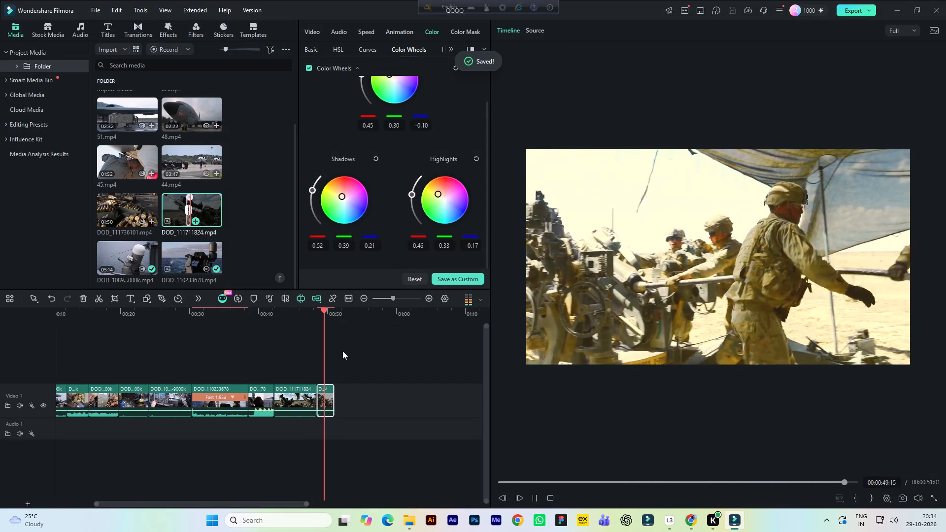
key("space")
scroll(369, 321, "up", 7)
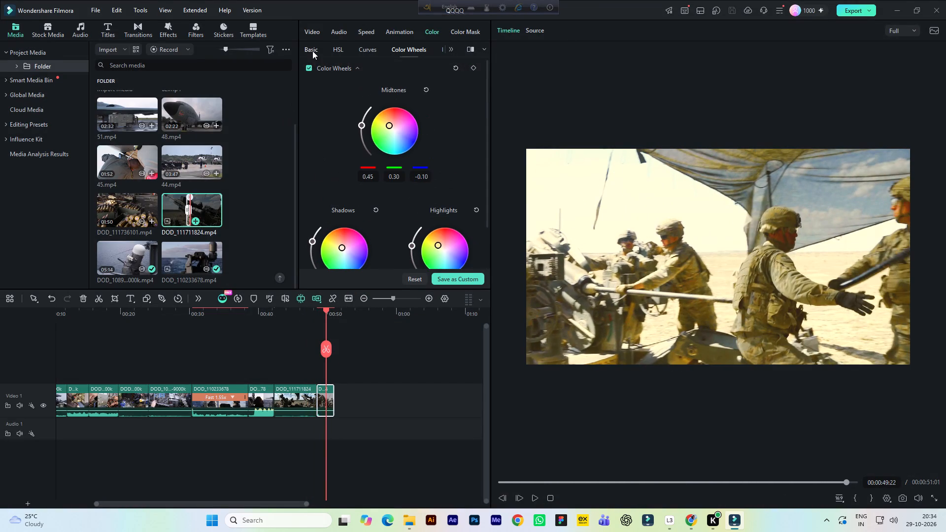
left_click(312, 49)
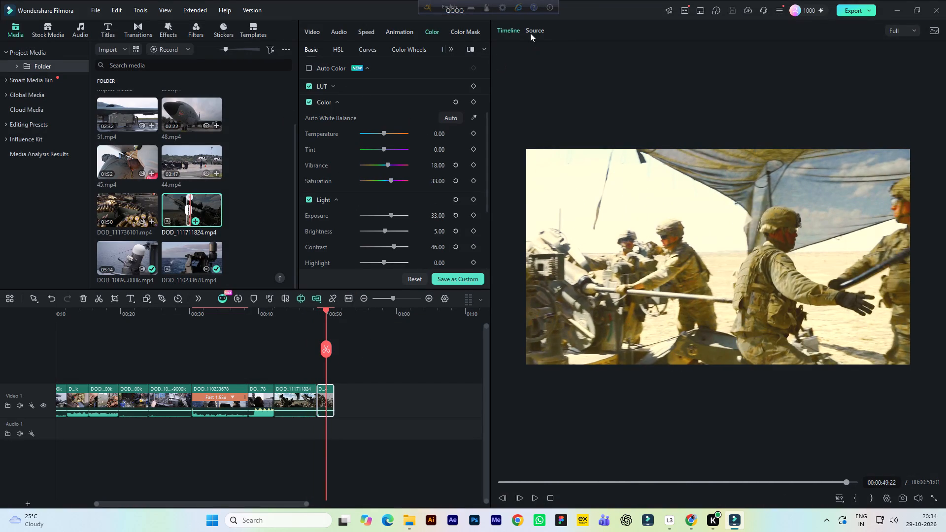
Play the DOD_111711824.mp4 source footage beyond the marked ramming range, looking for another usable shot.
left_click(534, 30)
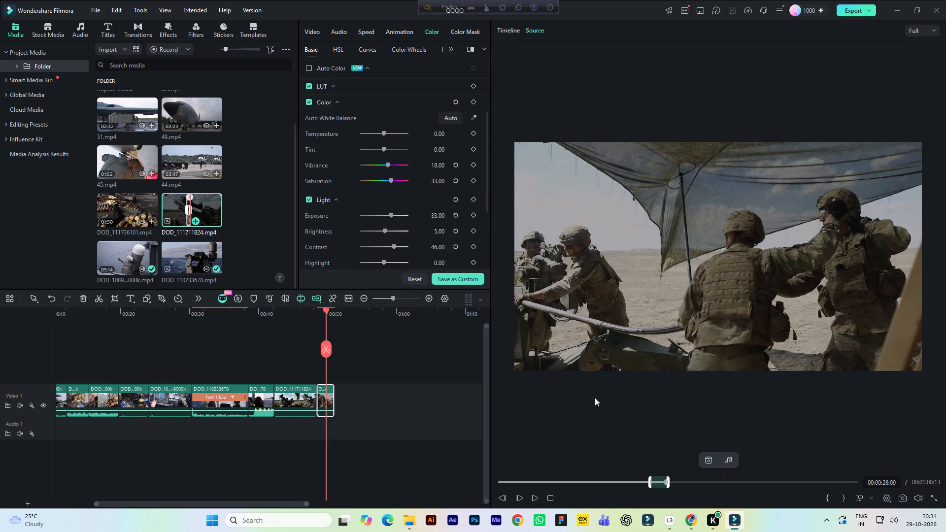
left_click(507, 29)
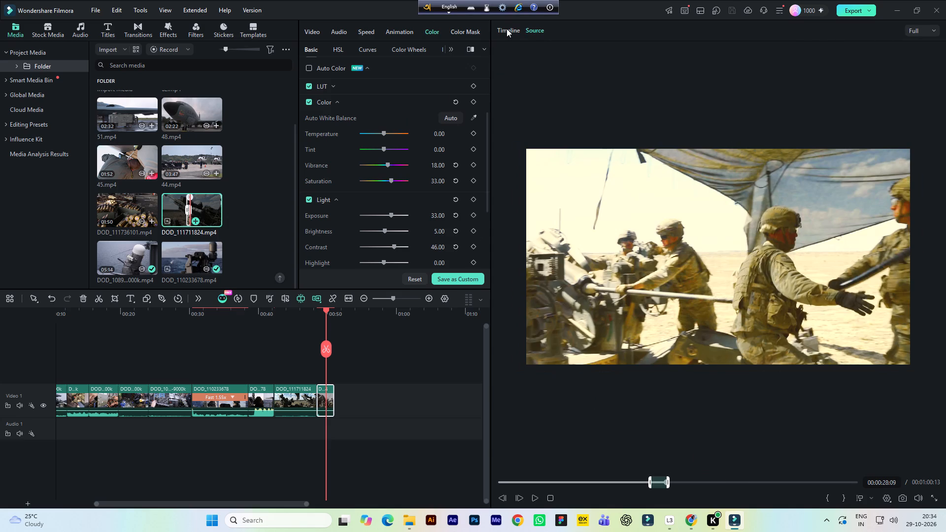
left_click(541, 31)
key("space")
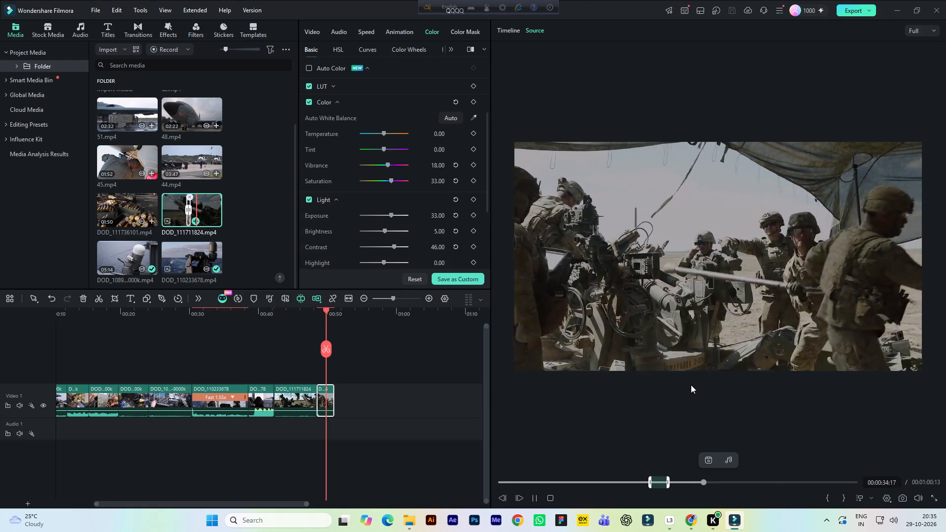
key("space")
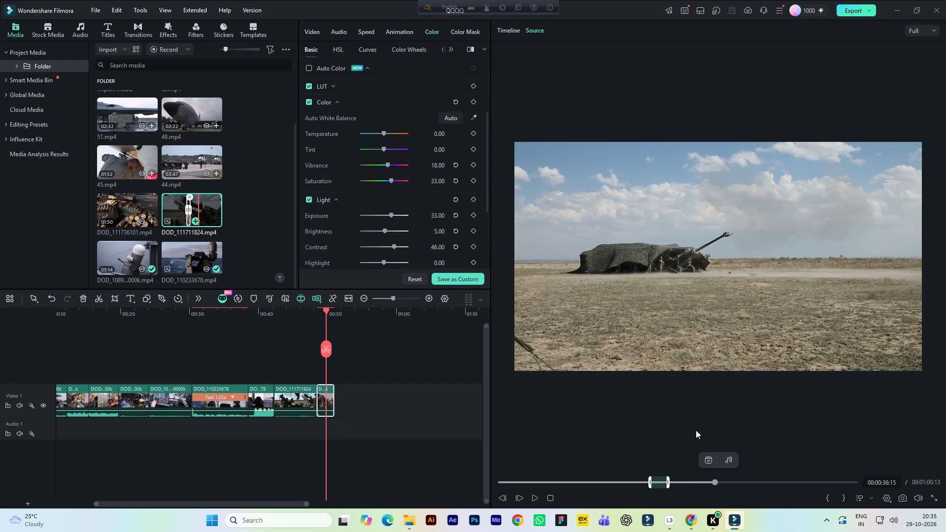
Skim the rest of the DOD_111711824.mp4 source footage, from the camouflaged gun to near the end, for another usable shot.
key("space")
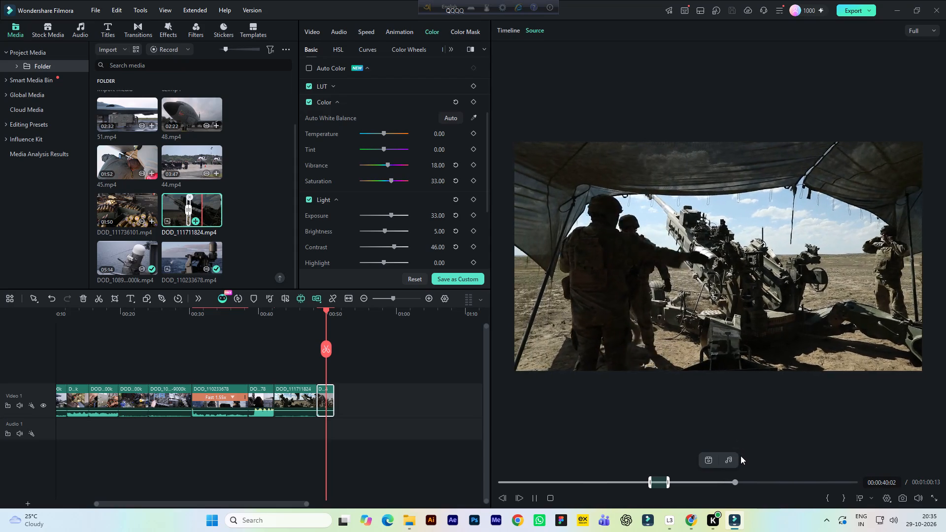
key("space")
key("space")
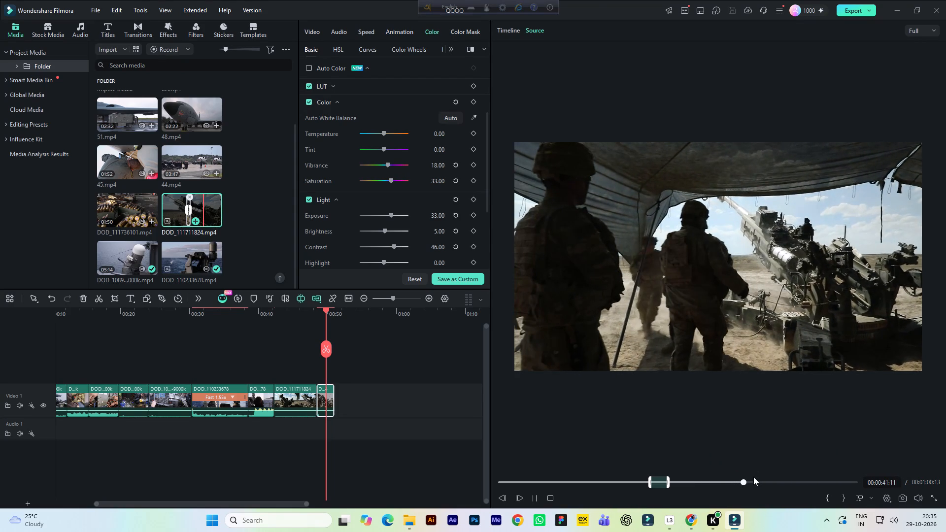
left_click(751, 481)
left_click(759, 481)
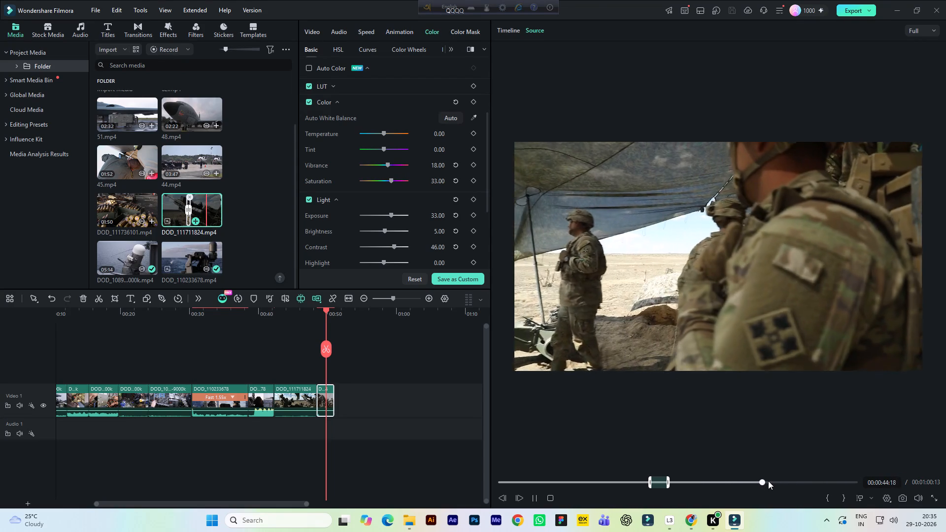
left_click(769, 481)
left_click(775, 480)
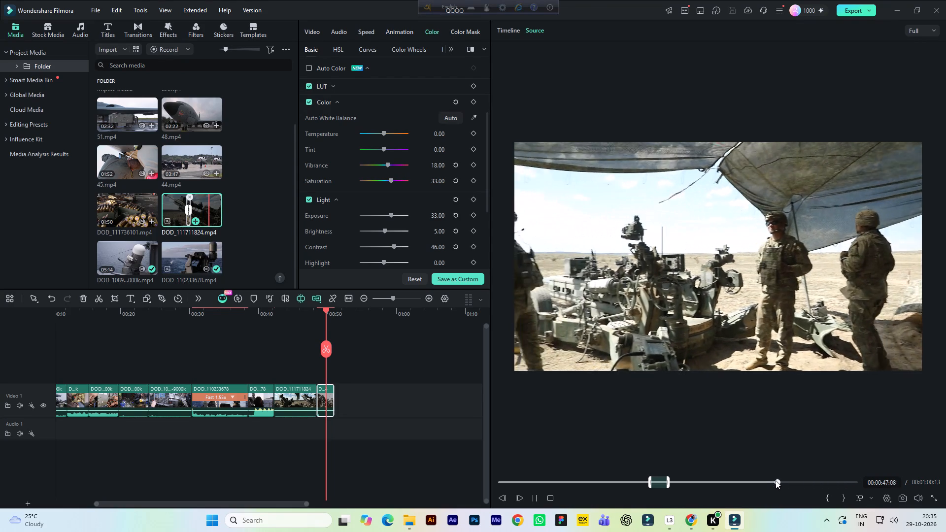
left_click(793, 483)
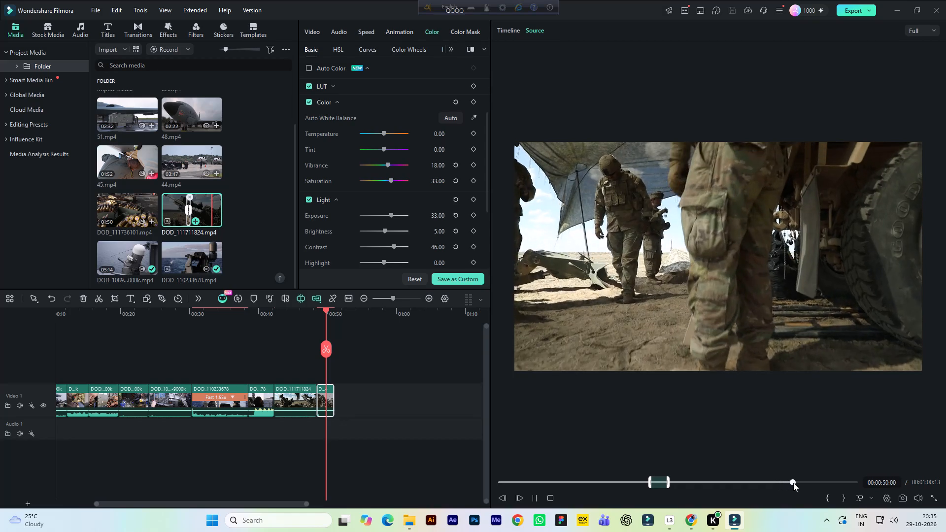
left_click(803, 484)
left_click(811, 483)
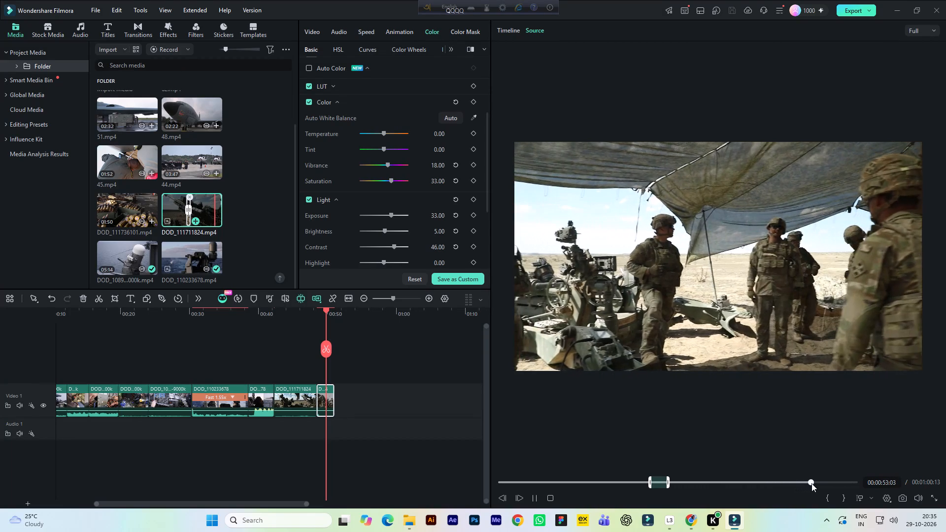
left_click(822, 481)
left_click(830, 481)
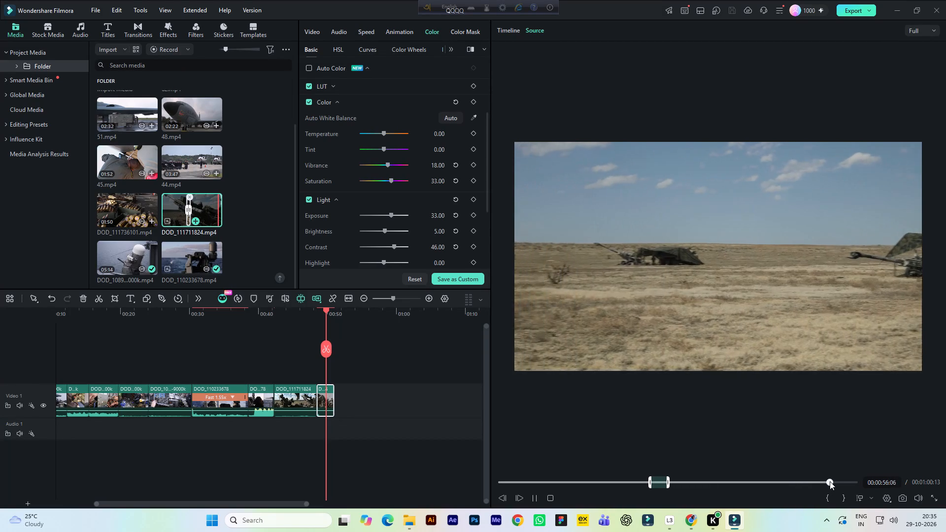
left_click(837, 482)
key("space")
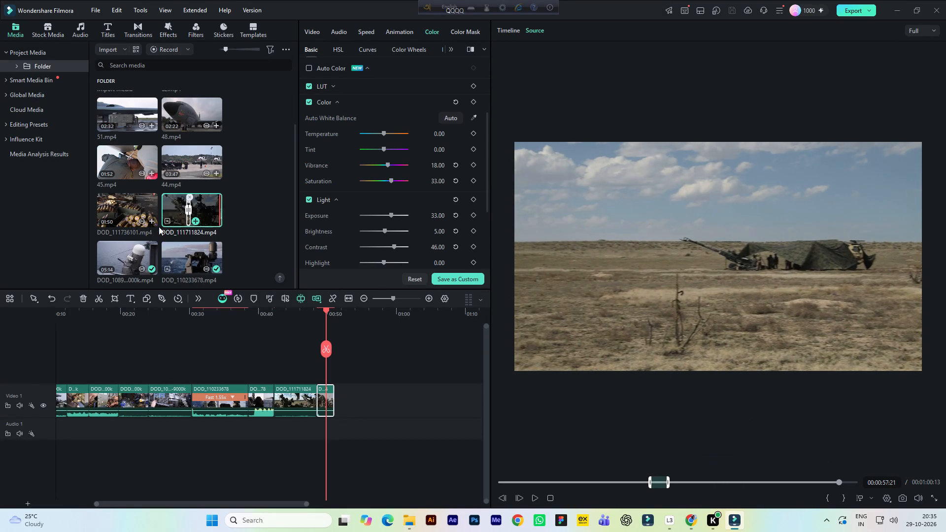
Preview the DOD_111736101.mp4 source and skim through its footage for usable shots, finishing back at the start.
left_click(124, 207)
key("space")
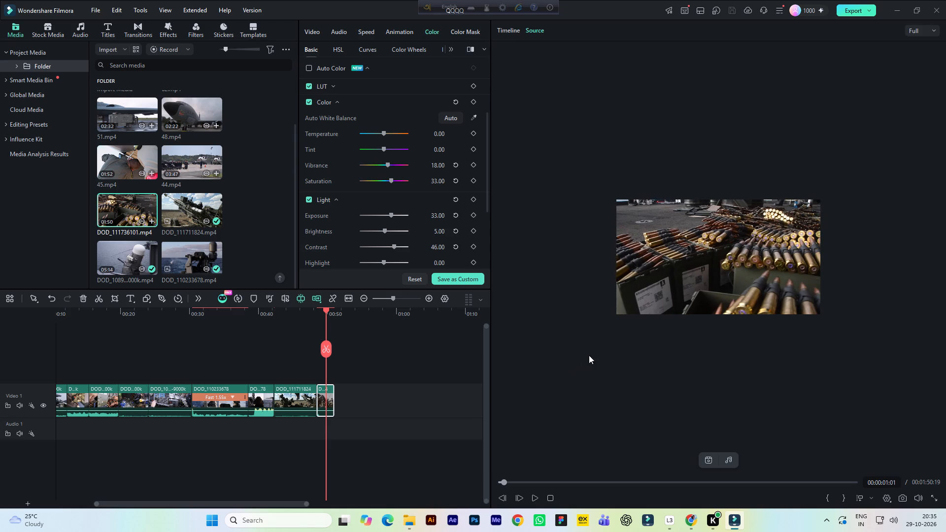
scroll(684, 263, "up", 8, "ctrl")
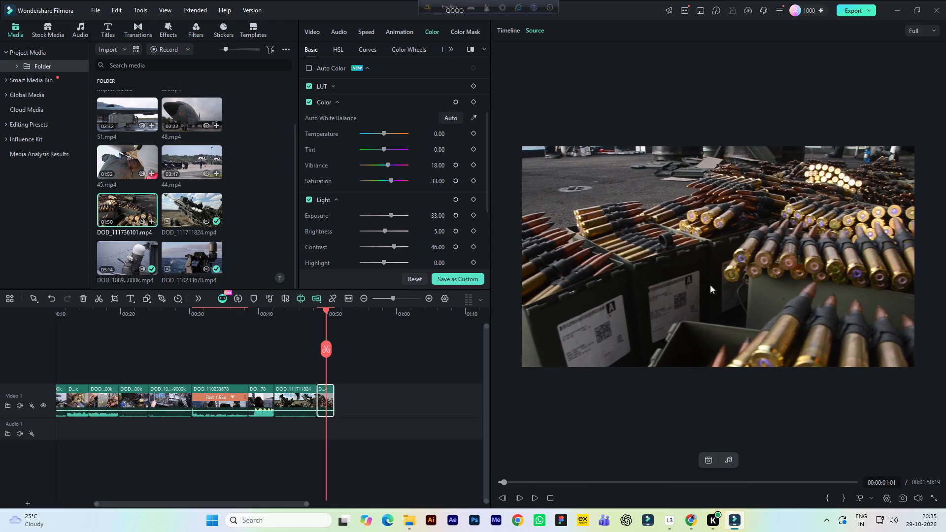
key("space")
key("space")
key("space")
key("space")
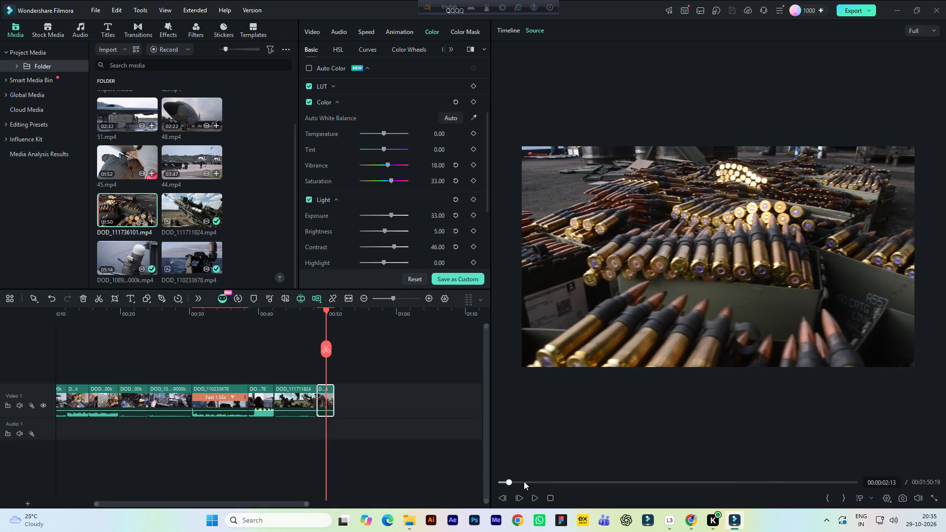
left_click_drag(527, 482, 627, 477)
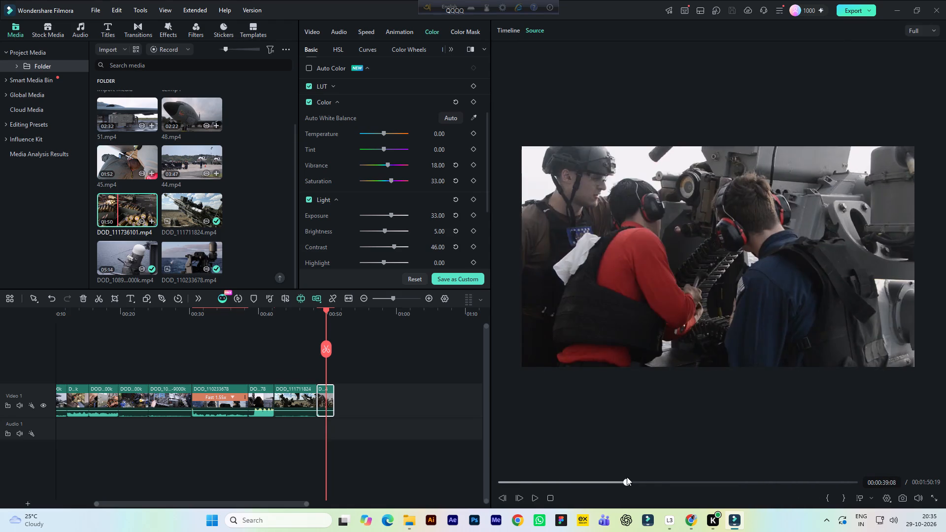
left_click_drag(627, 477, 755, 483)
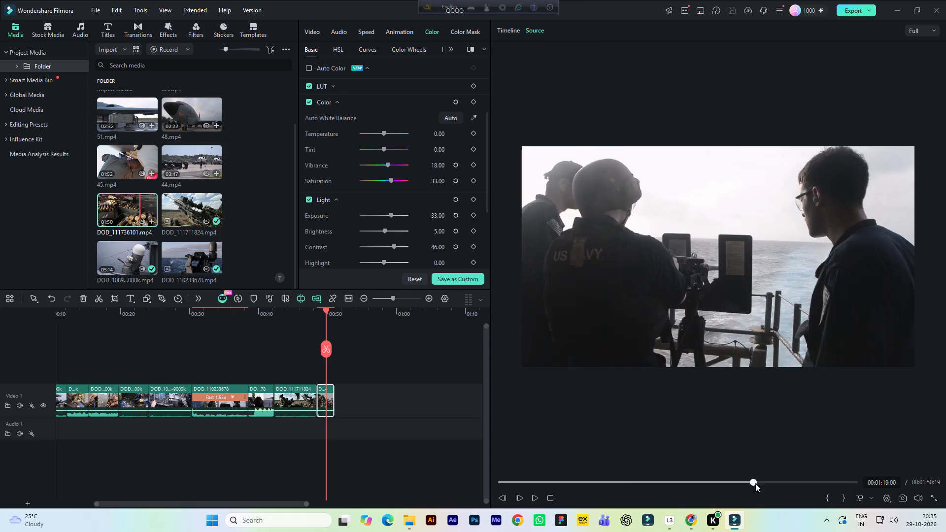
left_click_drag(755, 483, 560, 507)
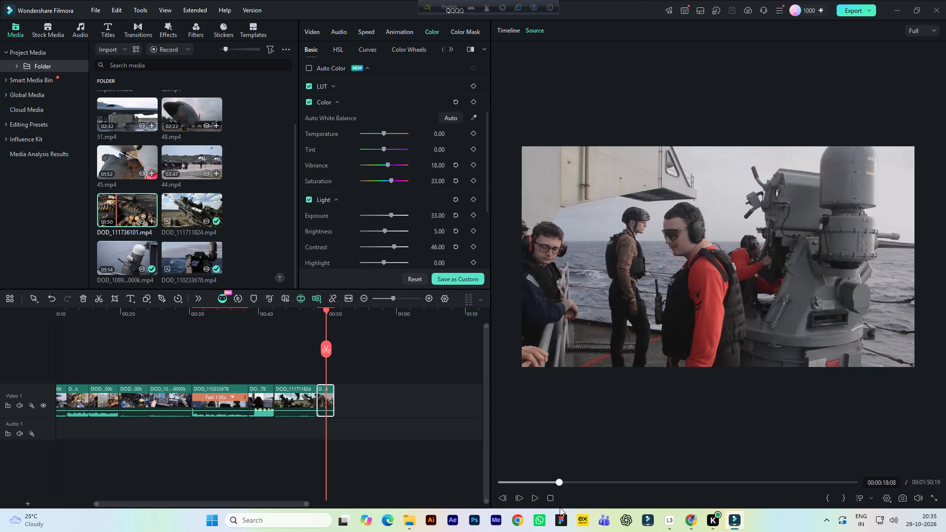
left_click_drag(560, 507, 494, 507)
Mark the opening ammunition shot of DOD_111736101.mp4 up to 00:00:04:04 and append it to Video 1, keeping the project at 1920x1080 25fps.
key("space")
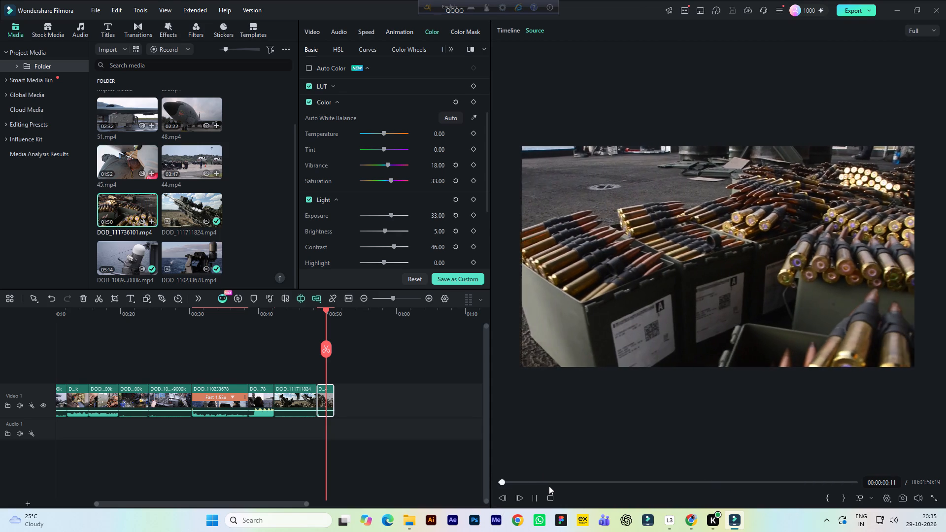
key("space")
left_click(828, 502)
key("space")
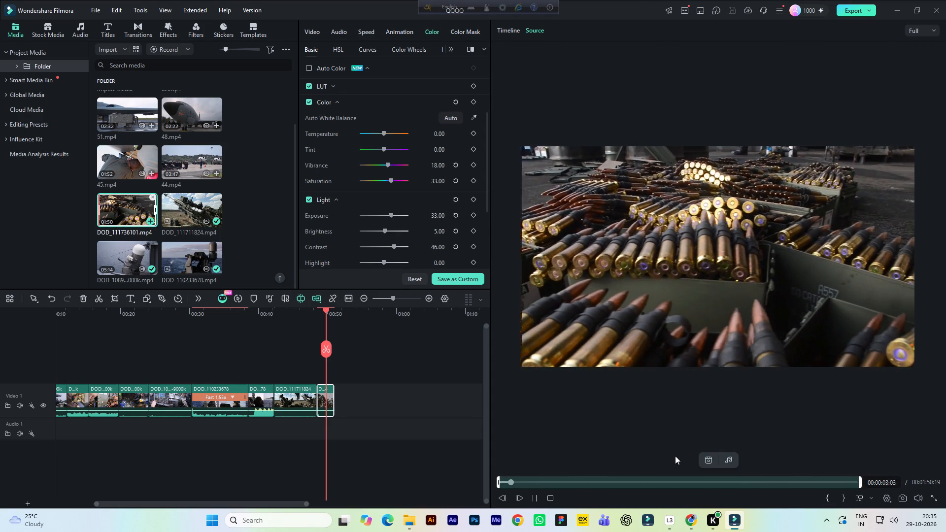
key("space")
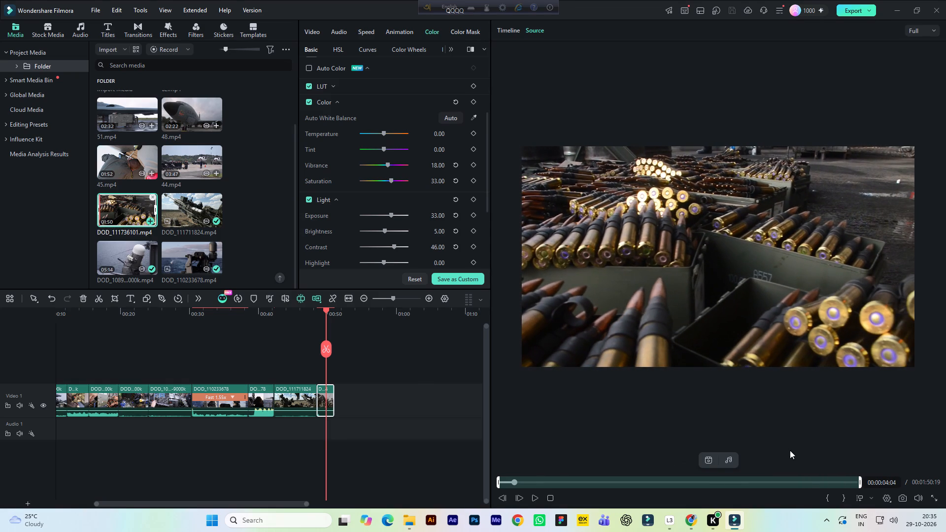
left_click(843, 502)
left_click_drag(681, 314, 381, 401)
left_click(535, 285)
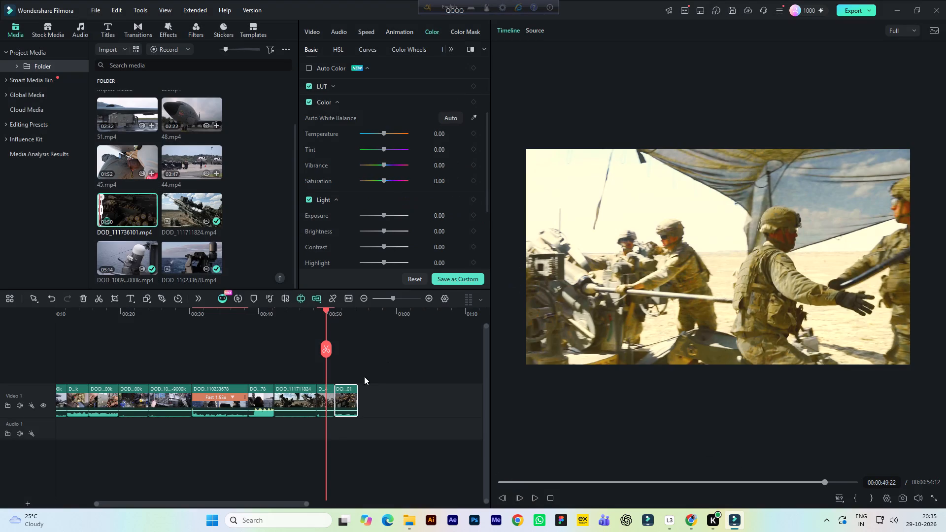
Play the timeline repeatedly across the cut from the ramming clip to the ammunition clip and review the transition.
left_click_drag(276, 503, 306, 504)
key("space")
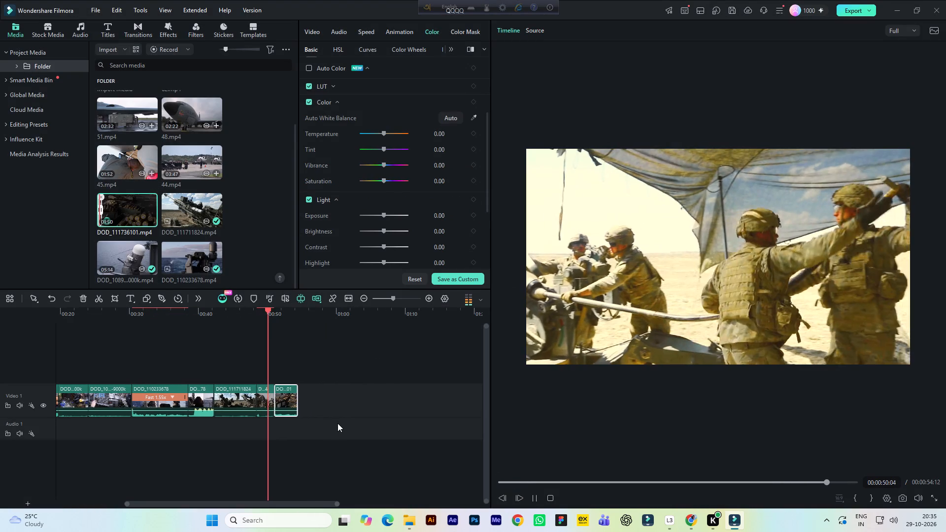
key("space")
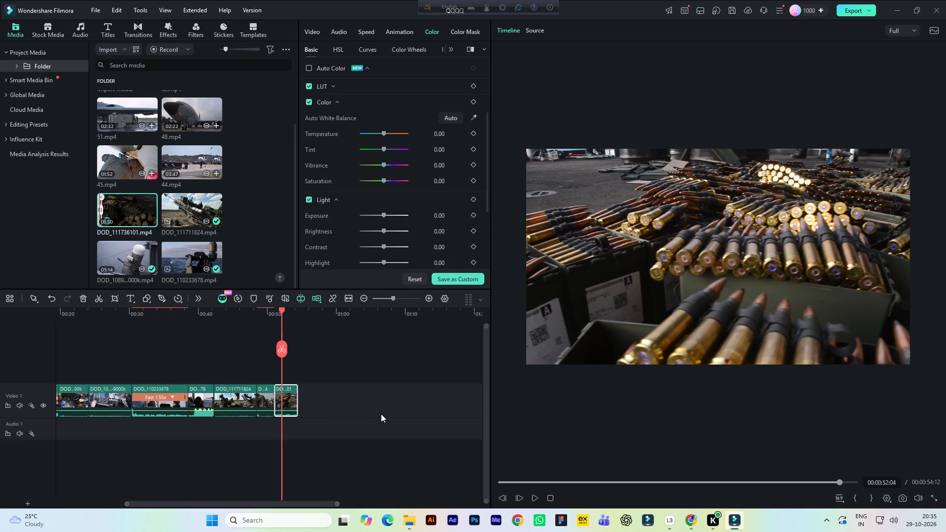
left_click(270, 314)
key("space")
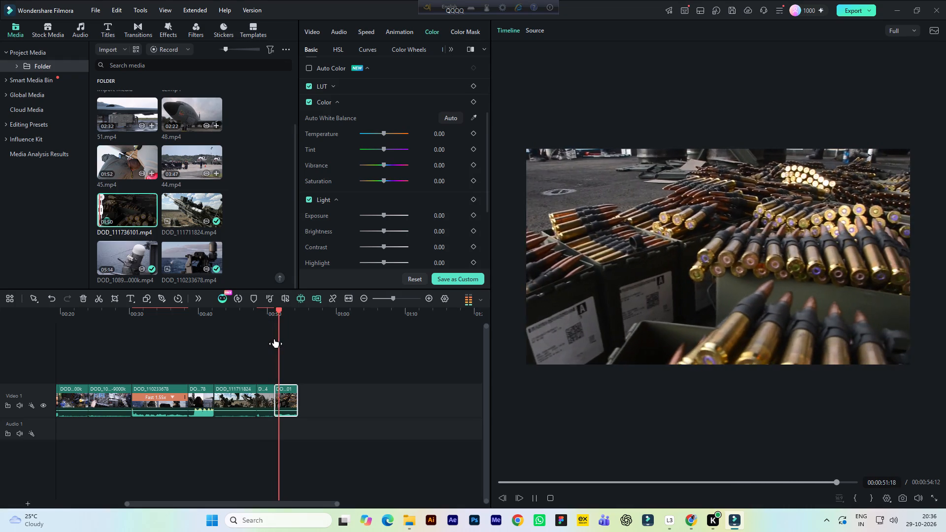
key("space")
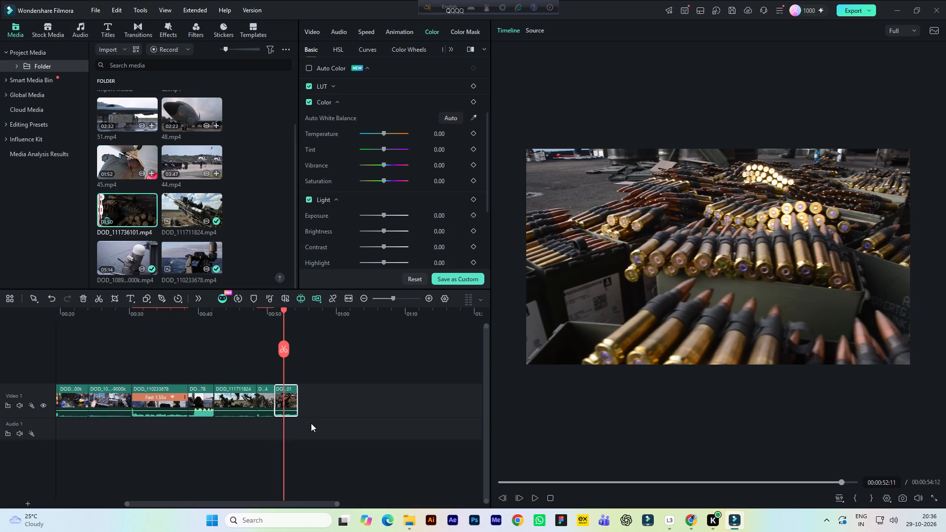
left_click(271, 314)
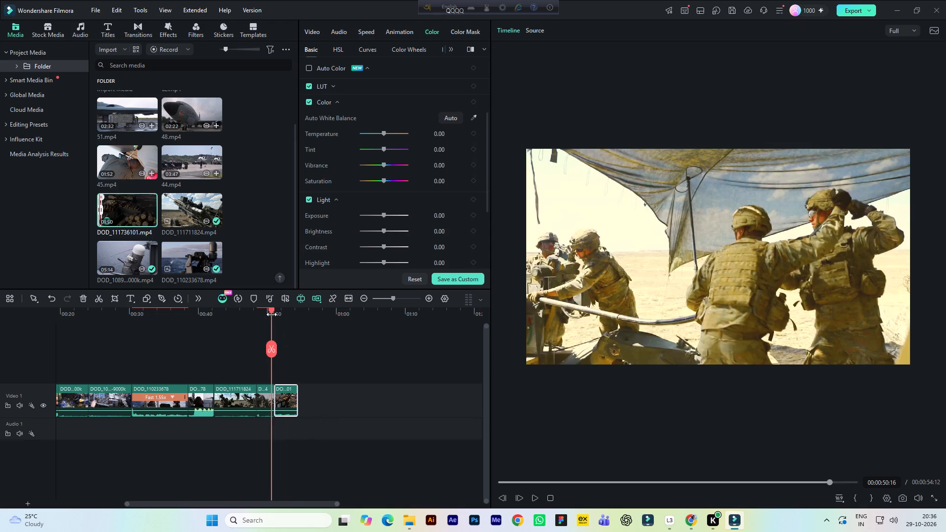
key("space")
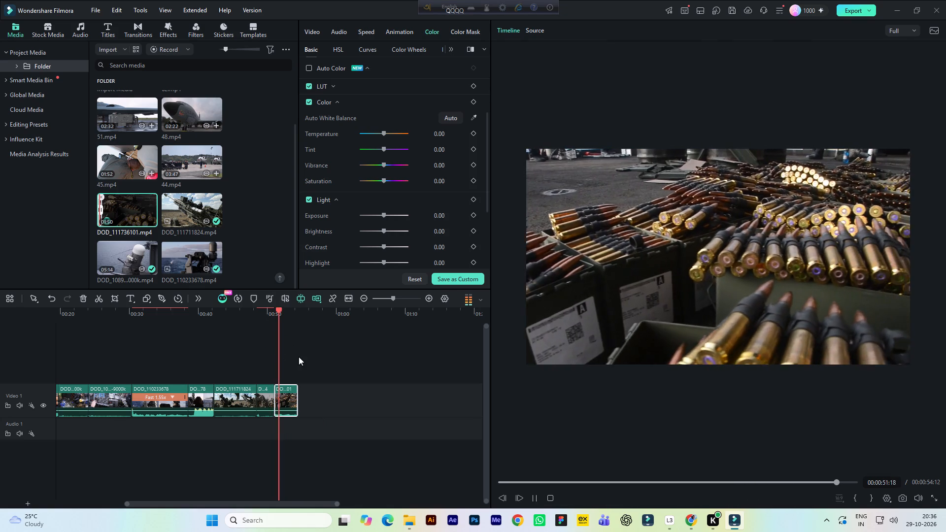
key("space")
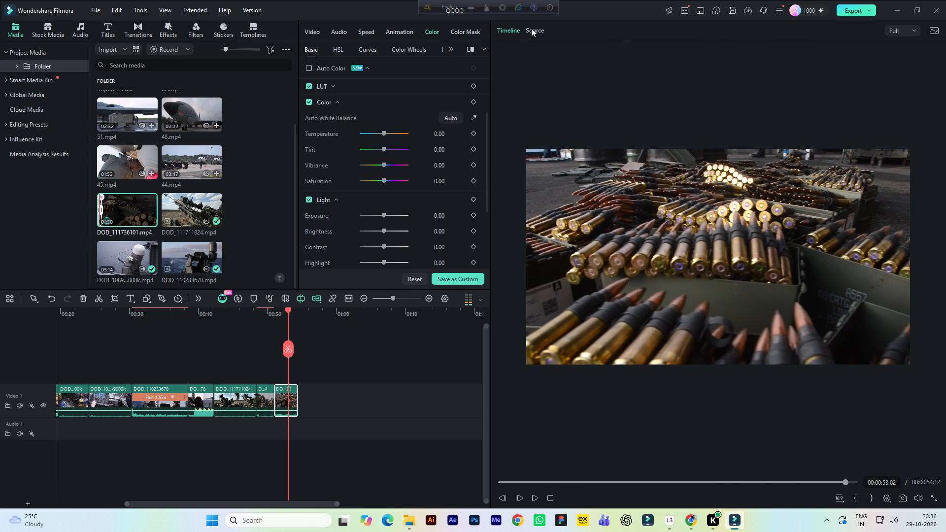
Return to the DOD_111736101.mp4 source and play the footage after the ammunition shot, checking the Navy gun-crew scene.
left_click(534, 27)
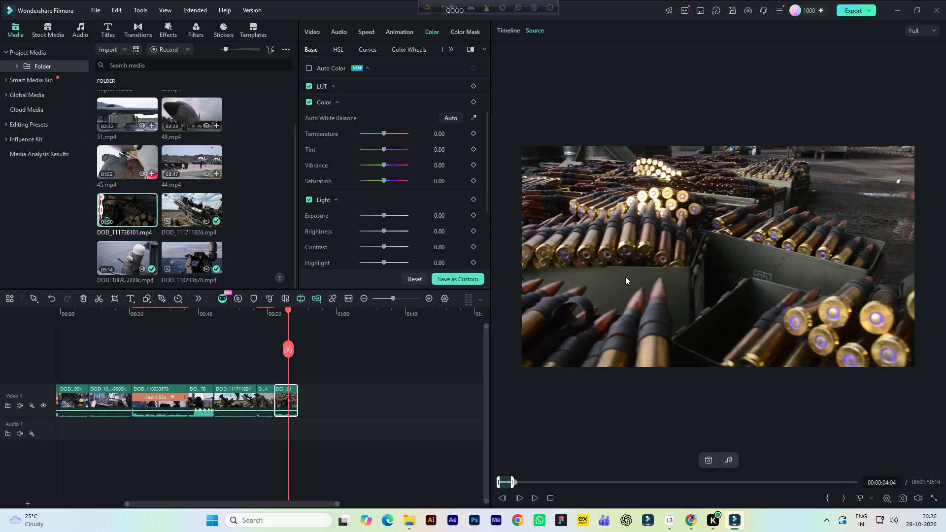
key("space")
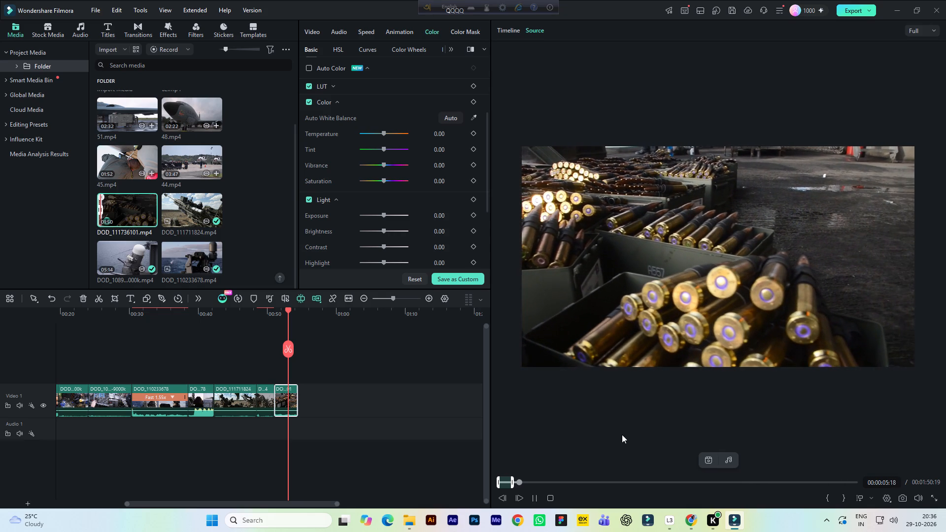
key("space")
left_click(528, 481)
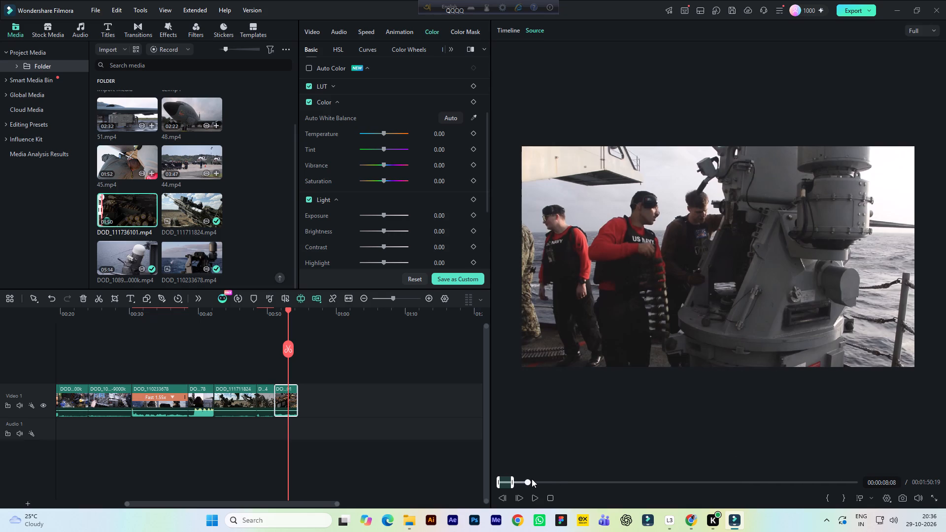
key("space")
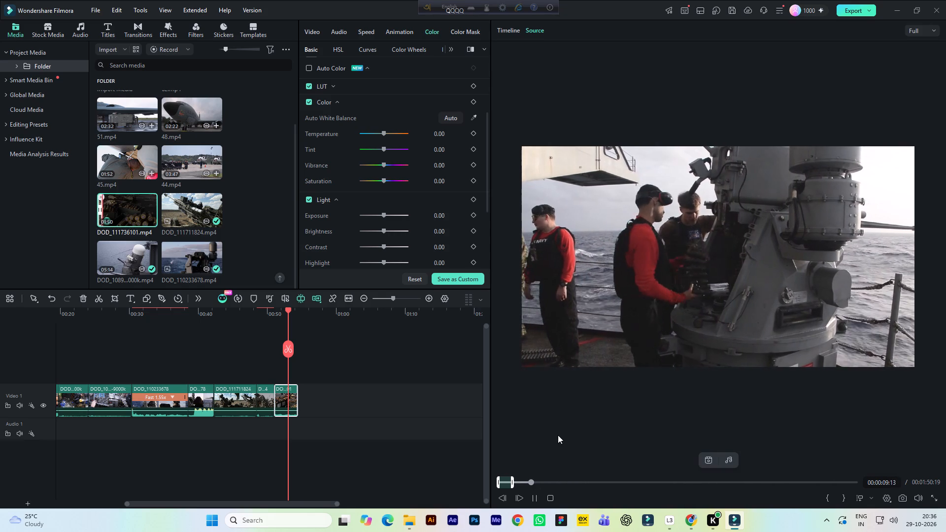
key("space")
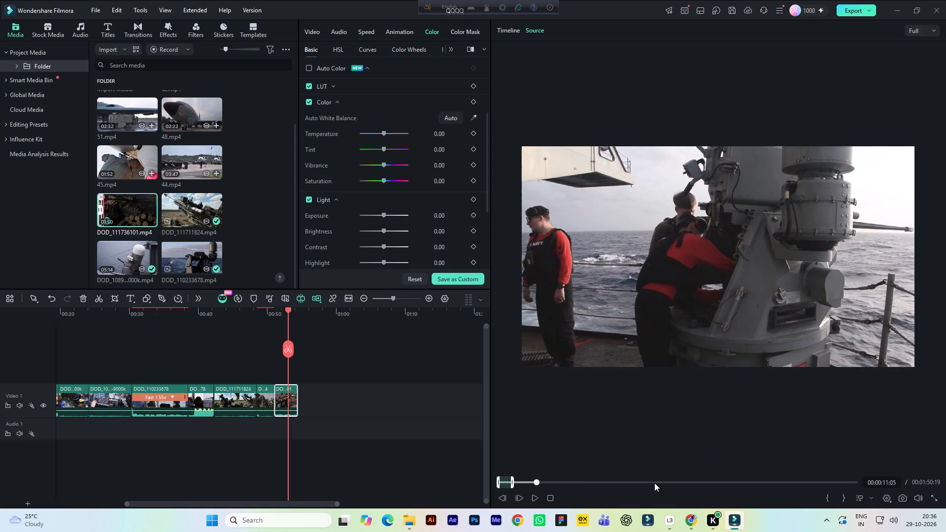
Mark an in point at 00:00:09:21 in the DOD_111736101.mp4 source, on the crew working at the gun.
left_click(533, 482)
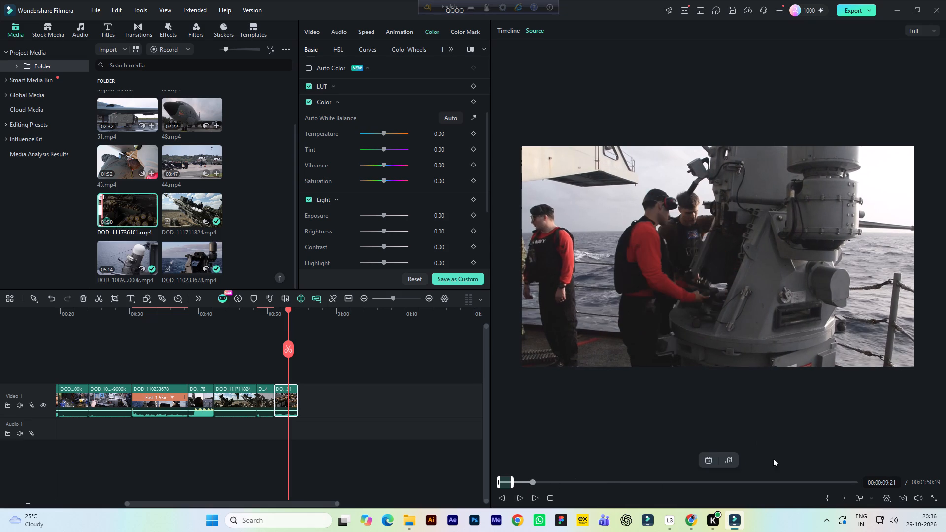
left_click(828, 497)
Mark the US Navy crewman shot of DOD_111736101.mp4 ending at 00:00:15:05 and append it to Video 1, keeping the project at 1920x1080 25fps.
key("space")
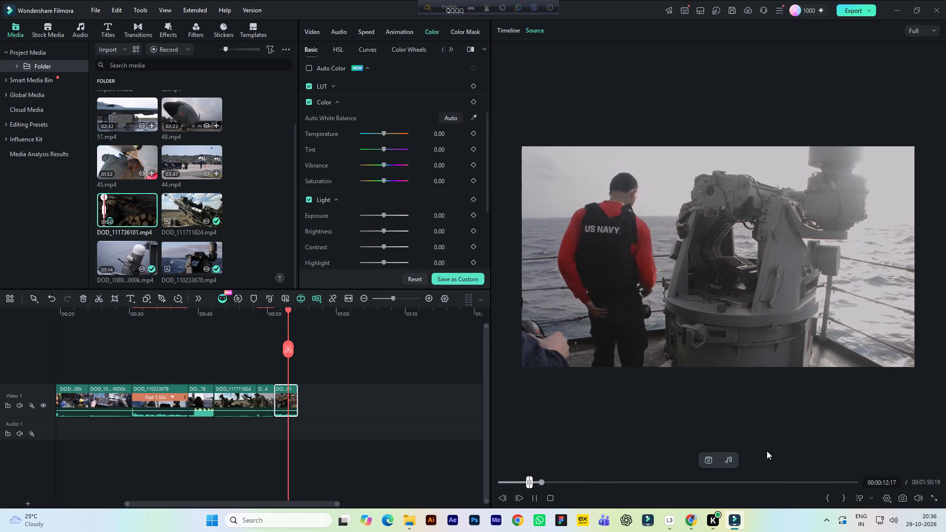
key("space")
left_click(826, 497)
key("space")
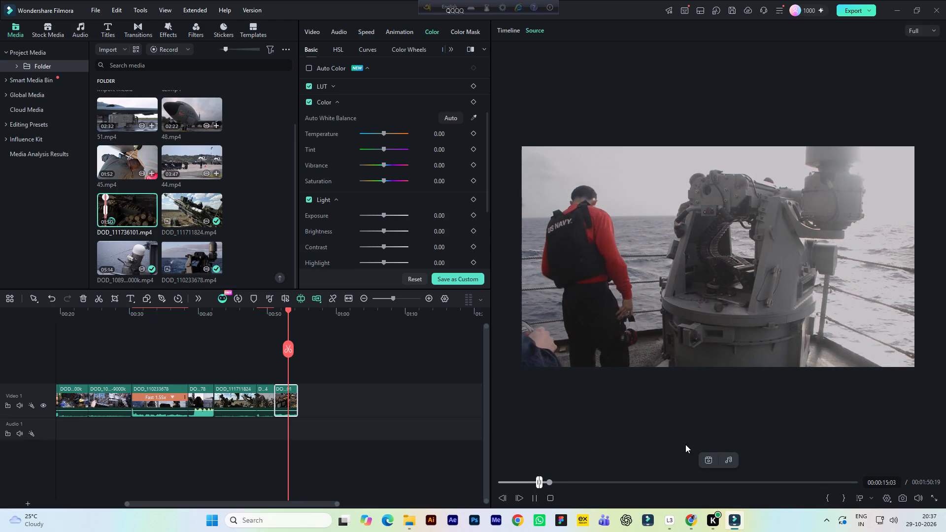
key("space")
left_click(844, 496)
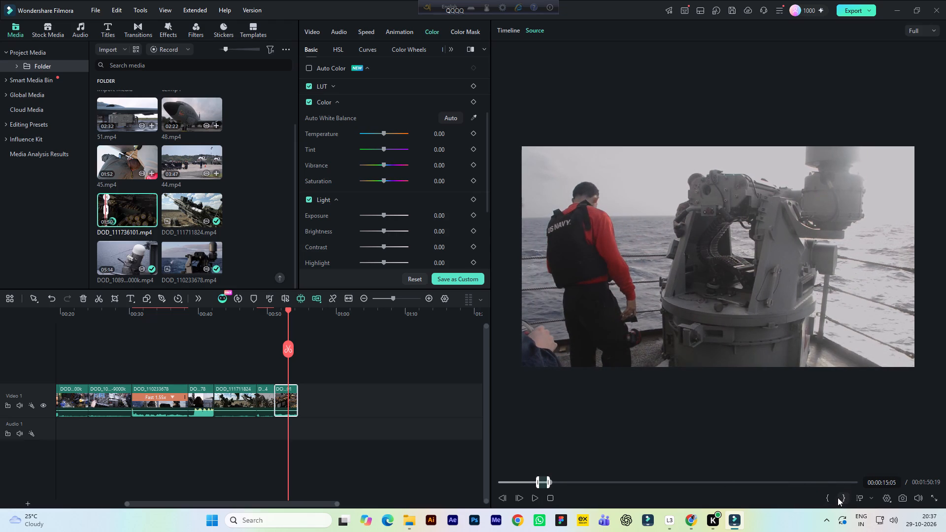
left_click_drag(710, 323, 425, 397)
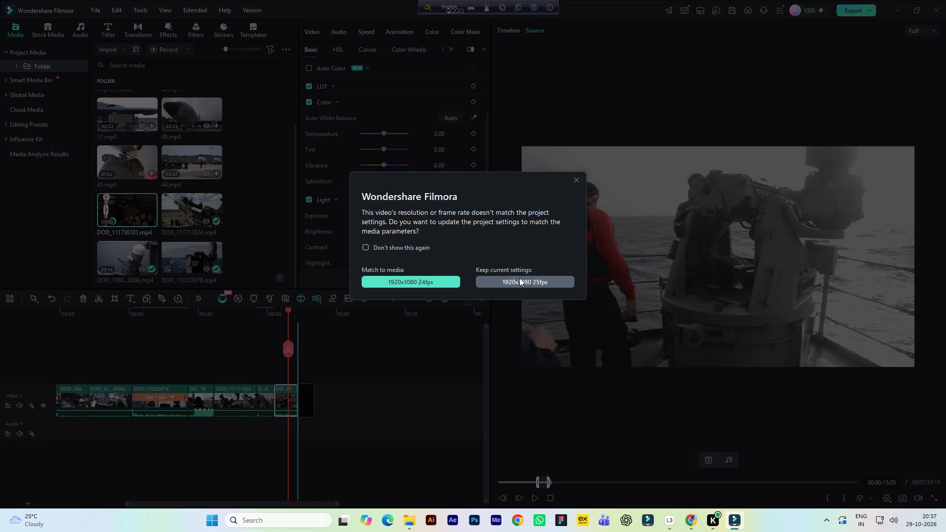
left_click(519, 278)
key("space")
left_click_drag(278, 503, 297, 504)
key("space")
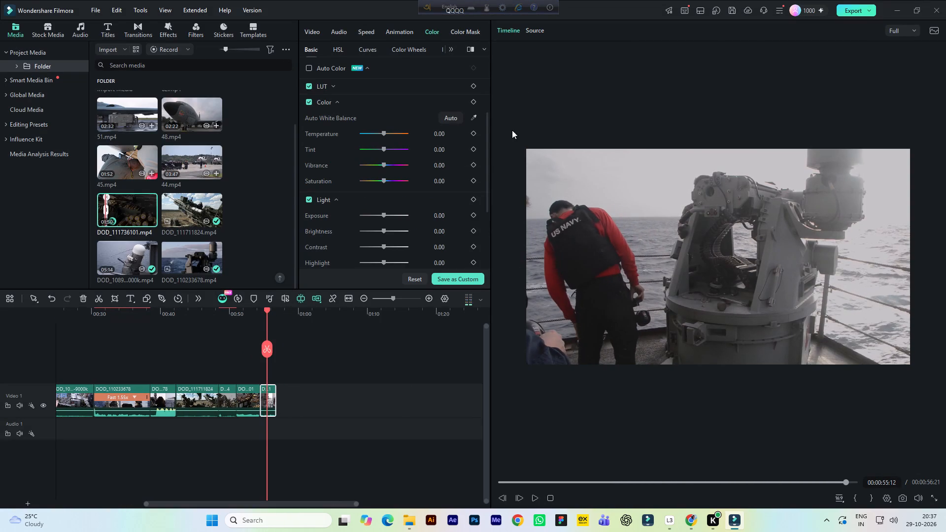
Find the start of the laid-out ammunition shot in the DOD_111736101.mp4 source and mark an in point at 00:00:18:15.
left_click(530, 31)
key("space")
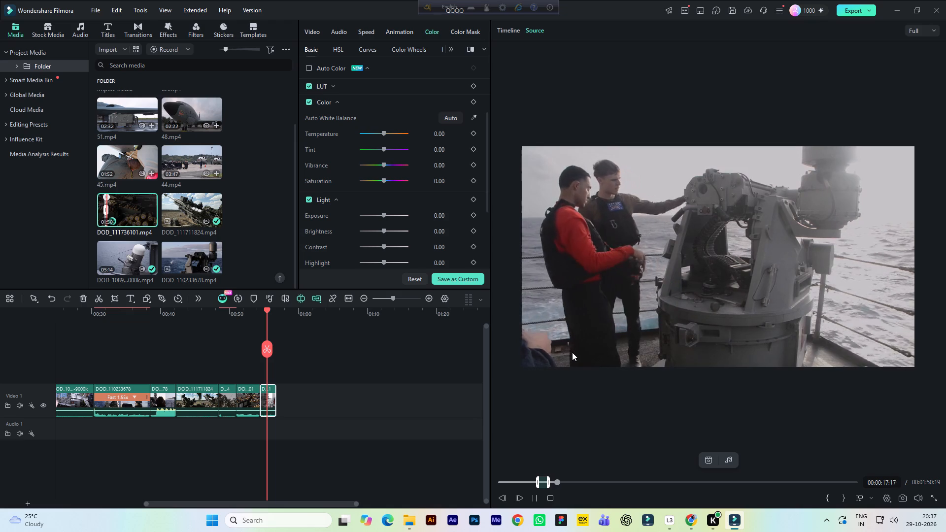
key("space")
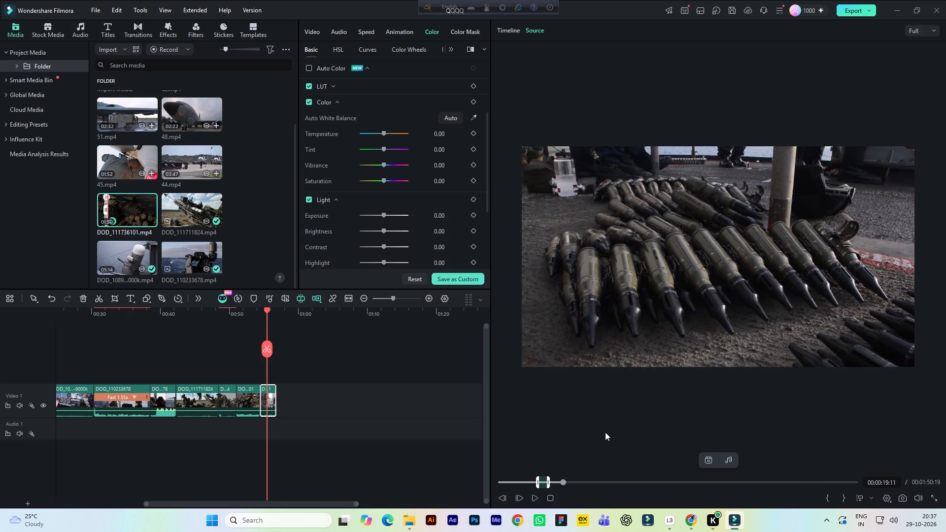
left_click(562, 480)
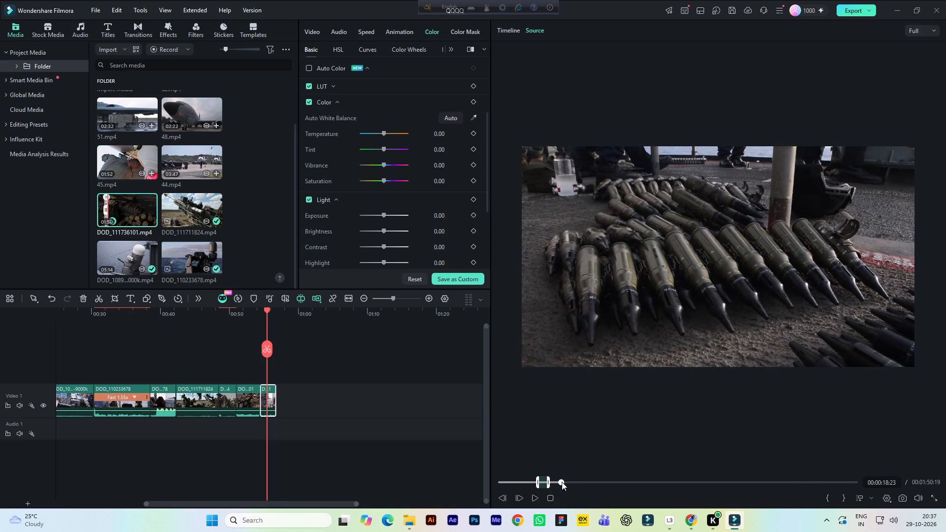
left_click(559, 481)
left_click(555, 481)
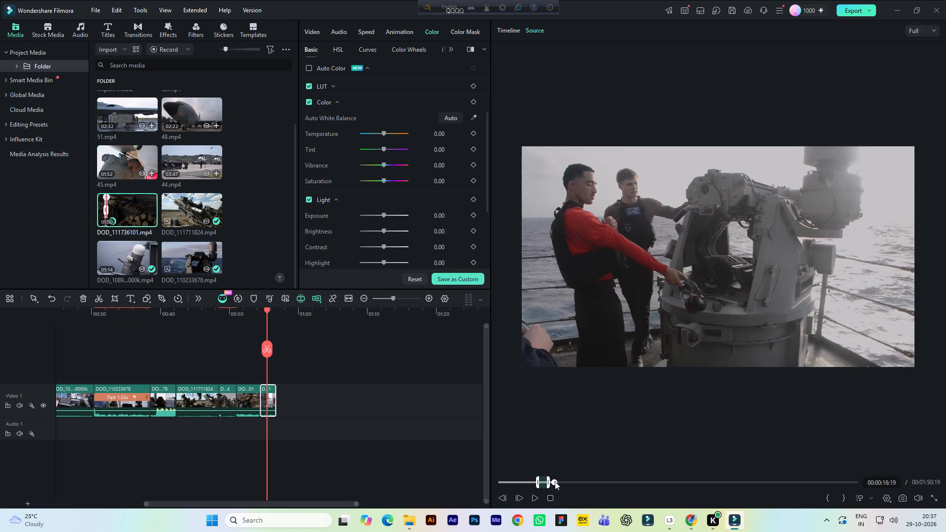
key("space")
key("space")
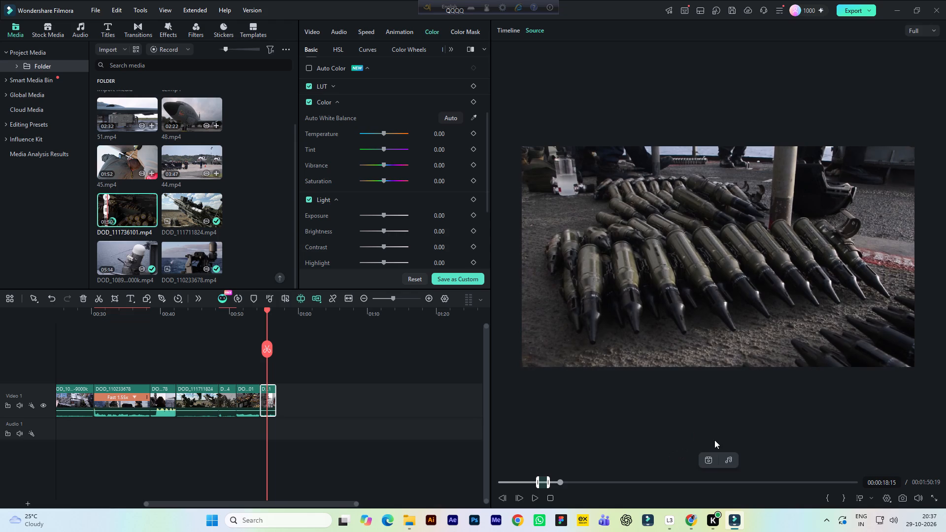
left_click(828, 497)
Mark the ammunition shot's out point at 00:00:22:03 and append it to Video 1, keeping the project at 1920x1080 25fps.
key("space")
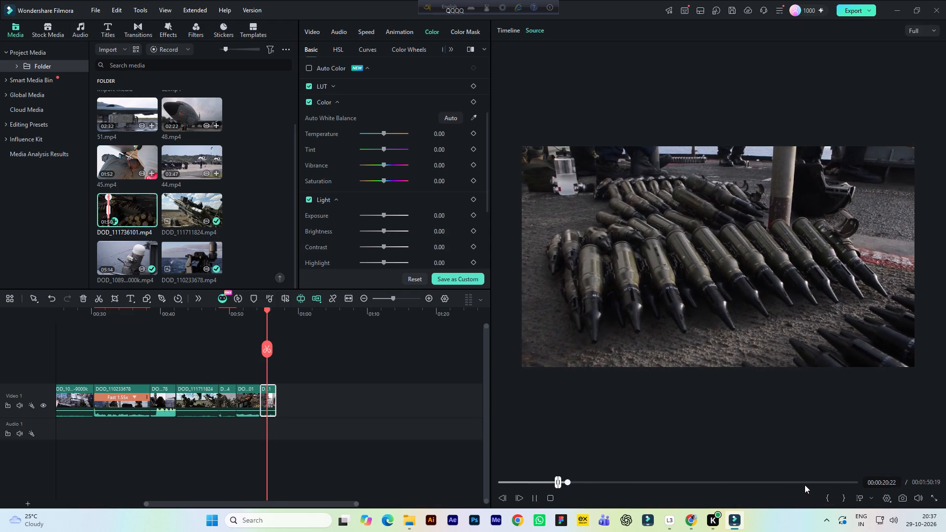
key("space")
key("space")
key("space")
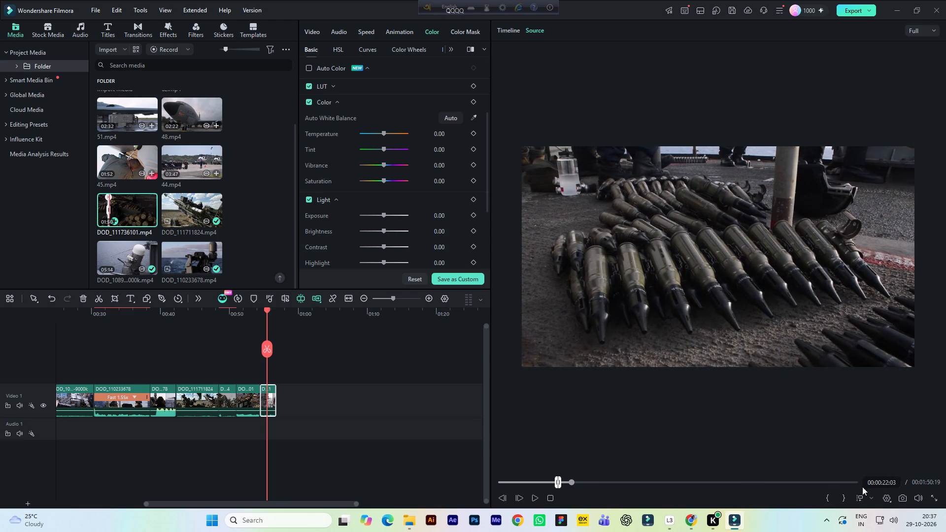
left_click(841, 499)
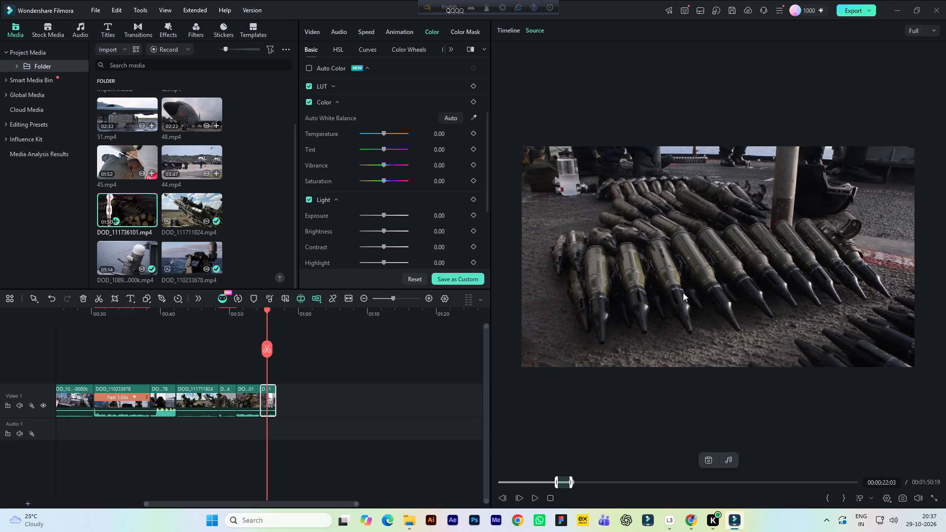
left_click_drag(650, 291, 381, 398)
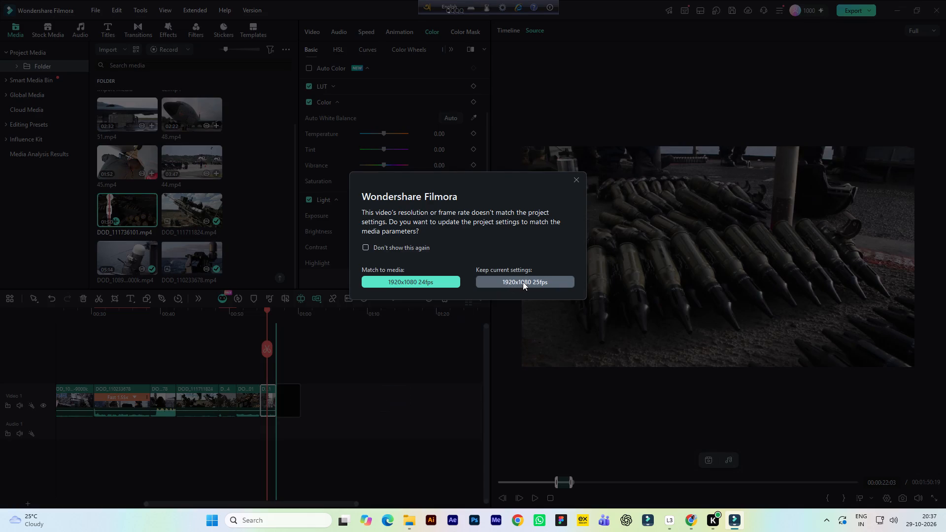
left_click(523, 282)
Grade the last ammunition clip on Video 1 with Brightness 42, Contrast 26, Saturation 22 and Vibrance 13.
key("space")
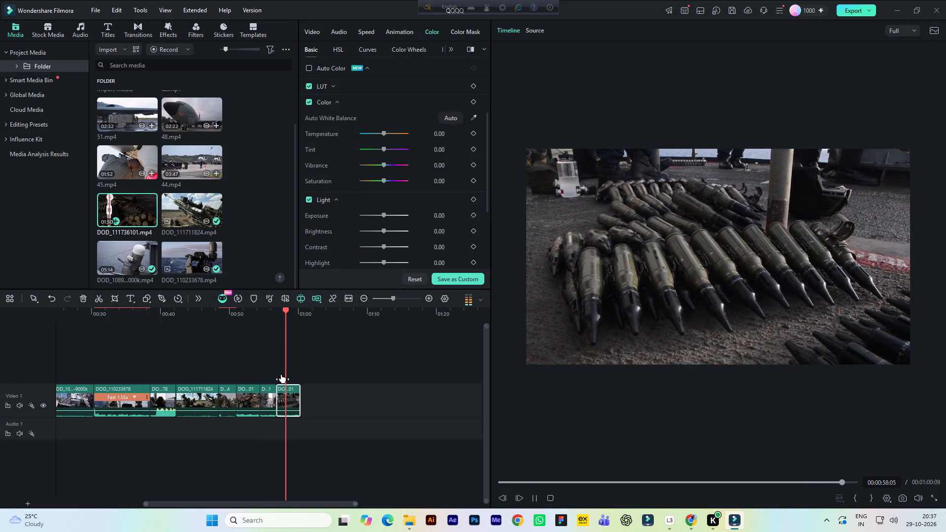
key("space")
scroll(399, 207, "down", 1)
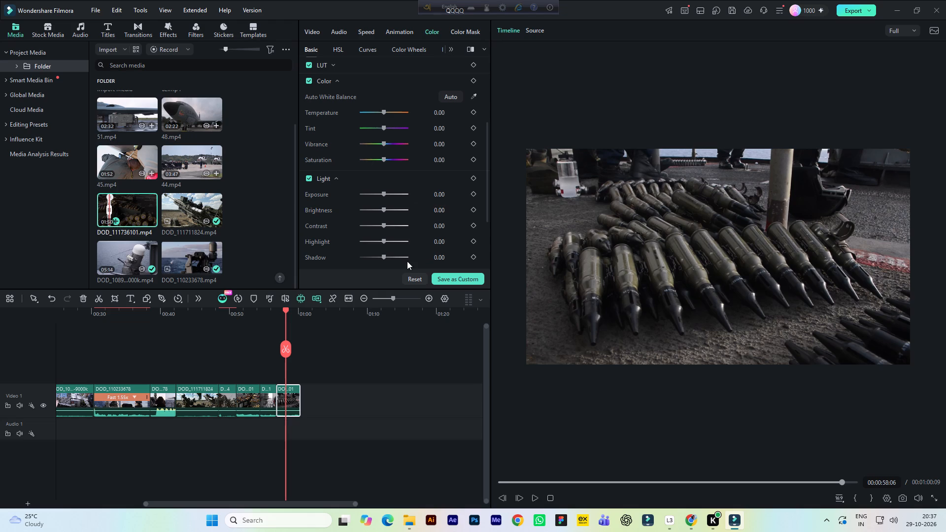
left_click(433, 213)
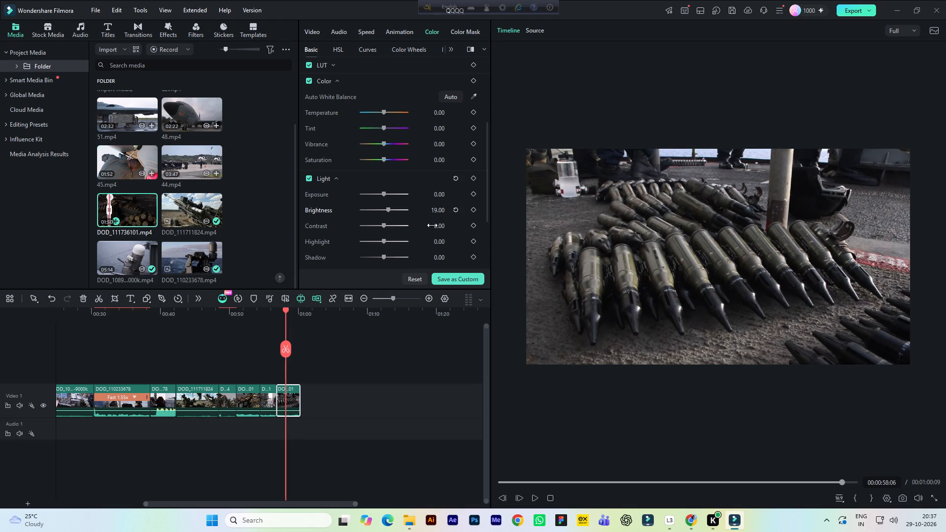
left_click_drag(432, 225, 432, 220)
left_click(437, 227)
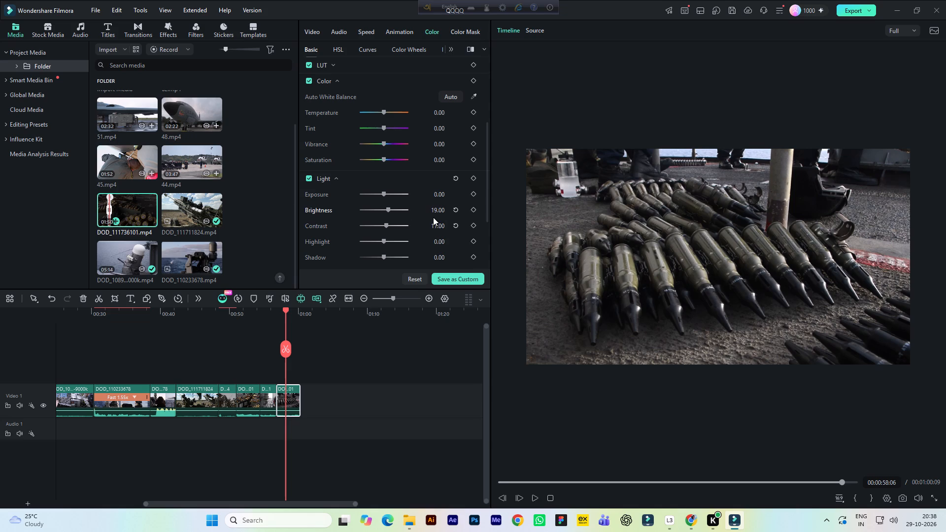
left_click(435, 210)
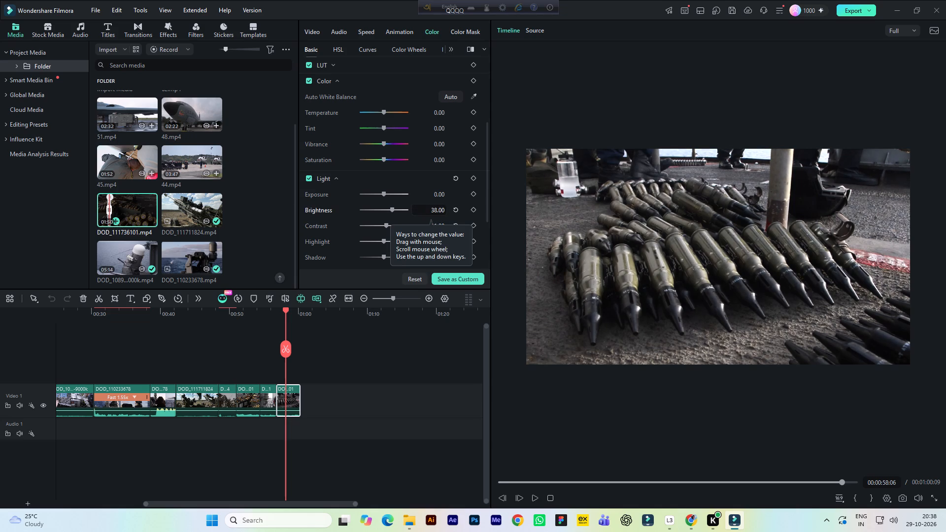
left_click(433, 225)
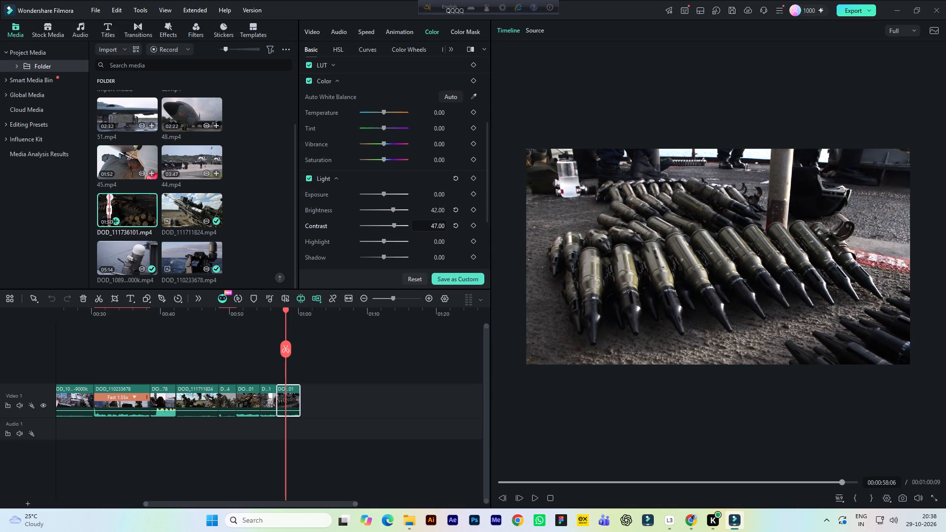
left_click(431, 162)
left_click(441, 143)
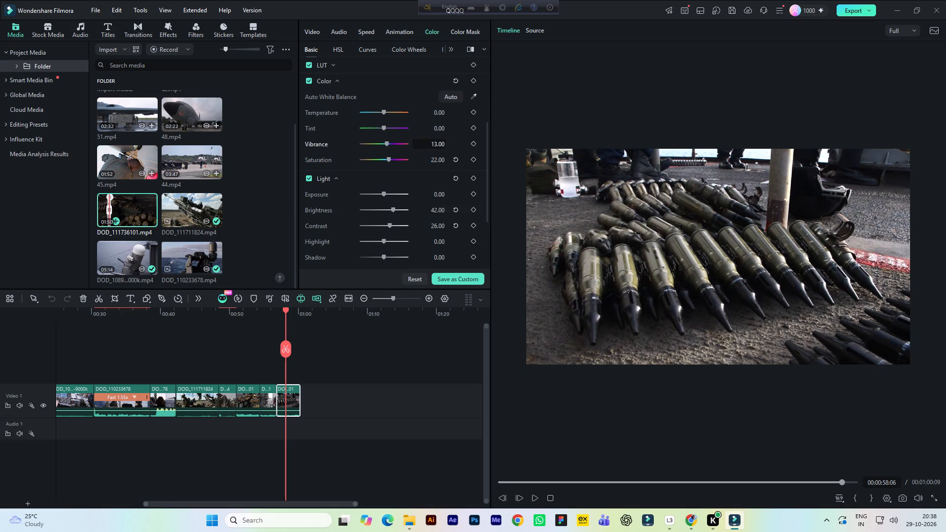
Adjust the ammunition clip's green HSL range to Hue 85, Saturation 100 and Luminance 100, and play the cut into it.
left_click(340, 48)
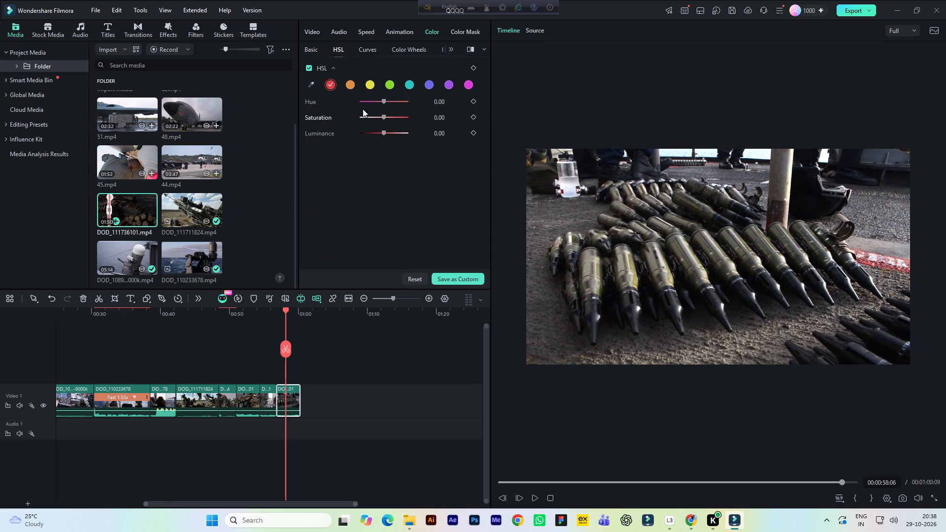
left_click(387, 85)
left_click_drag(389, 100, 396, 99)
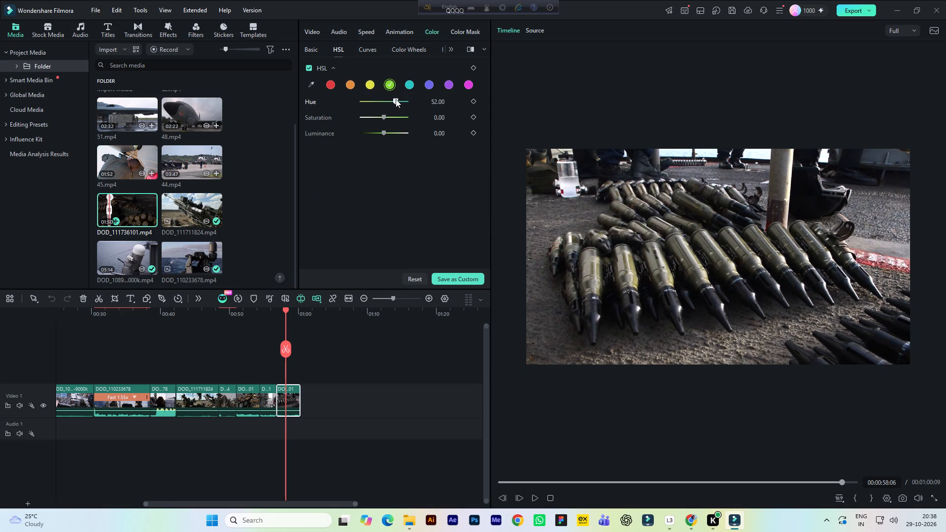
left_click_drag(396, 99, 403, 99)
left_click_drag(399, 117, 411, 118)
left_click_drag(387, 132, 375, 131)
left_click_drag(375, 131, 419, 131)
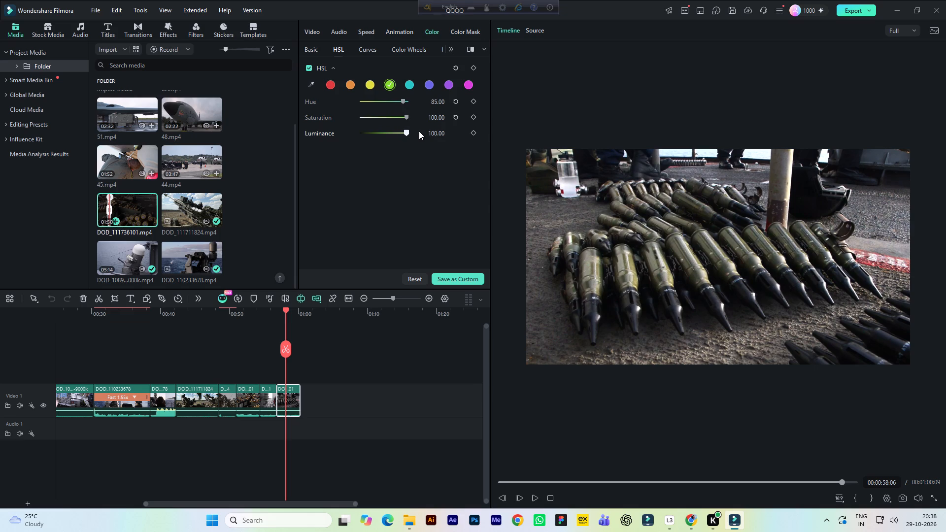
left_click_drag(419, 131, 433, 136)
left_click(266, 318)
key("space")
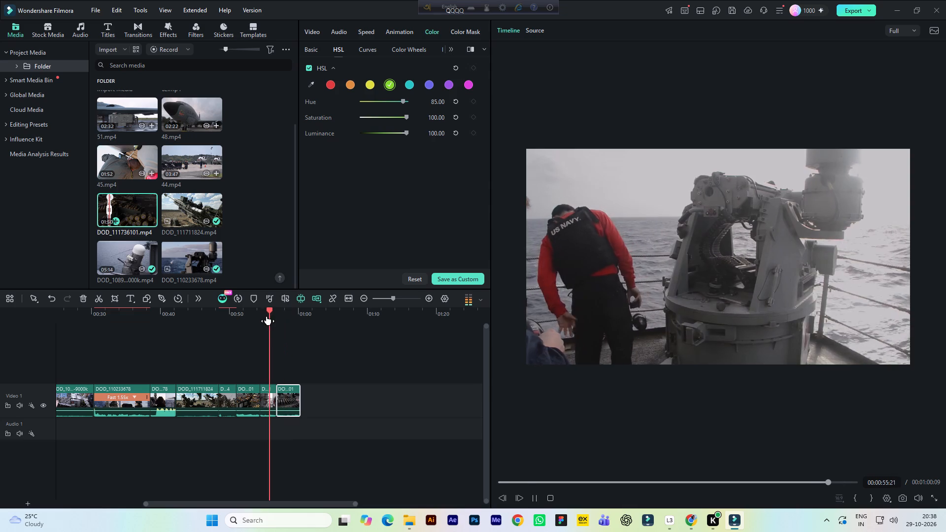
key("space")
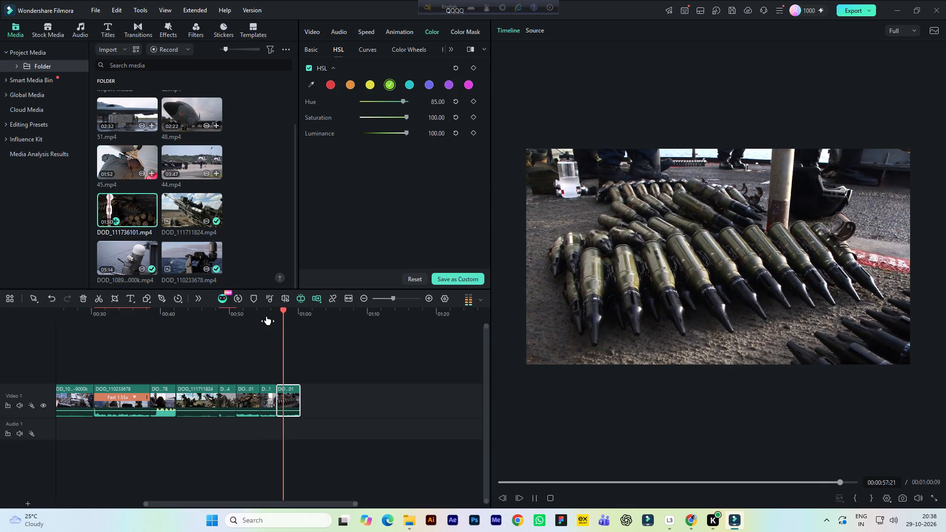
Find the crew aiming the deck gun in the DOD_111736101.mp4 source and mark an in point at about 00:00:35:00.
left_click(537, 27)
left_click(507, 31)
left_click(541, 30)
key("space")
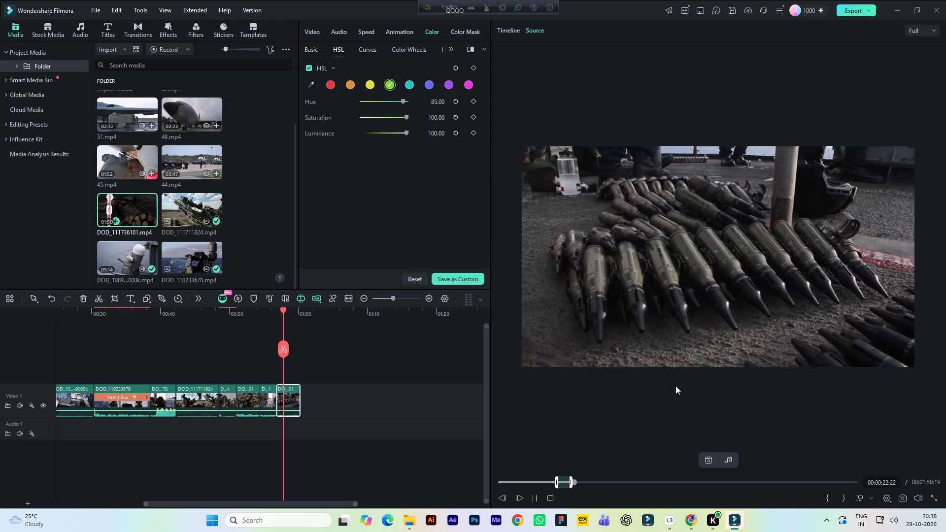
left_click(586, 481)
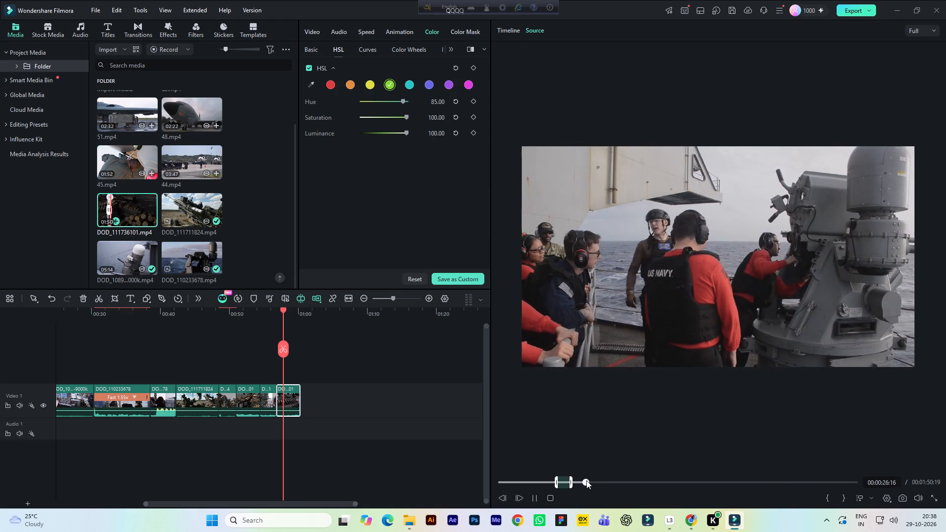
left_click(597, 481)
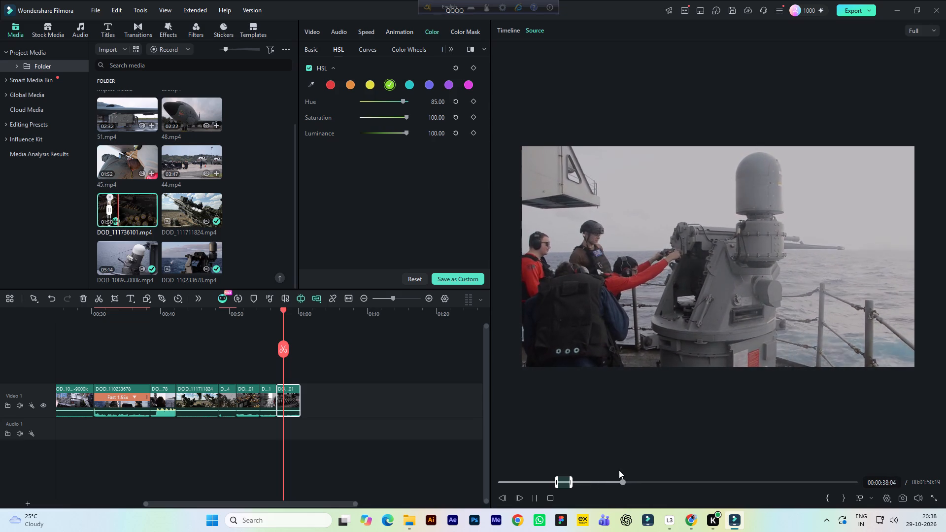
key("space")
left_click(608, 483)
key("space")
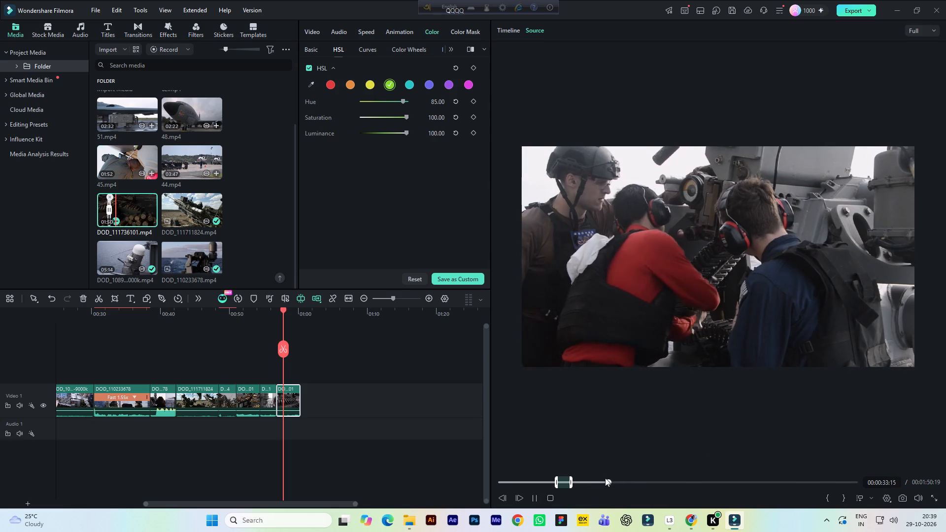
key("space")
key("space")
key("space")
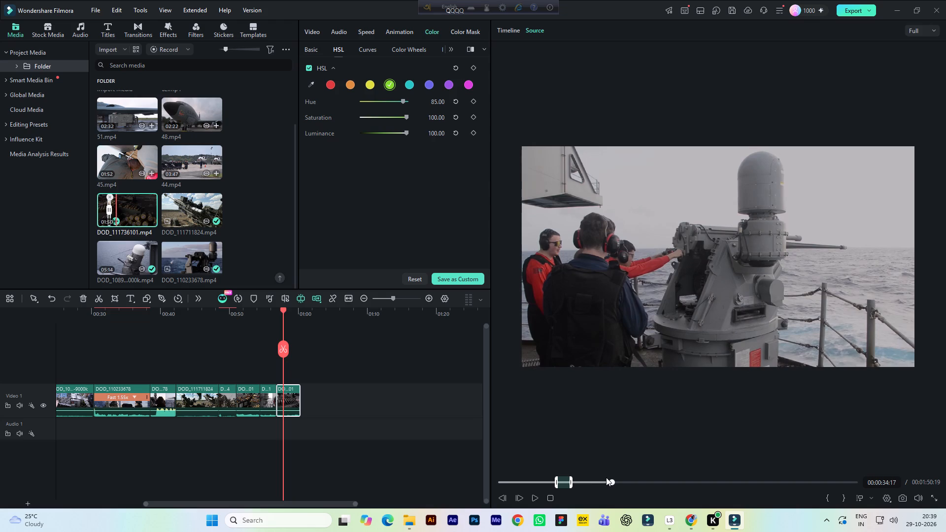
key("space")
key("space")
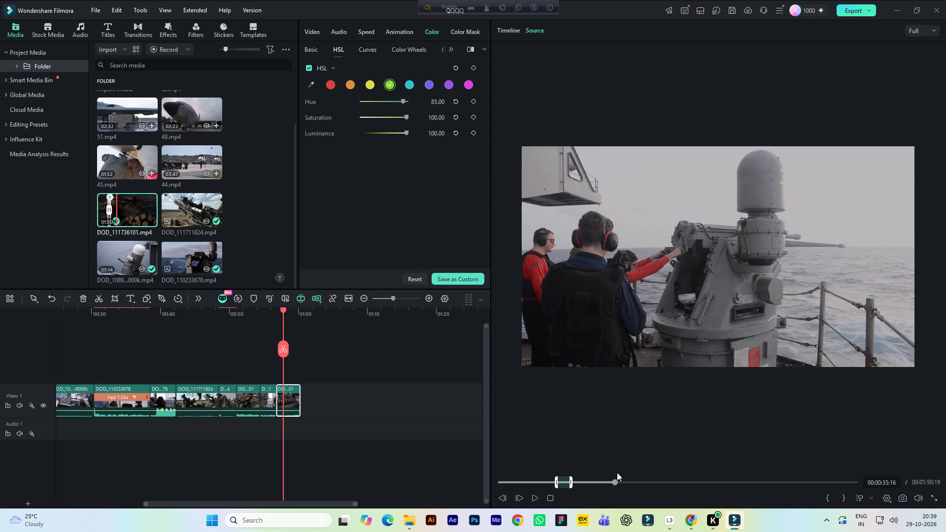
key("space")
key("space")
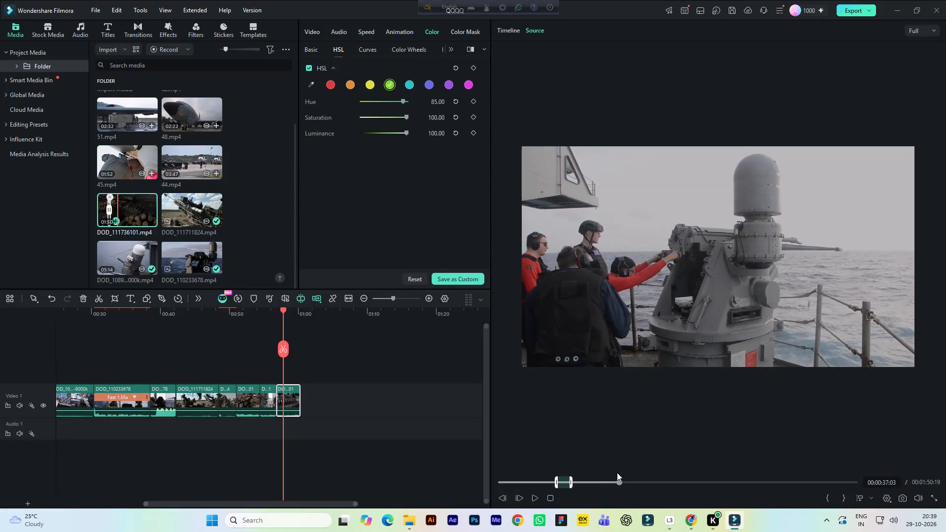
key("space")
key("space")
left_click(608, 483)
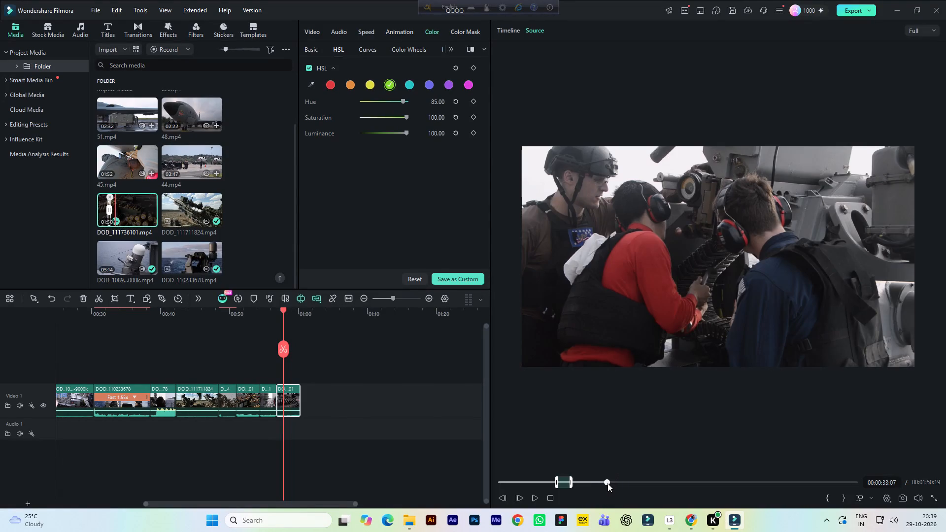
key("space")
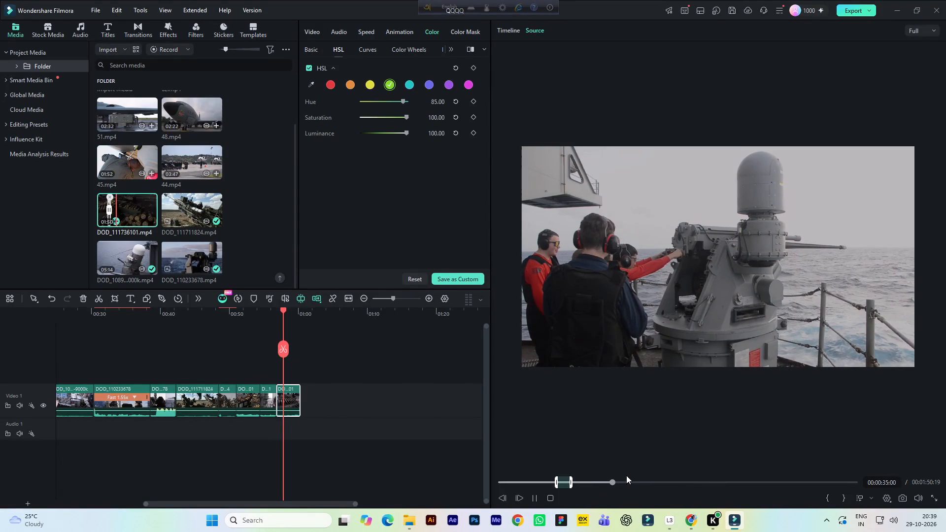
key("space")
left_click(824, 496)
Mark the deck gun shot's out point at 00:00:38:21 and append the shot to the end of Video 1.
key("space")
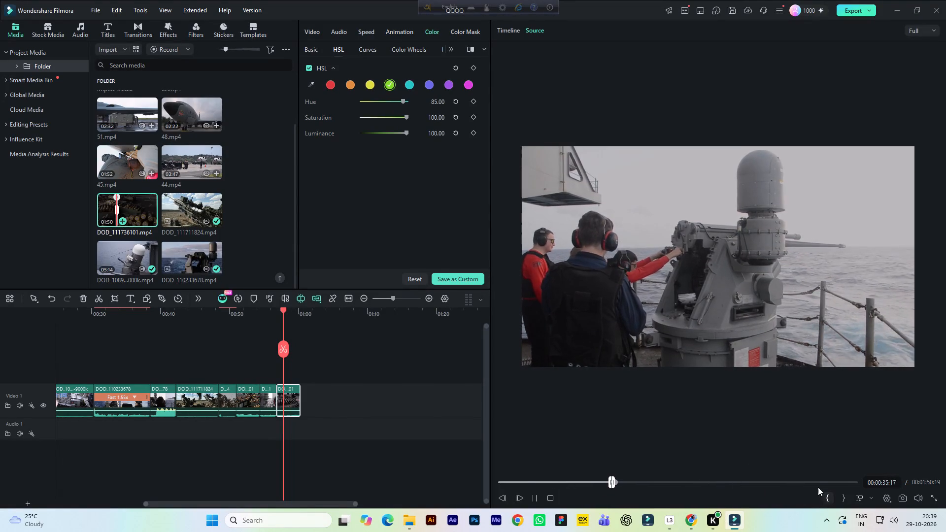
key("space")
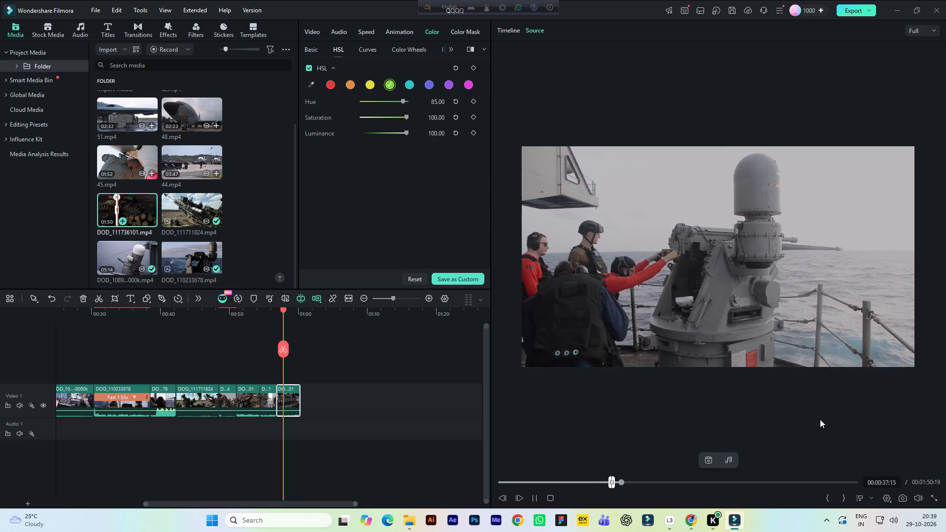
key("space")
key("space")
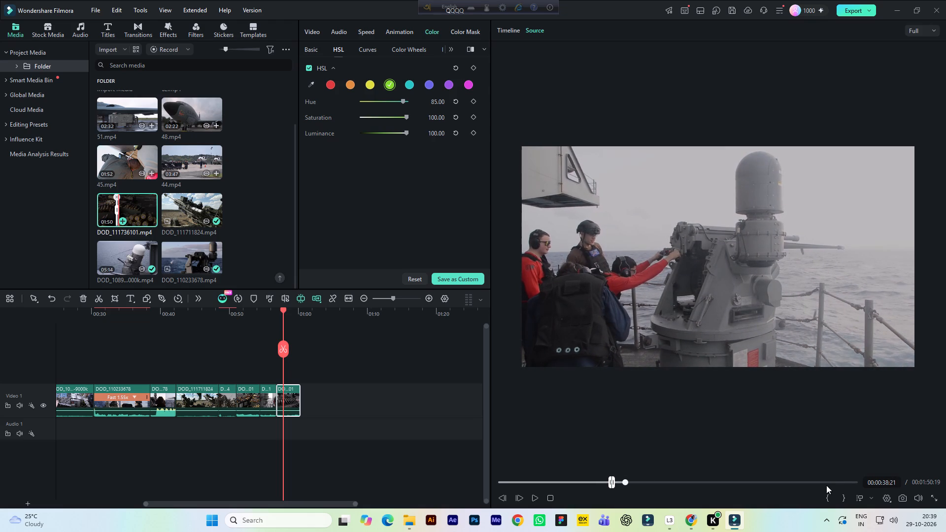
left_click(845, 500)
left_click_drag(656, 290, 431, 399)
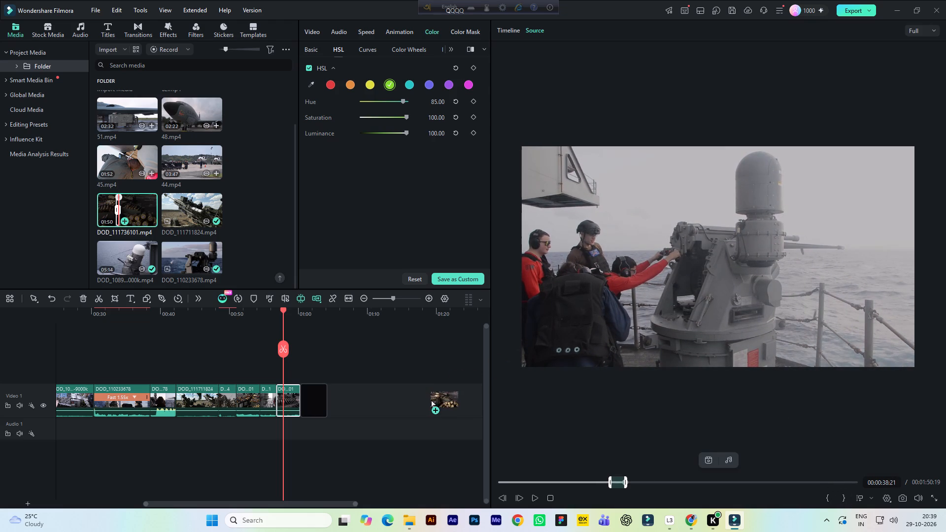
left_click_drag(431, 399, 430, 399)
Play the cut into the new deck gun clip on Video 1 and open that clip's basic color adjustments.
left_click(512, 279)
key("space")
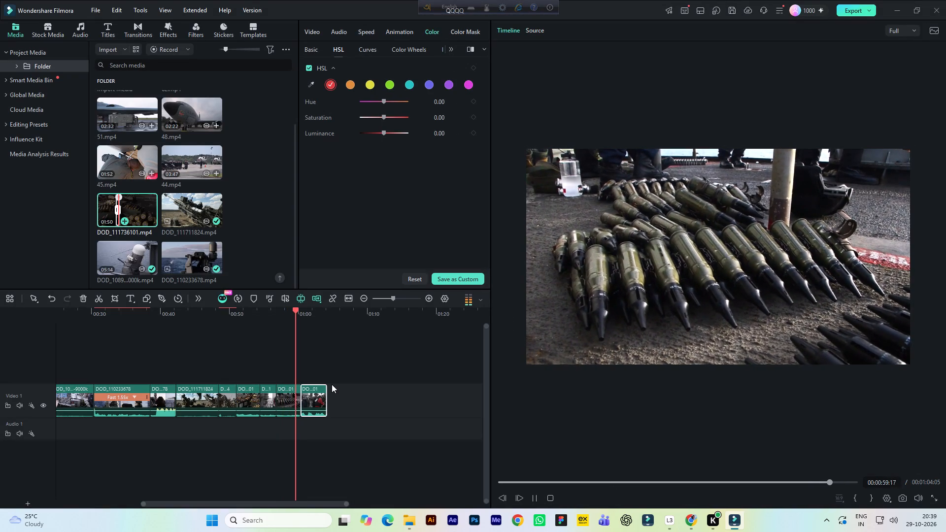
key("space")
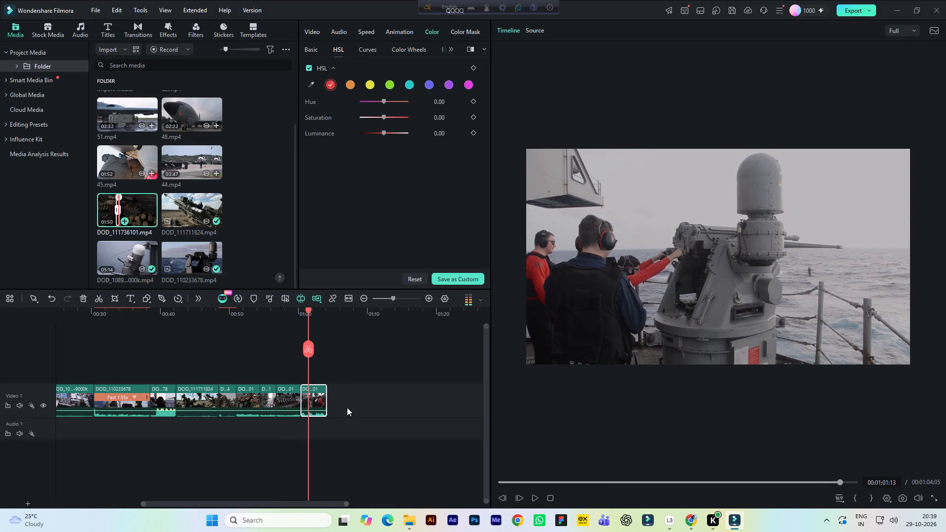
left_click(321, 398)
left_click(313, 52)
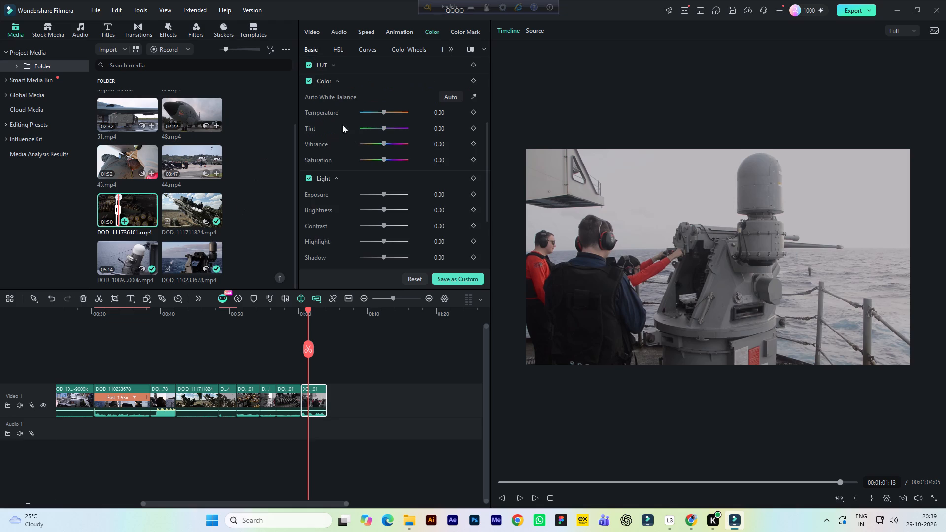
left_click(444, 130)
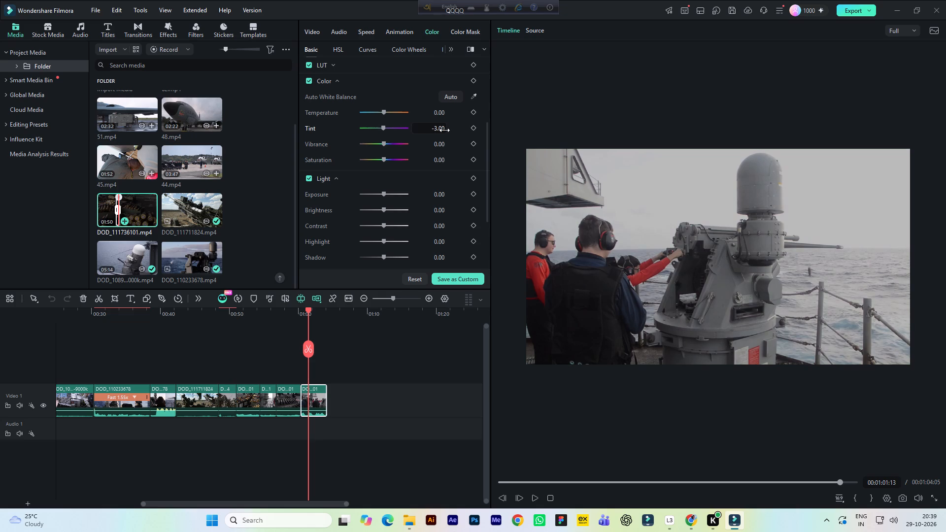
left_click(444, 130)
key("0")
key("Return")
Grade the deck gun clip with Contrast 70, Saturation 98 and Vibrance 64.
scroll(439, 205, "down", 1)
left_click(441, 205)
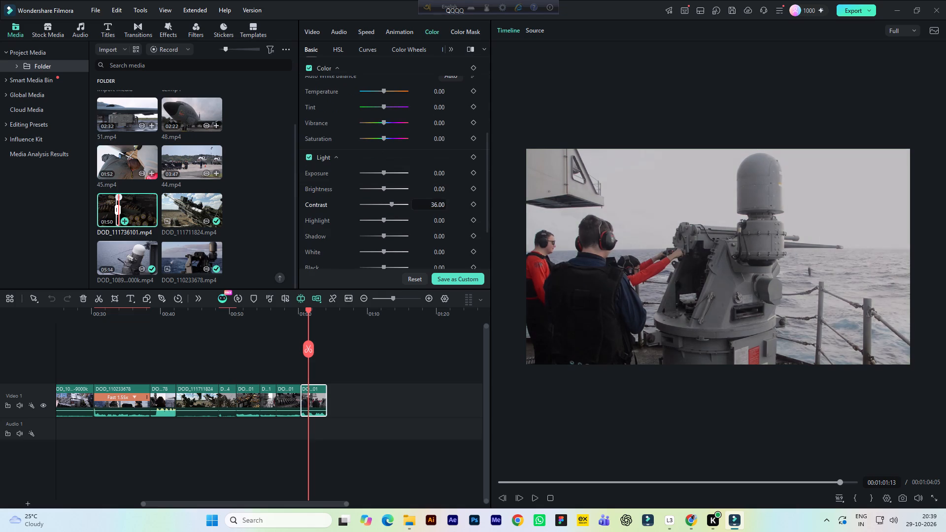
left_click(438, 137)
left_click(435, 121)
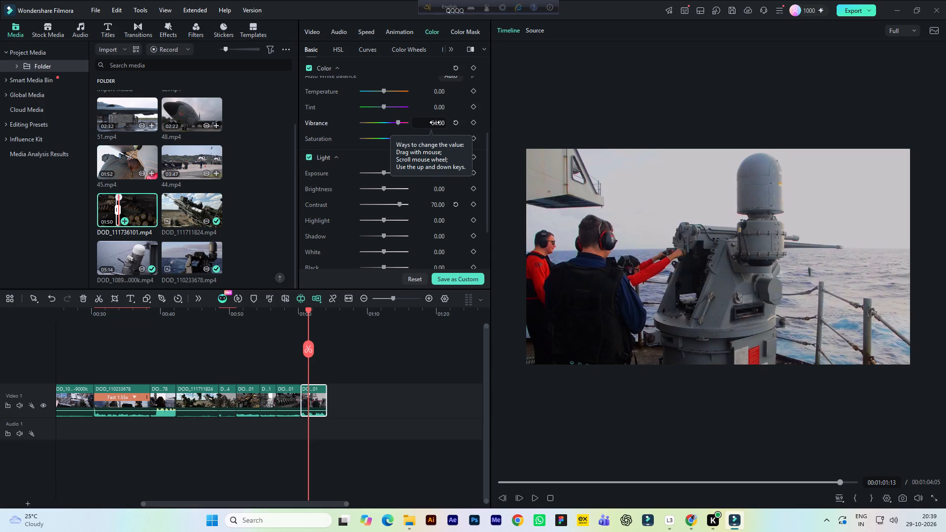
Adjust the deck gun clip's cyan HSL range with Saturation 49, a slight Luminance boost and Hue near neutral.
left_click(338, 50)
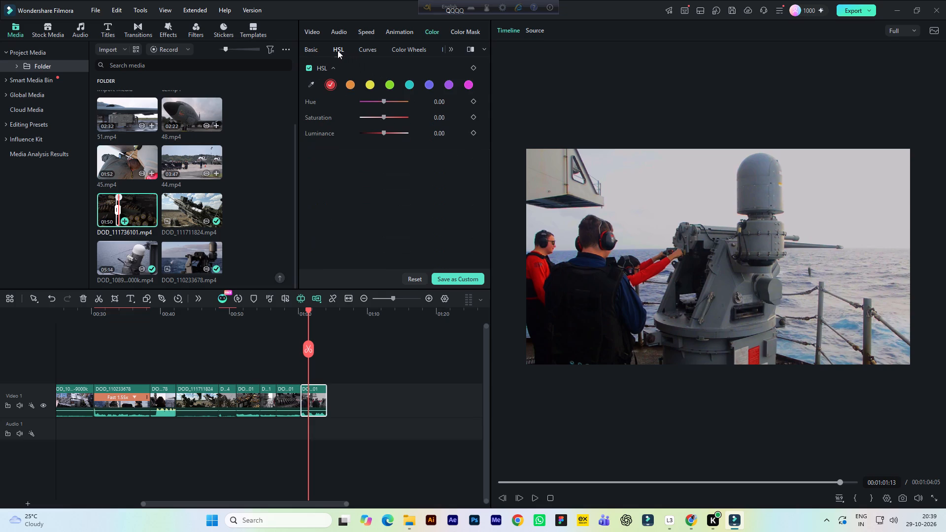
left_click(409, 88)
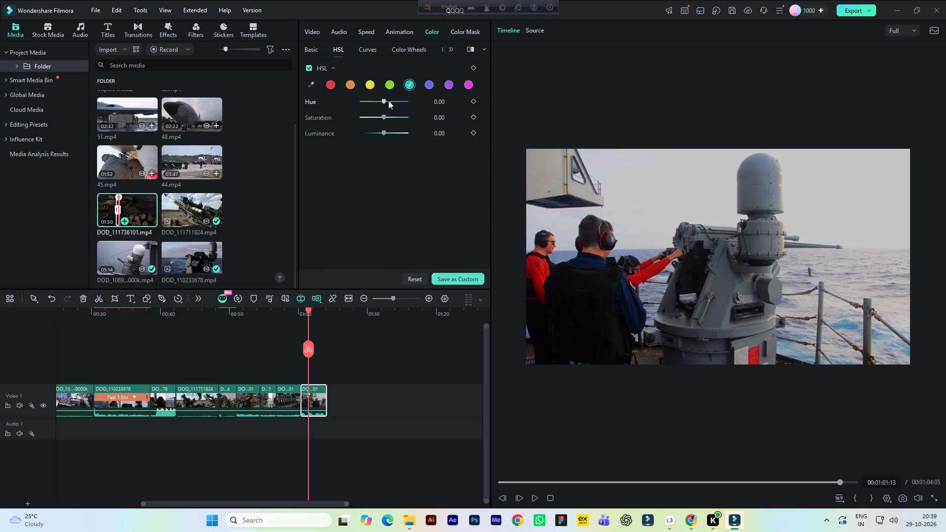
left_click_drag(388, 100, 397, 105)
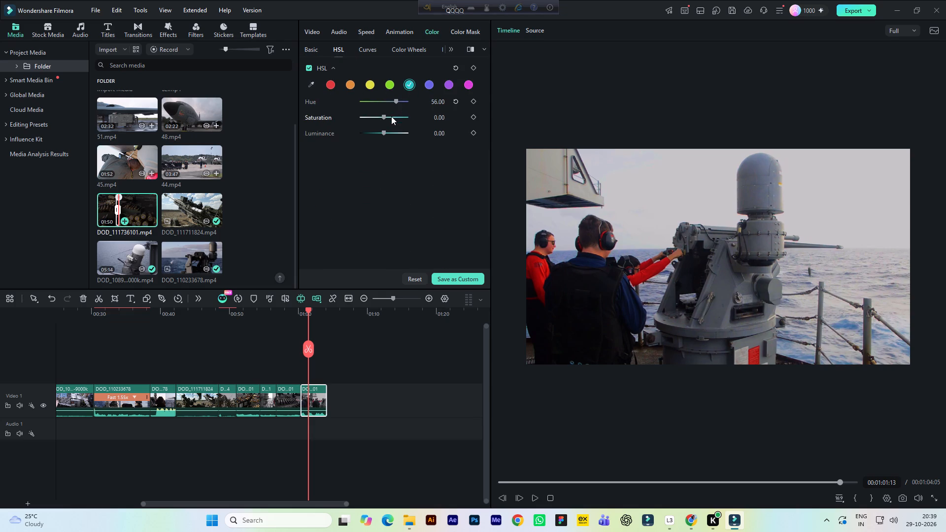
left_click(391, 116)
left_click(390, 132)
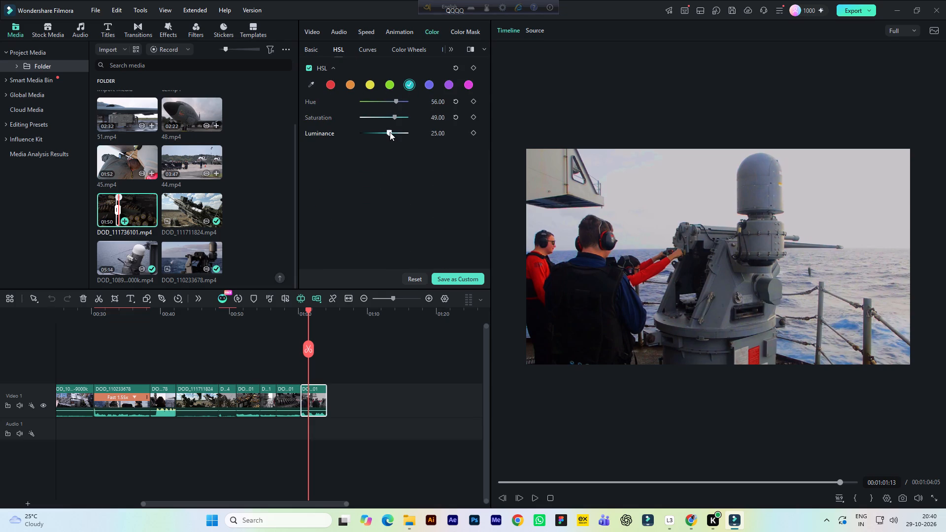
left_click(387, 133)
left_click_drag(393, 101, 384, 101)
Adjust the deck gun clip's blue HSL range to Hue 52 and Saturation 3.
left_click(428, 85)
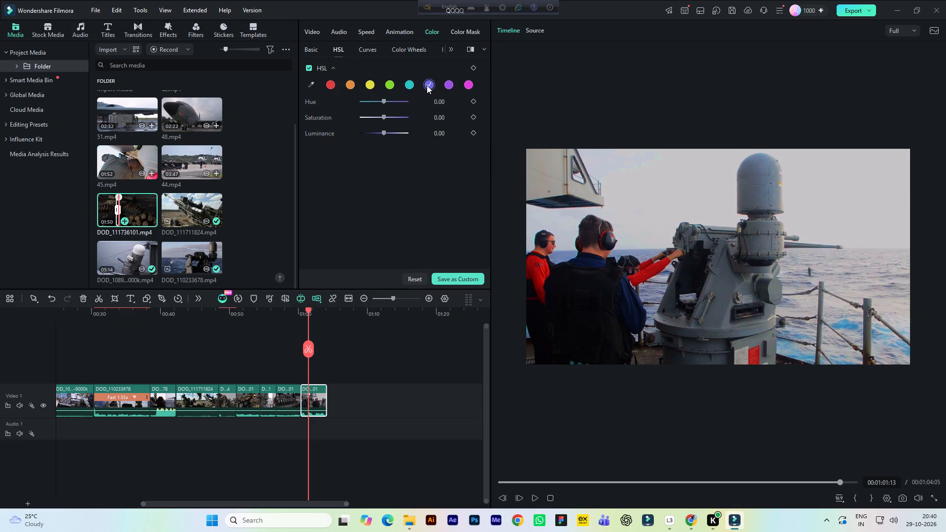
left_click(390, 100)
left_click(396, 100)
left_click(394, 114)
left_click_drag(391, 114, 385, 115)
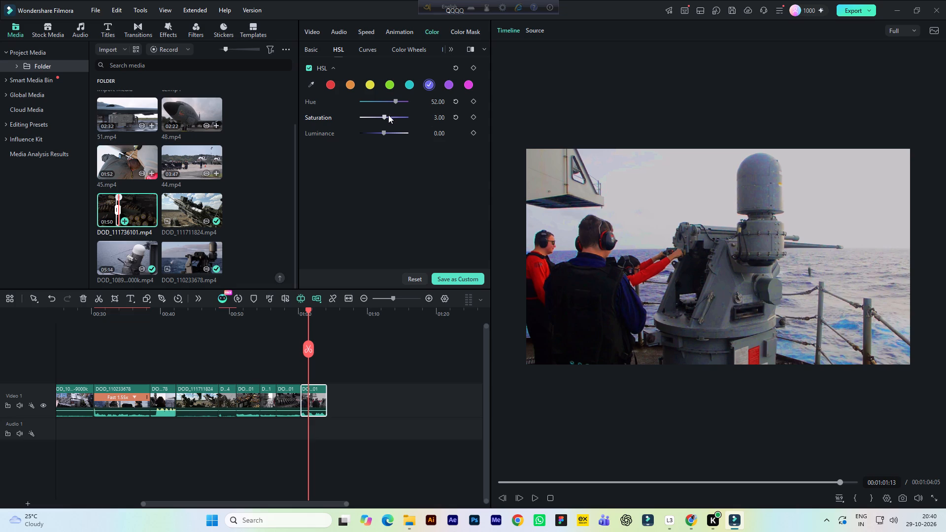
Return to the clip's basic color adjustments and save the project.
left_click(316, 52)
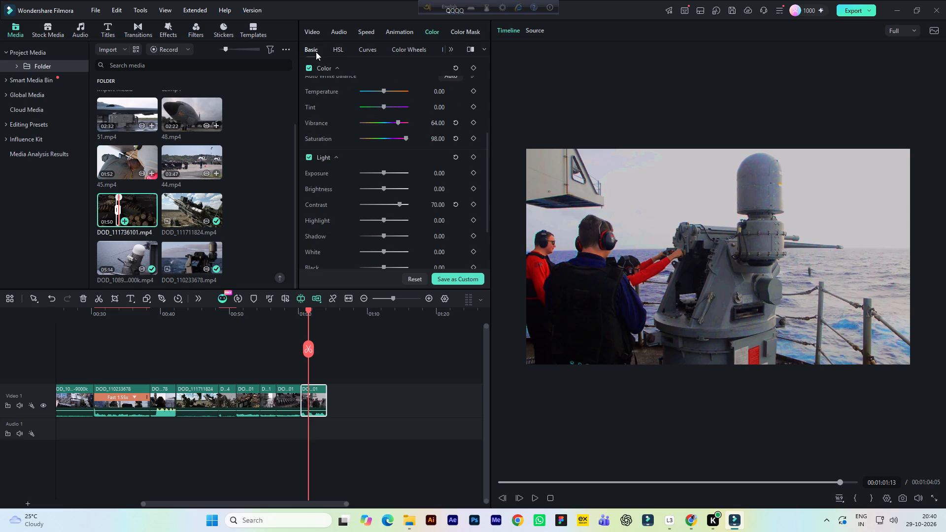
key("ctrl+s")
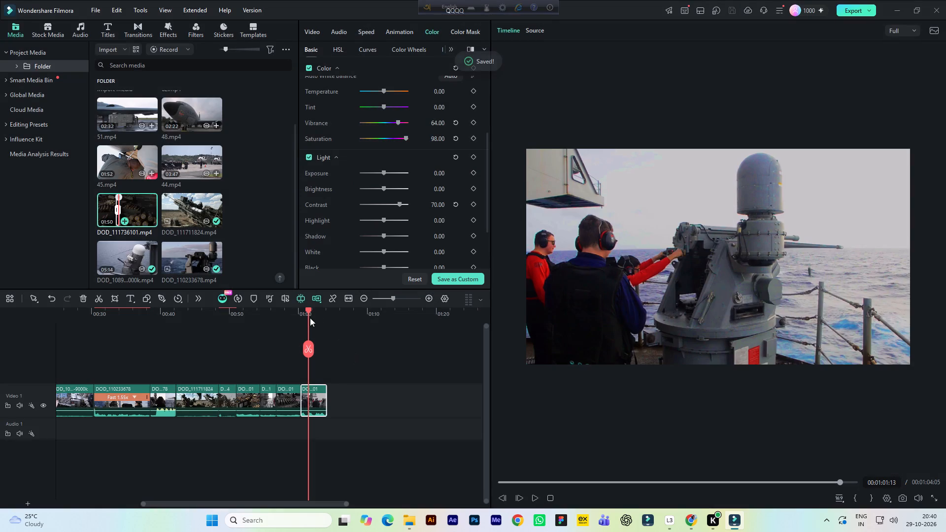
Play back the graded deck gun clip from just before its start to check the look.
left_click(298, 312)
key("space")
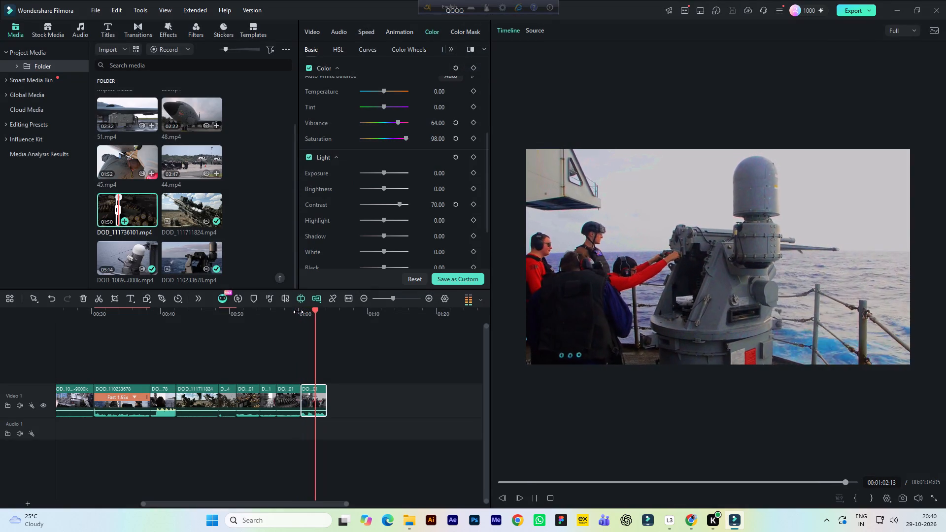
key("space")
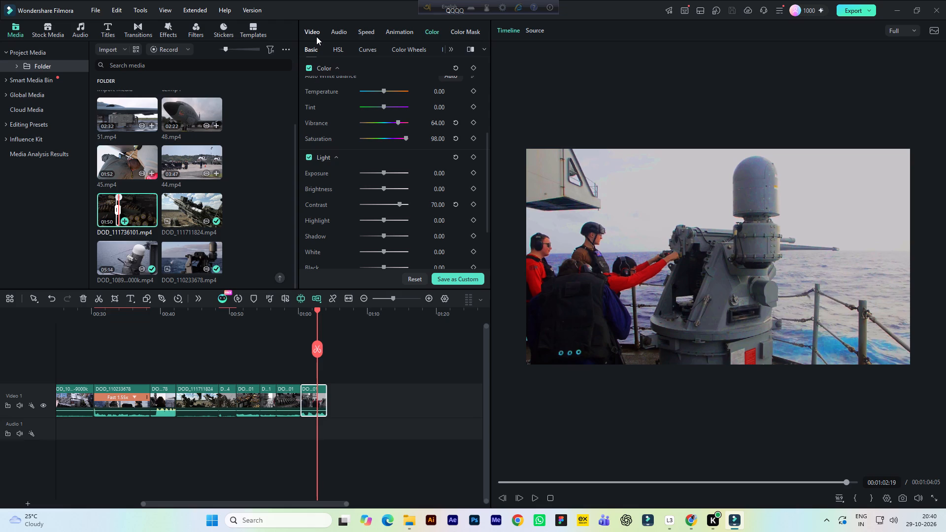
Locate the close-up machine-gun shot in source DOD_111736101.mp4 and set its mark-in point at 00:00:47:05.
left_click(305, 39)
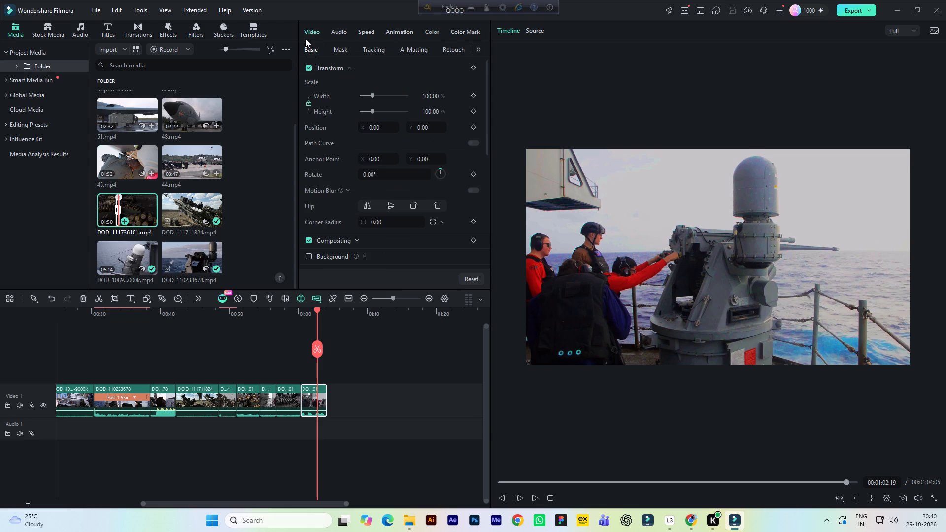
left_click(536, 33)
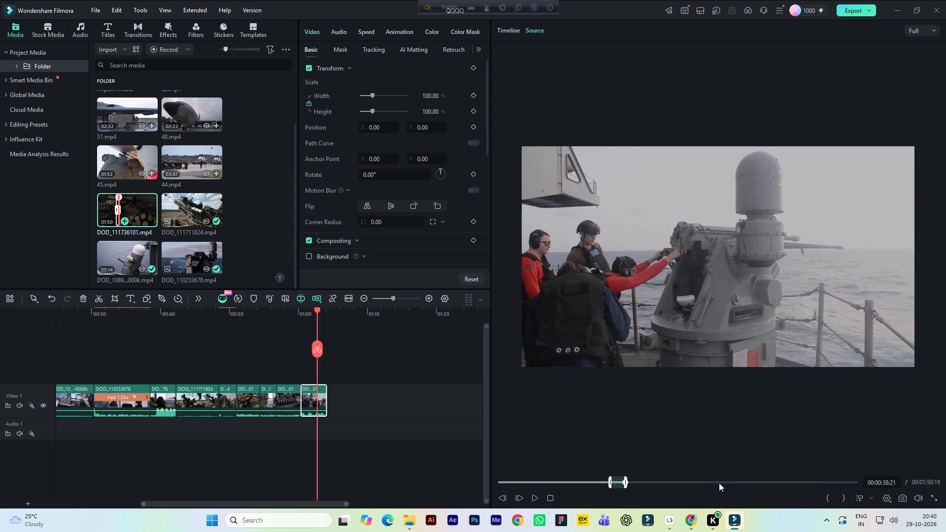
key("space")
key("space")
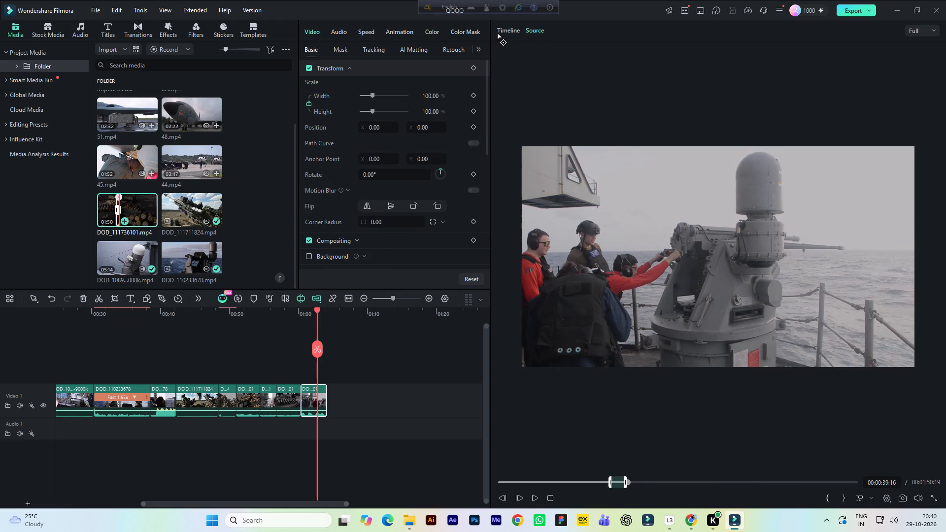
left_click(500, 29)
left_click(536, 29)
key("space")
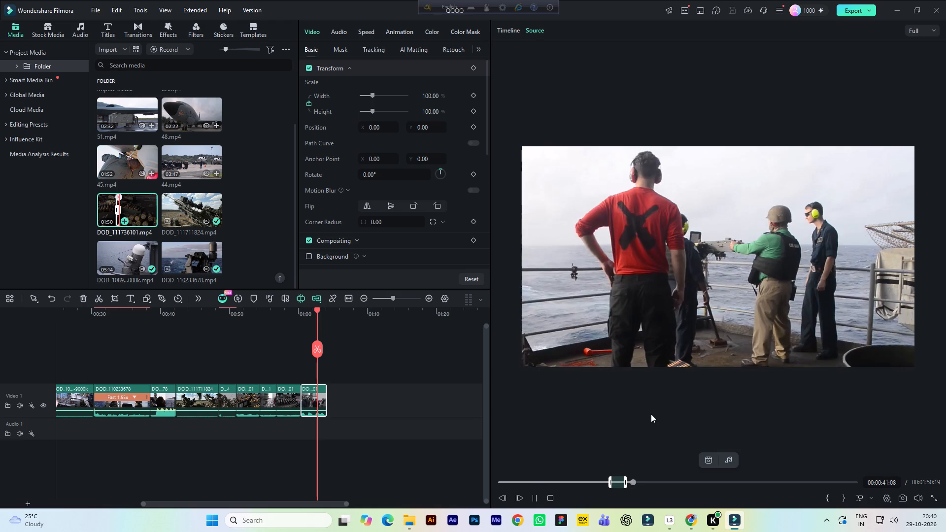
left_click(642, 481)
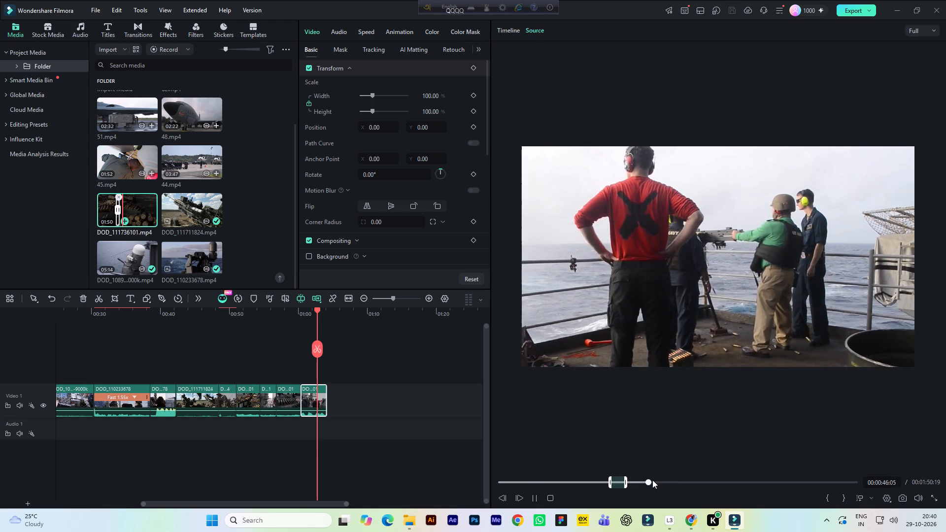
left_click(653, 481)
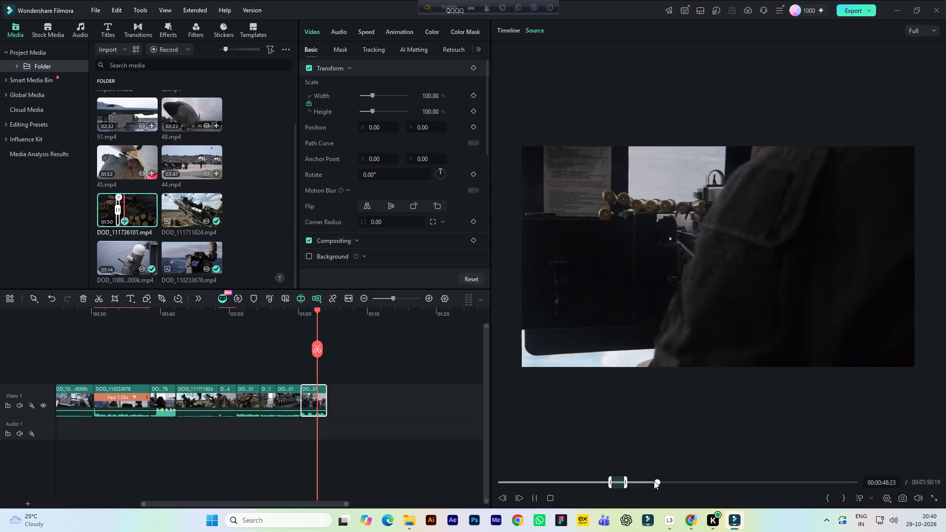
left_click(651, 481)
left_click(648, 481)
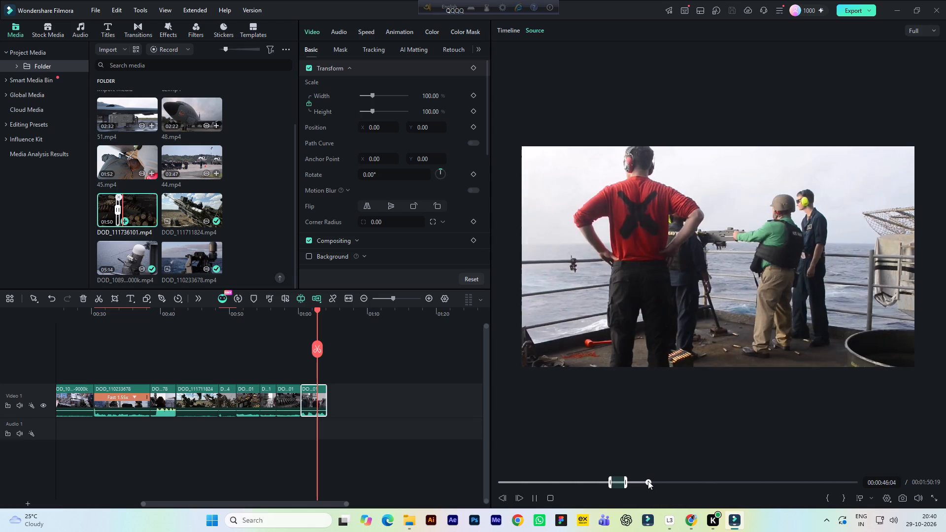
key("space")
left_click(824, 495)
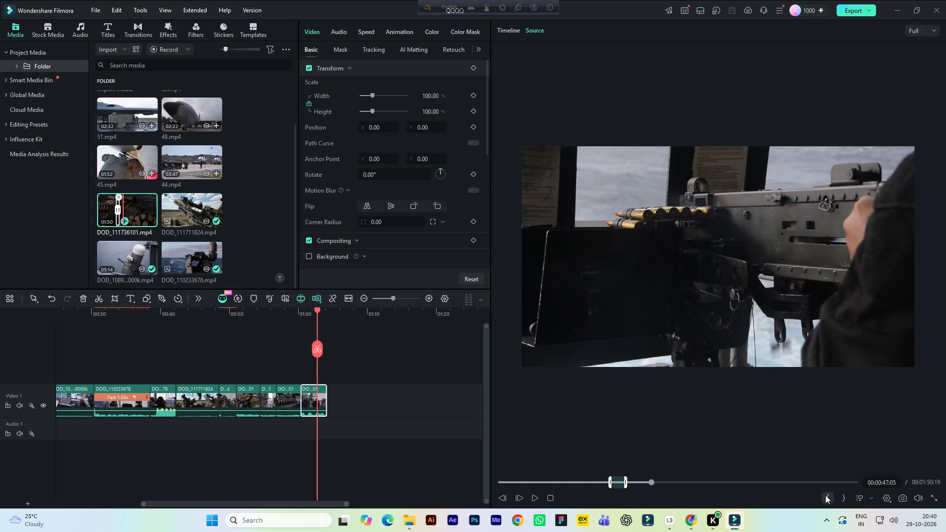
Set the machine-gun shot's mark-out point at 00:00:51:18 and append the marked range to the end of Video 1.
key("space")
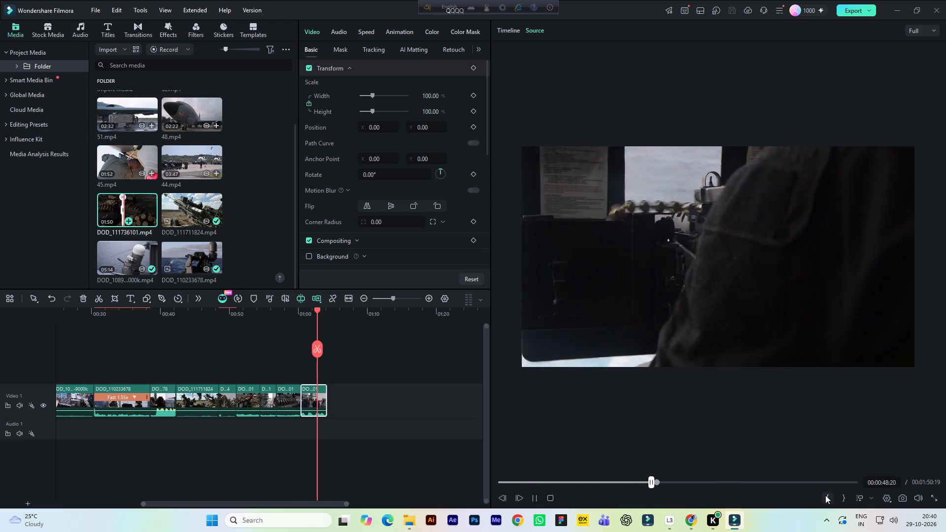
key("space")
key("space")
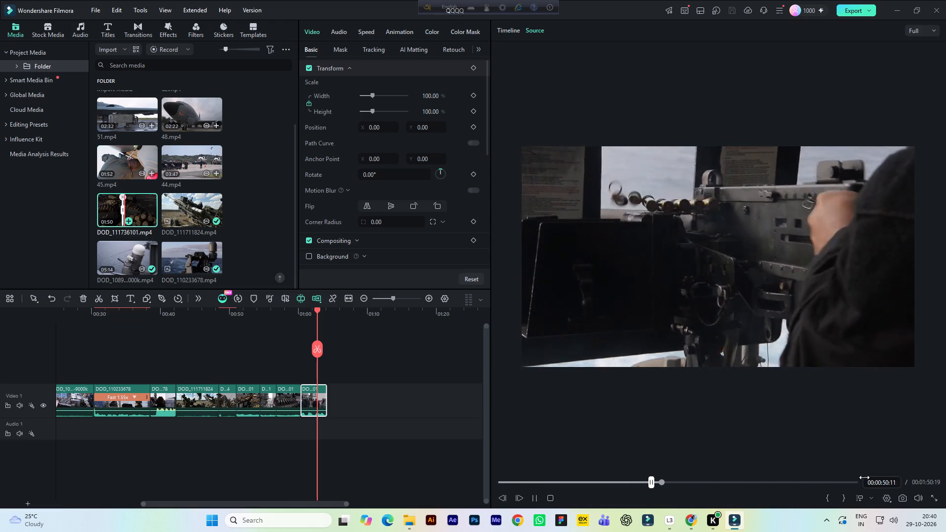
key("space")
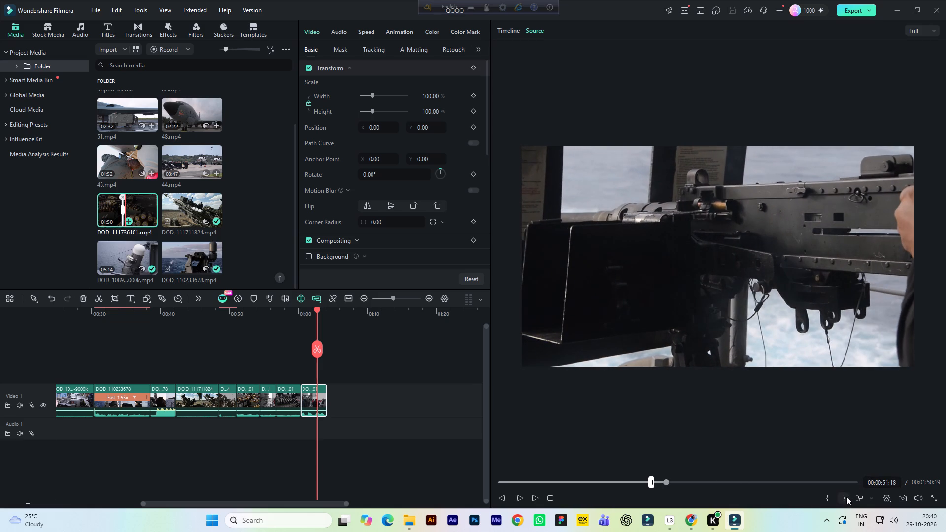
left_click(845, 497)
left_click_drag(690, 293, 414, 396)
left_click(522, 278)
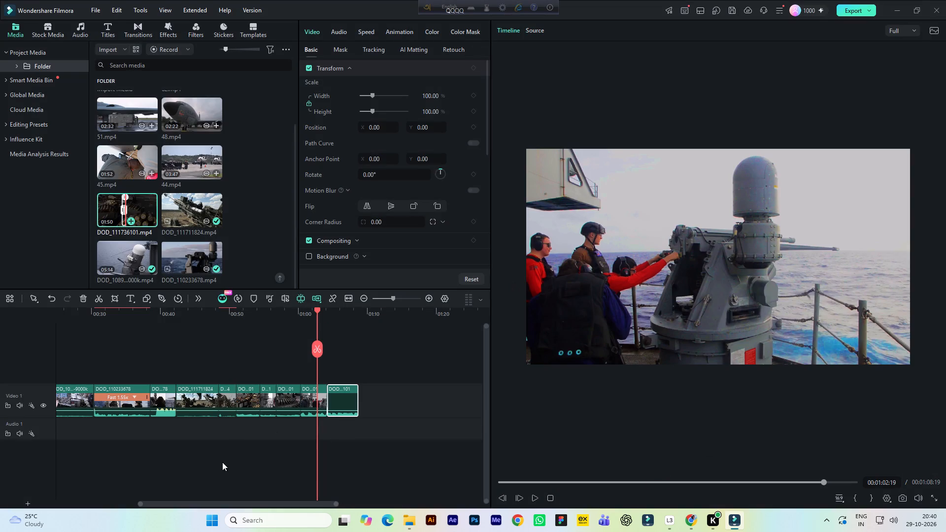
Play the newly added machine-gun clip on the timeline and compare it with its source footage.
left_click_drag(230, 503, 262, 509)
key("space")
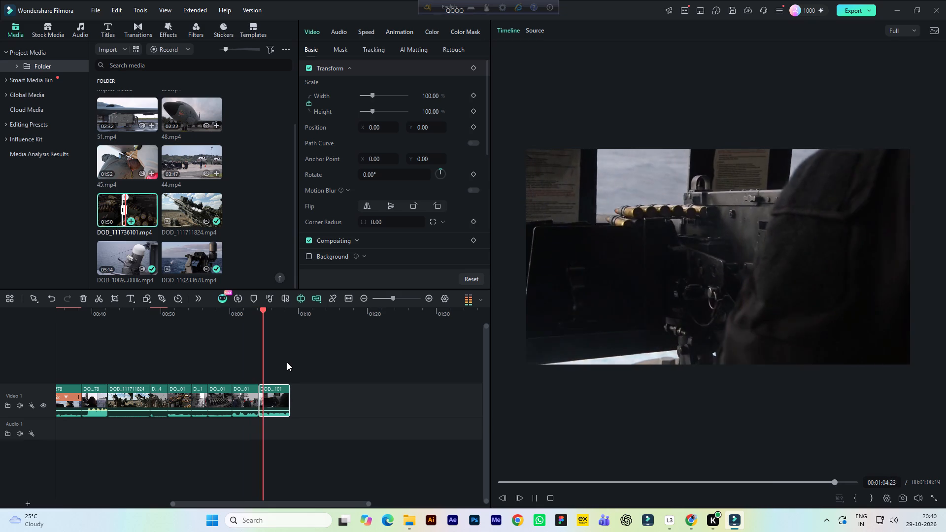
key("space")
left_click(282, 398)
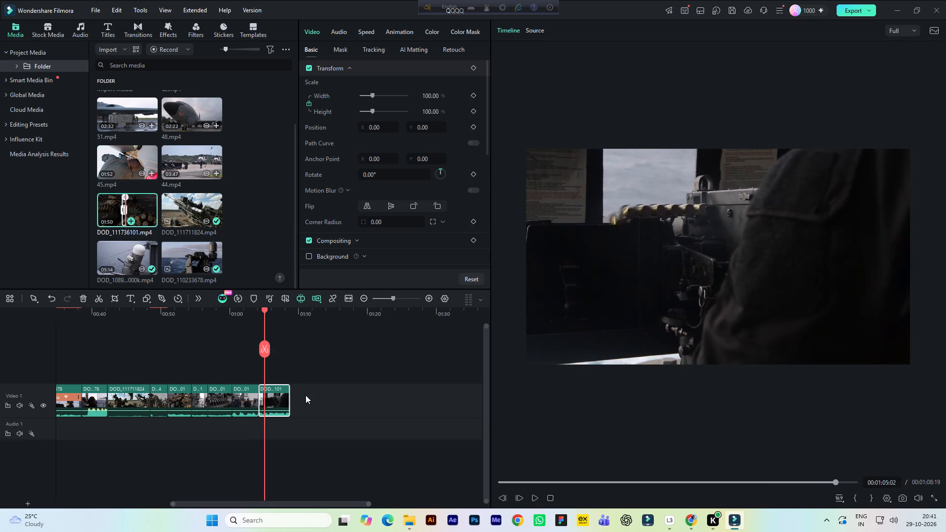
left_click(305, 395)
left_click(275, 395)
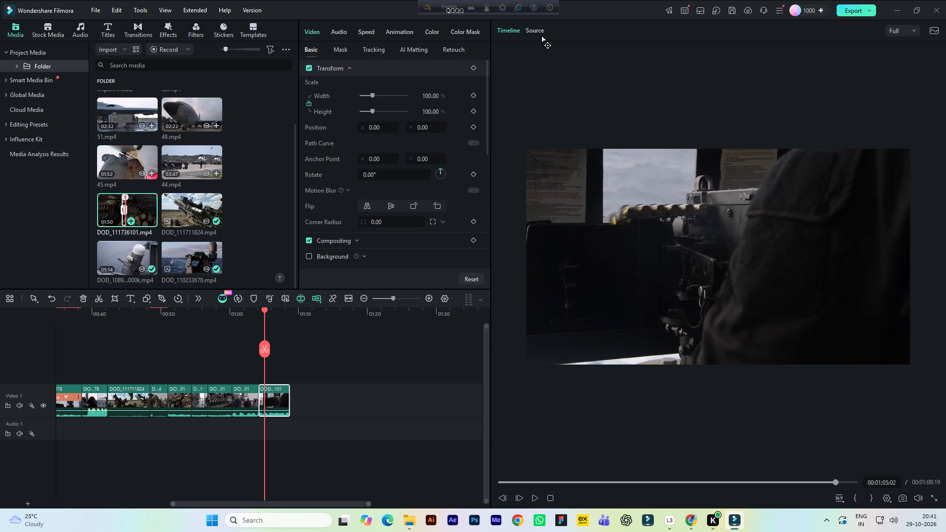
left_click(539, 31)
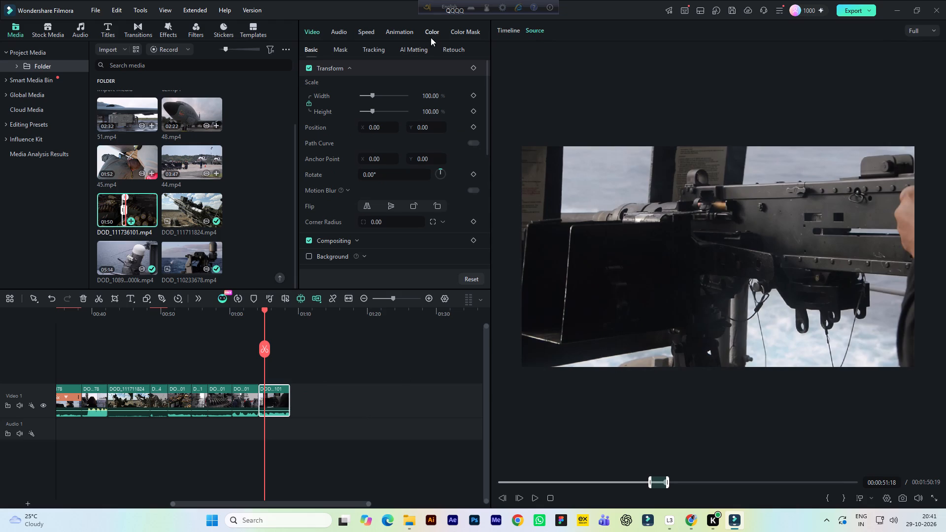
left_click(507, 28)
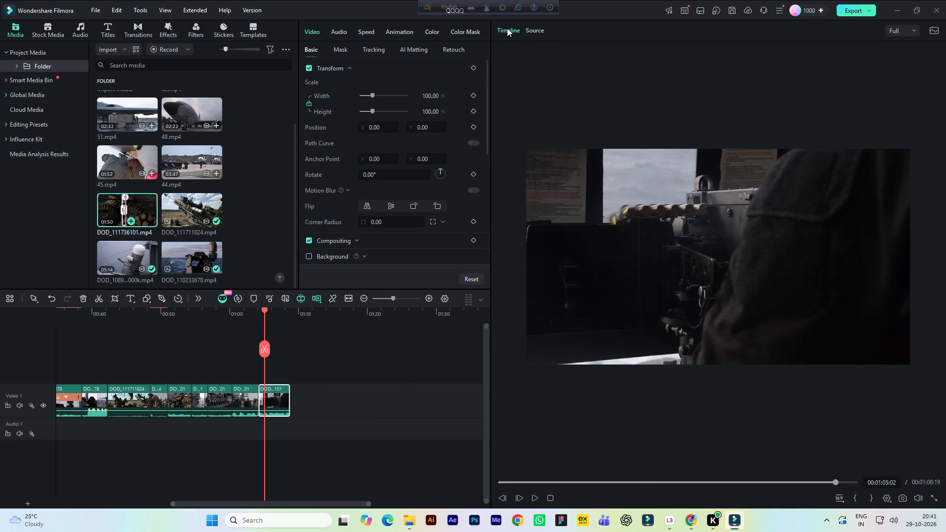
Set the machine-gun clip's Light values to Exposure 12, Brightness 73, Contrast 31 and Highlight 32.
left_click(432, 30)
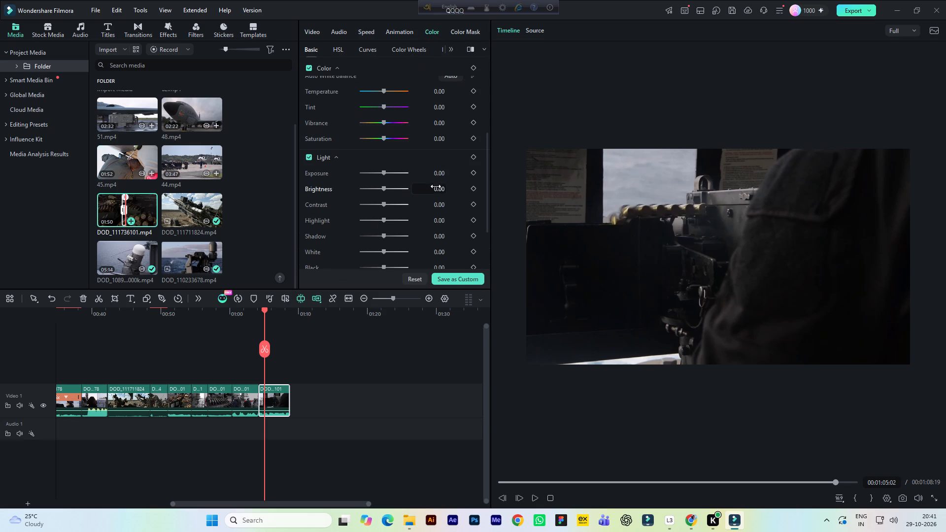
left_click(437, 192)
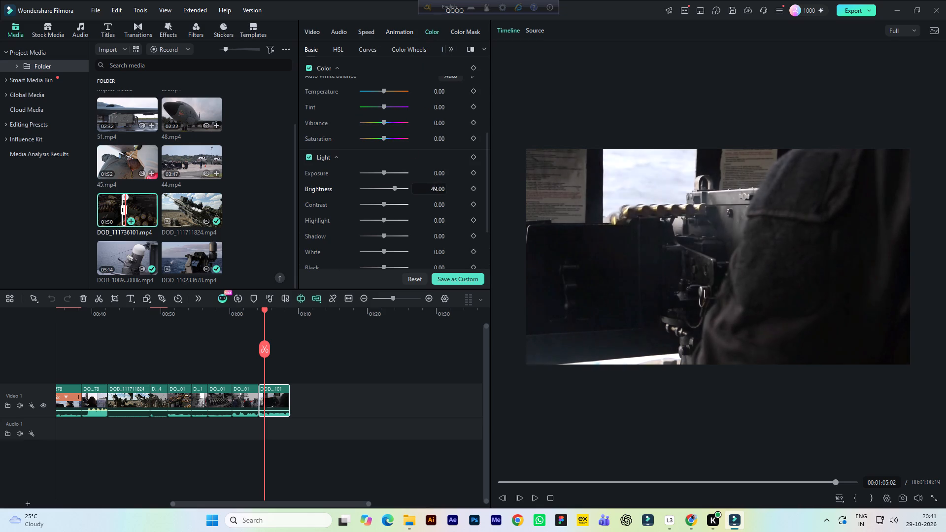
left_click(439, 204)
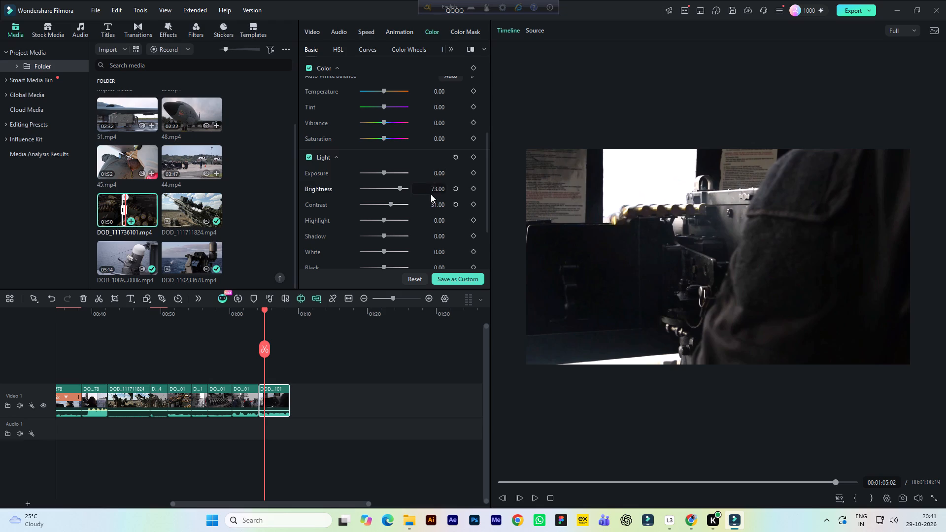
left_click(433, 171)
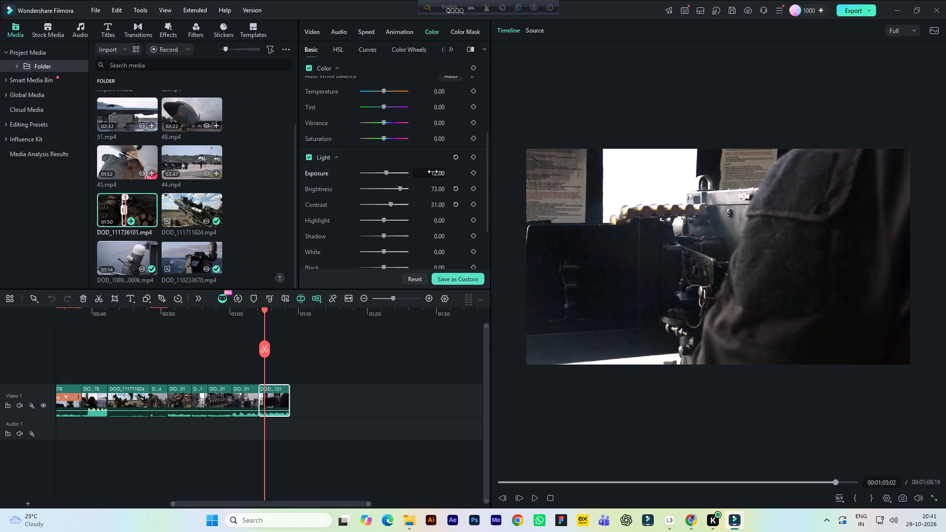
left_click(441, 217)
Set the machine-gun clip's Color values to Temperature 18, Vibrance 19 and Saturation 20.
left_click(438, 140)
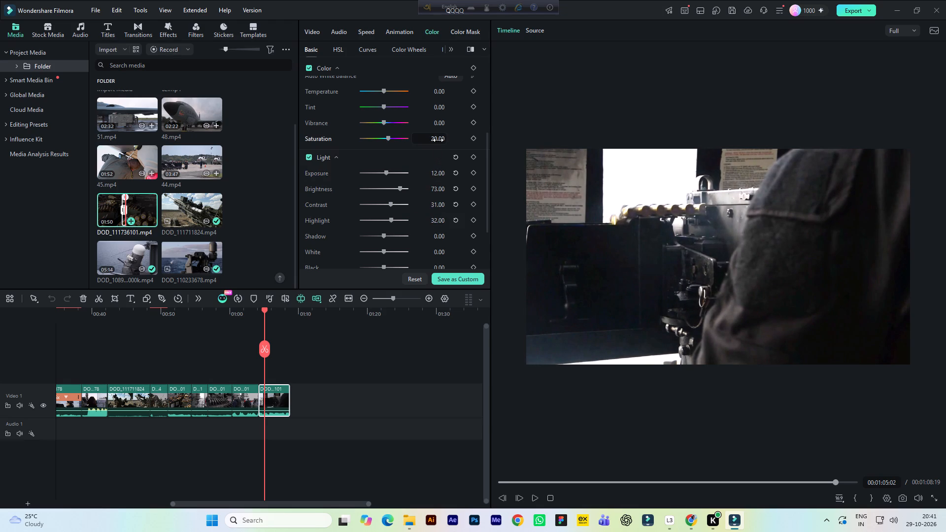
left_click(439, 126)
left_click(443, 91)
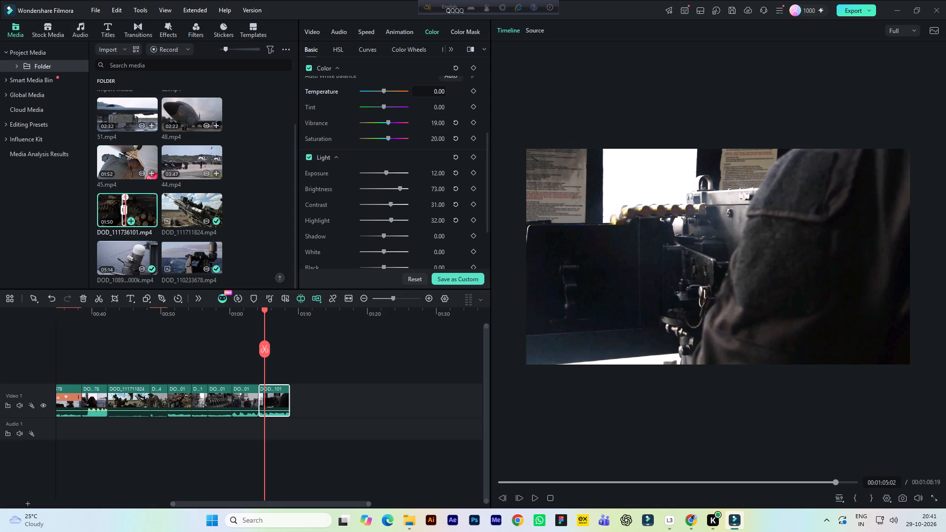
Adjust the machine-gun clip's orange HSL range to Hue 34, Saturation -30 and Luminance 34.
left_click(338, 50)
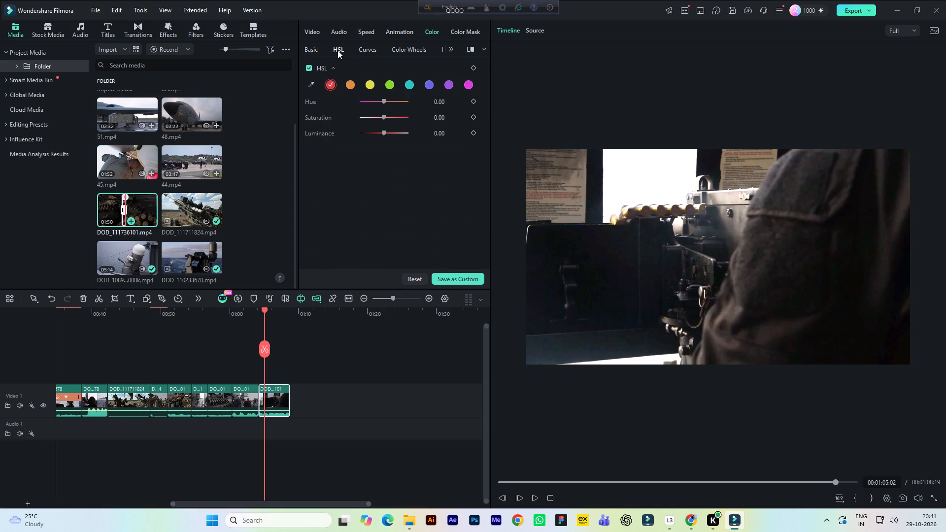
left_click(349, 87)
left_click(392, 100)
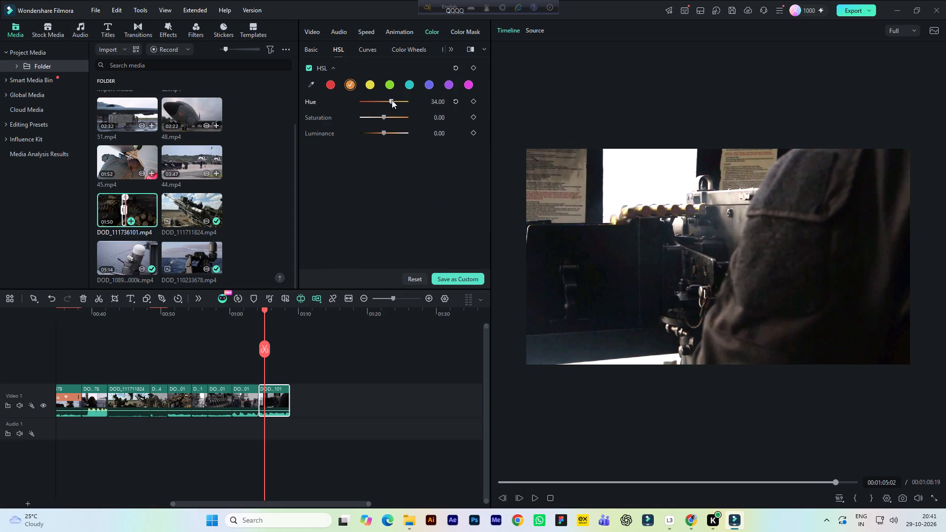
left_click(377, 116)
left_click(391, 131)
Adjust the machine-gun clip's green HSL range to Hue 65, Saturation 69 and Luminance 74.
left_click(395, 83)
left_click(392, 99)
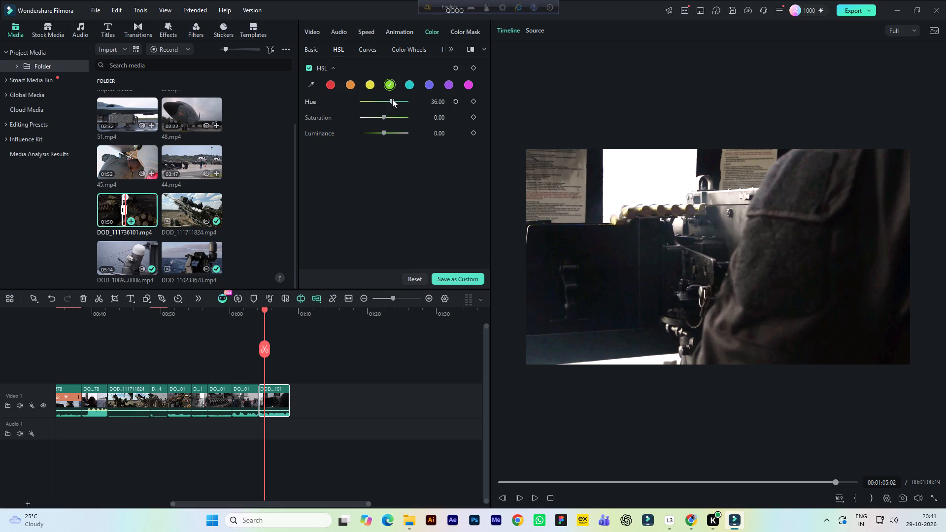
left_click(399, 100)
left_click(399, 117)
left_click(401, 132)
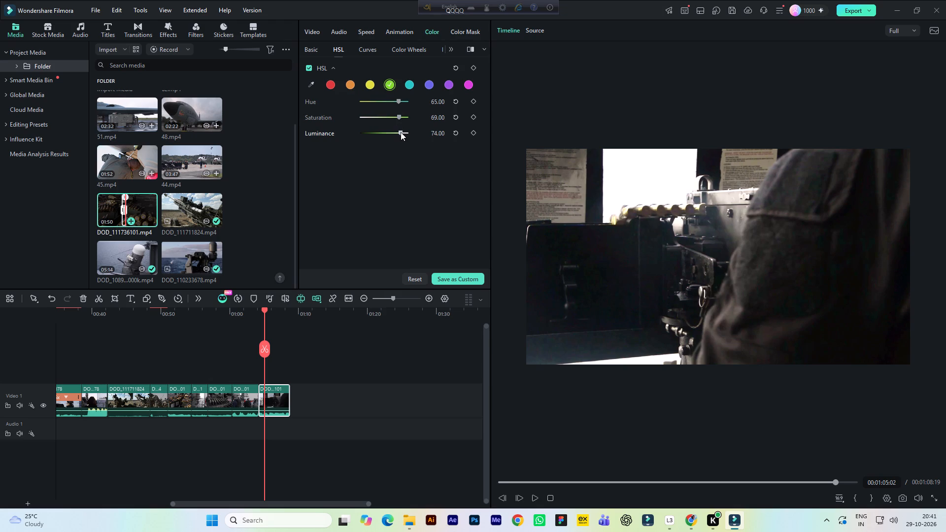
left_click(314, 49)
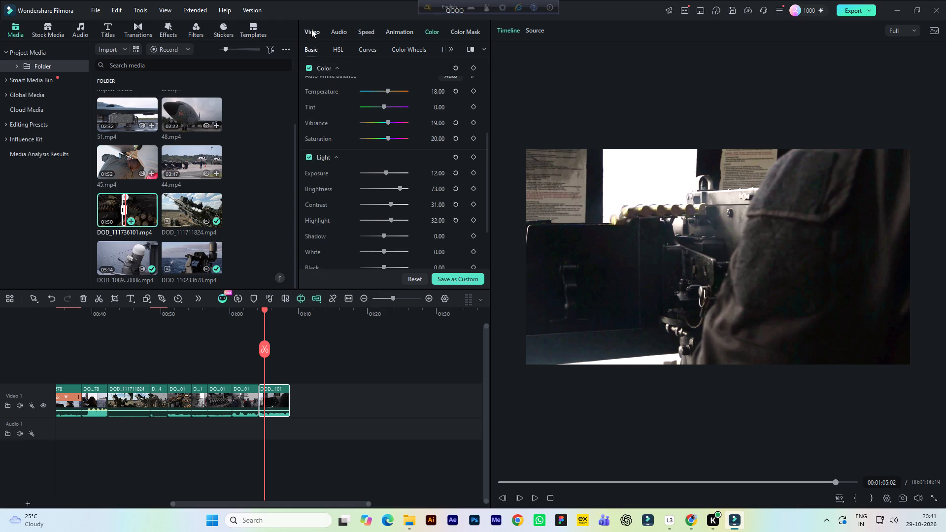
left_click(311, 29)
Review the DOD_111736101.mp4 source footage beyond the previously marked range to find the next shot.
left_click(532, 29)
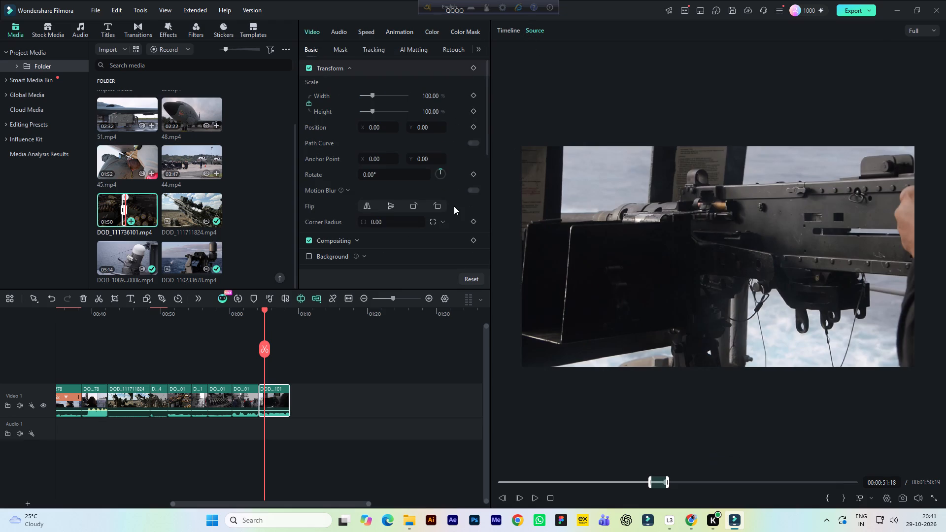
key("space")
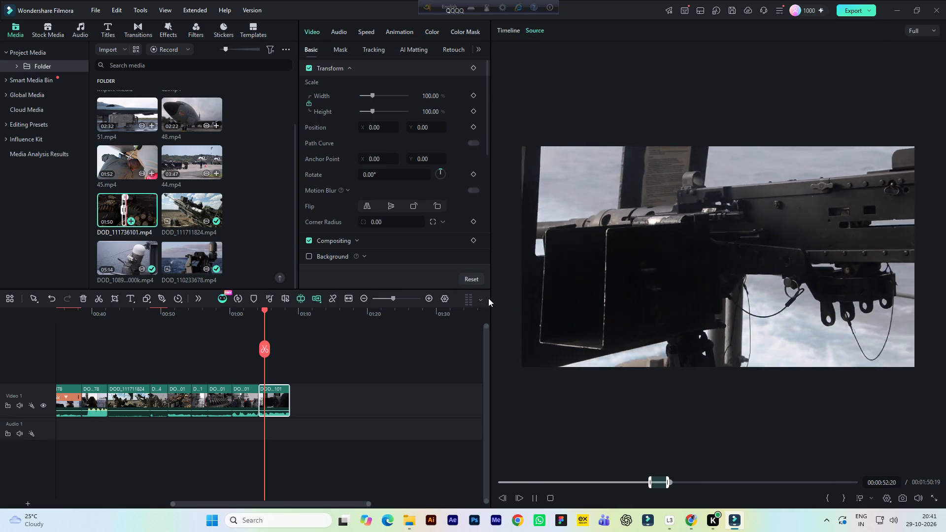
key("space")
key("space")
key("space")
key("space")
key("space")
key("space")
key("space")
key("space")
key("space")
key("space")
key("space")
key("space")
key("space")
key("space")
key("space")
key("space")
key("space")
key("space")
key("space")
key("space")
key("space")
key("space")
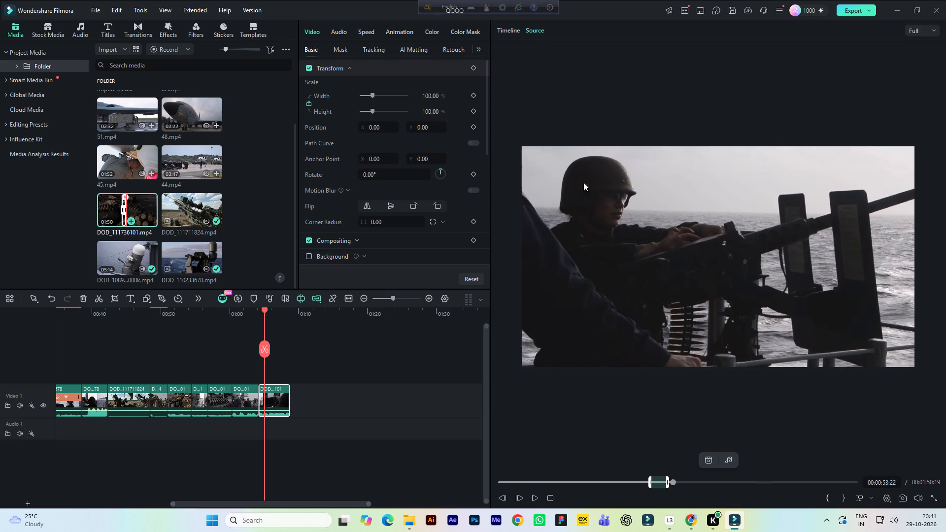
key("space")
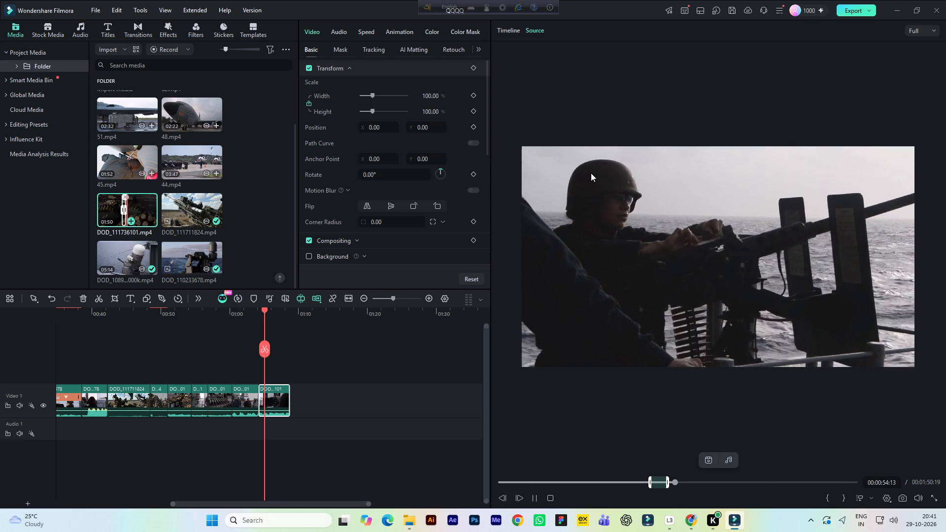
key("space")
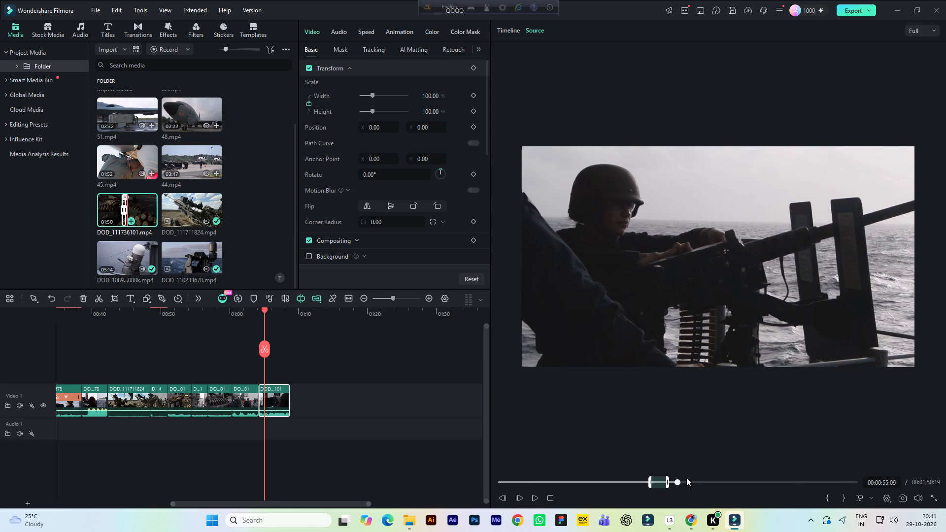
left_click(685, 483)
left_click(699, 485)
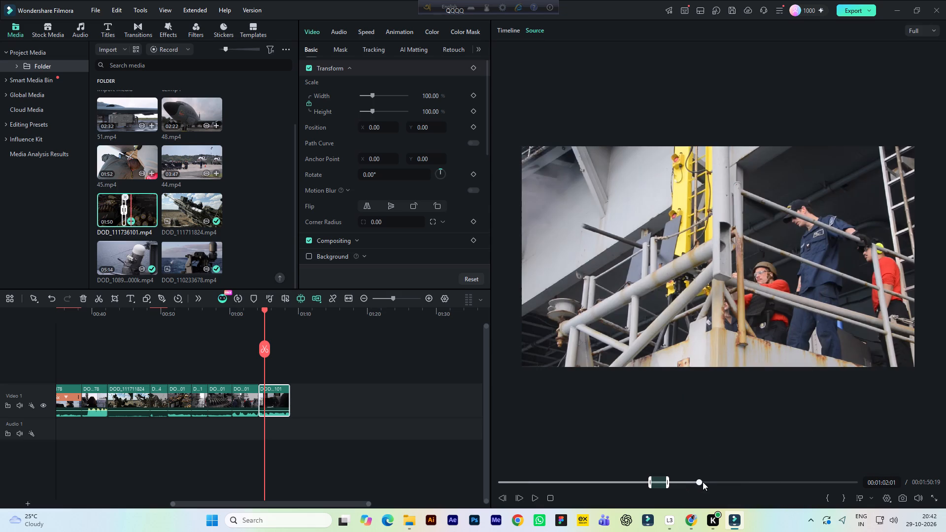
left_click(710, 482)
key("space")
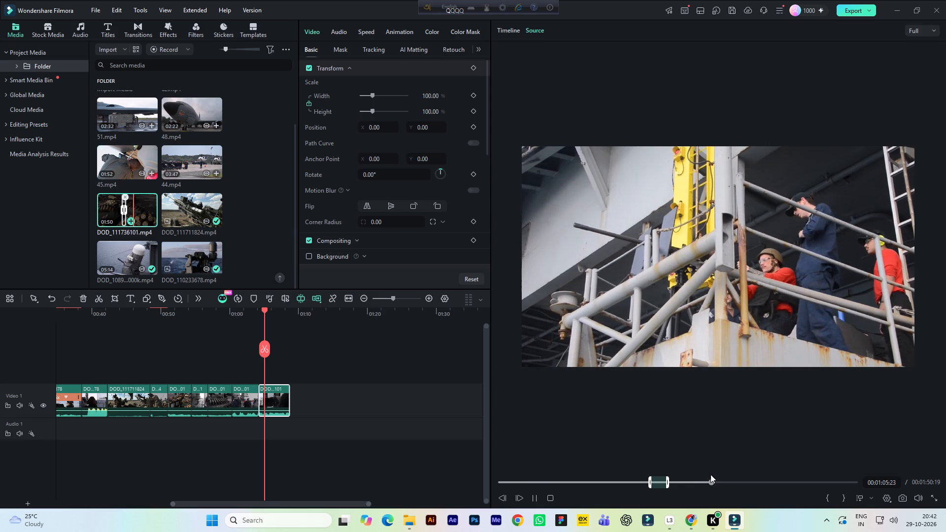
key("space")
left_click(724, 482)
key("space")
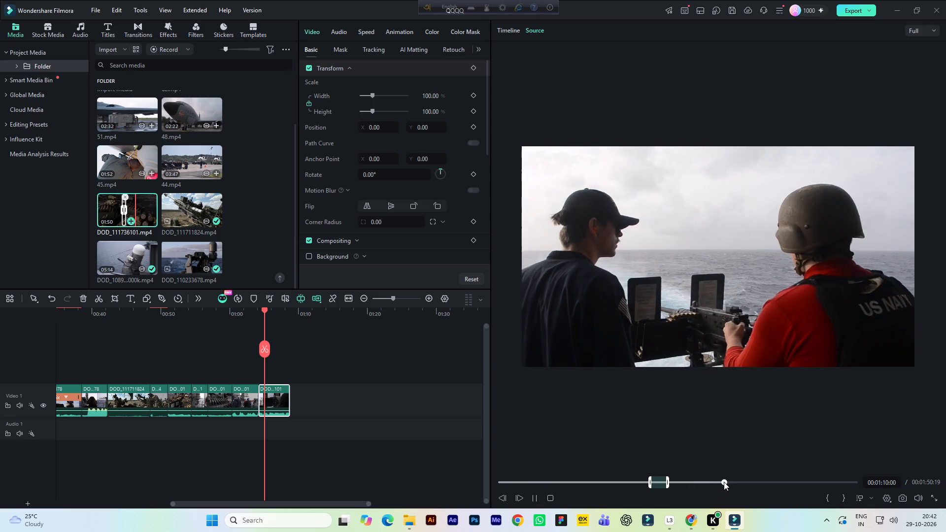
key("space")
left_click(737, 481)
key("space")
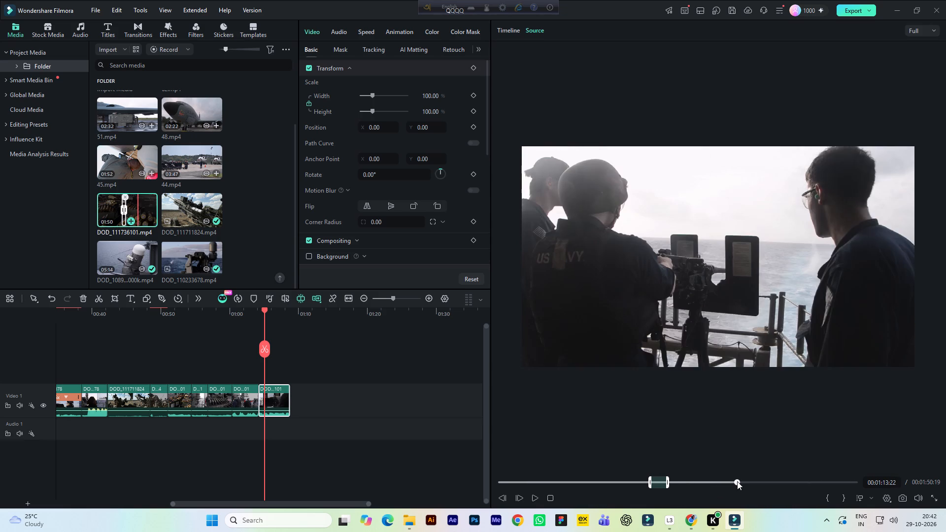
key("space")
Mark the source range from 00:01:14:15 to 00:01:19:12 and append that shot to the end of Video 1.
left_click(830, 496)
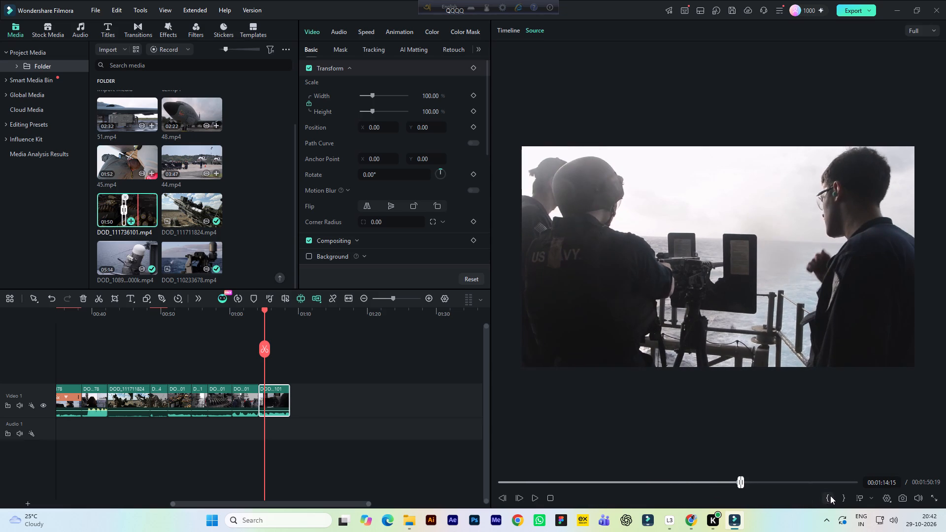
key("space")
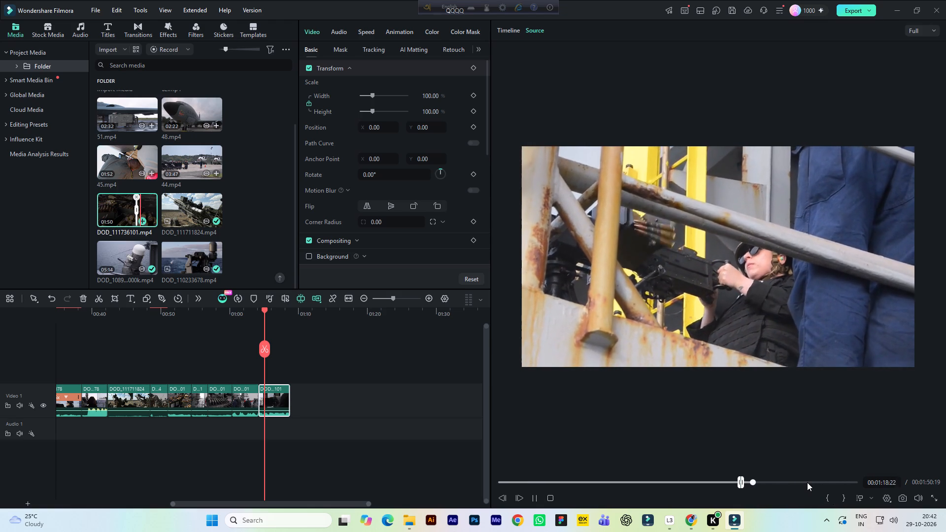
key("space")
left_click(845, 499)
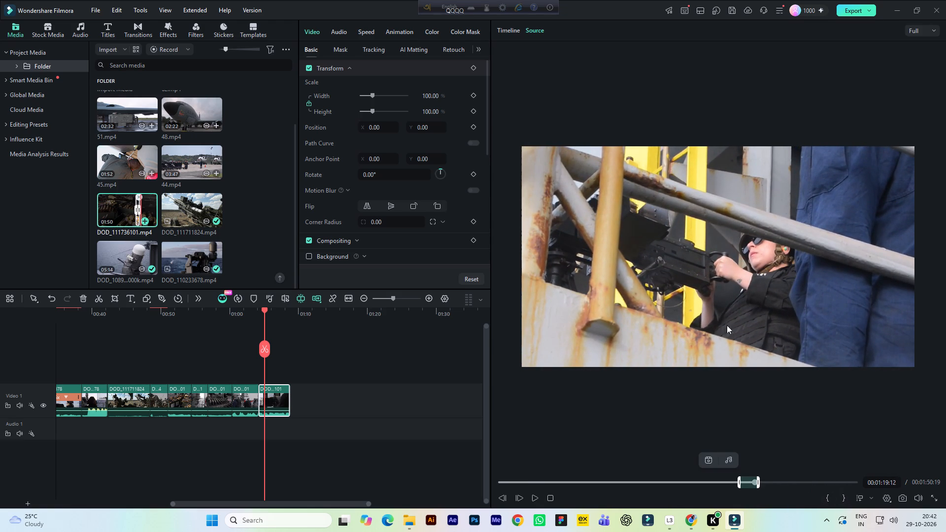
left_click_drag(716, 317, 400, 401)
left_click(512, 283)
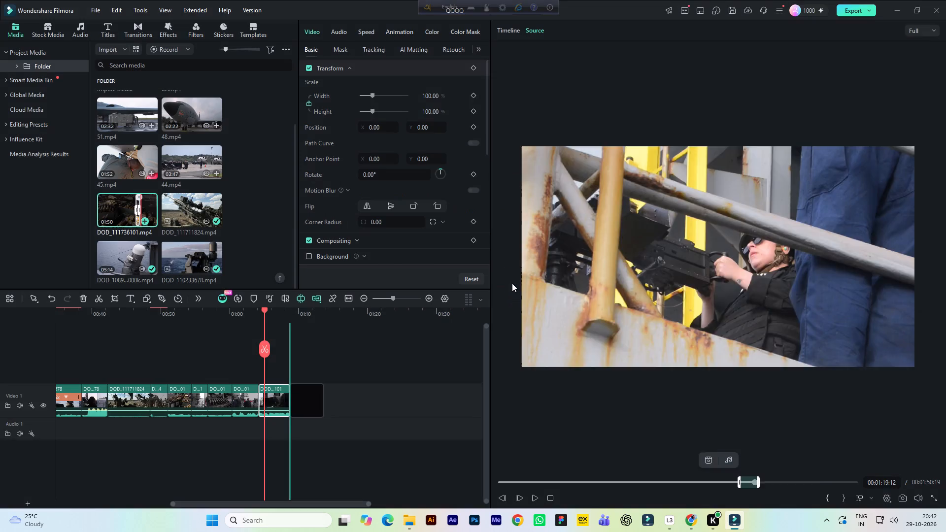
Play through the newly added last clip on Video 1 and set its Light Contrast to 52.
key("space")
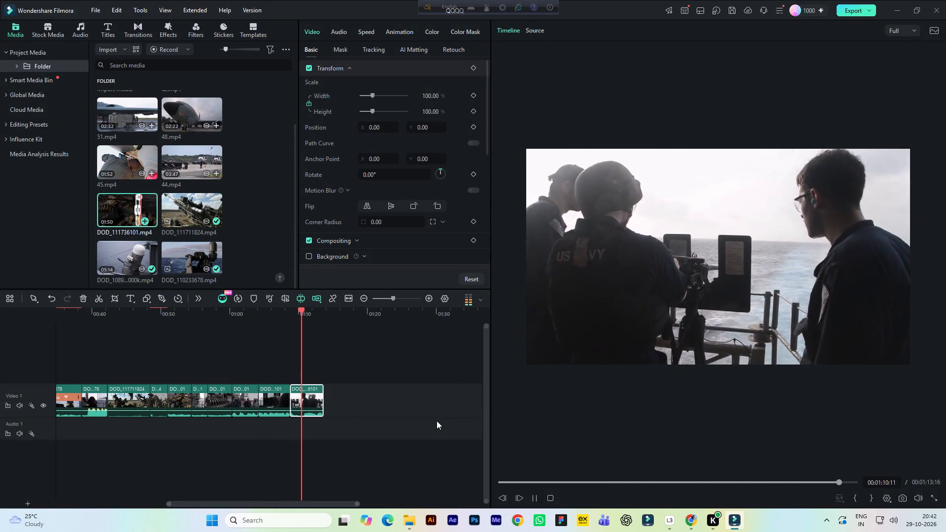
key("space")
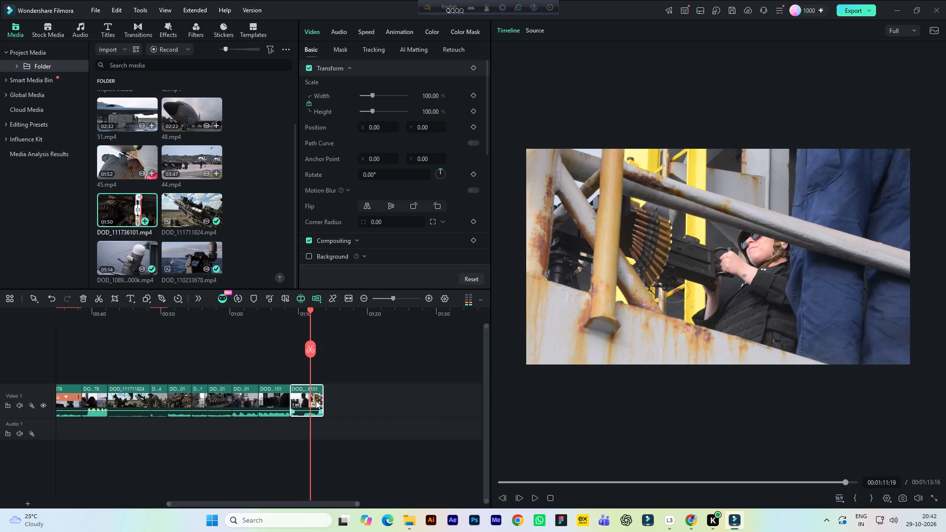
left_click(315, 399)
left_click(427, 32)
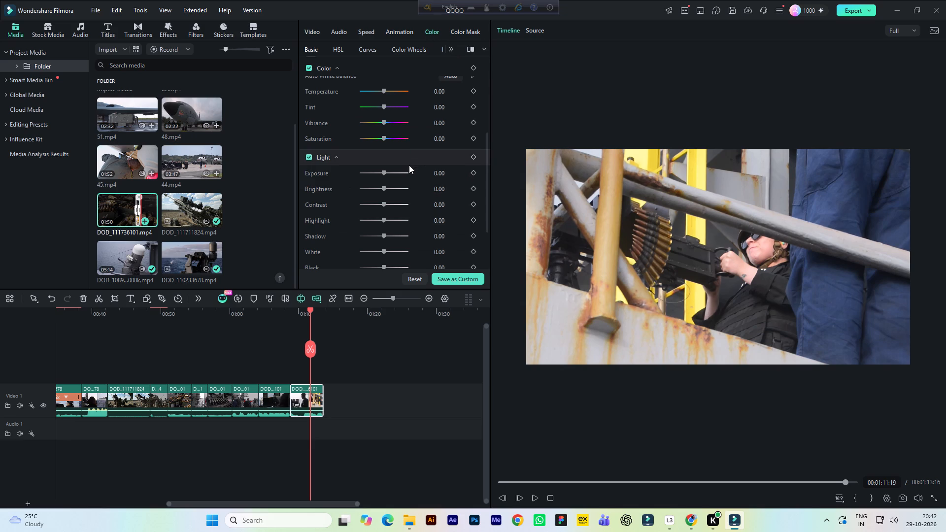
left_click(436, 204)
Adjust the last clip's red HSL range to Hue 100 and Saturation 93, and raise its Luminance.
left_click(340, 51)
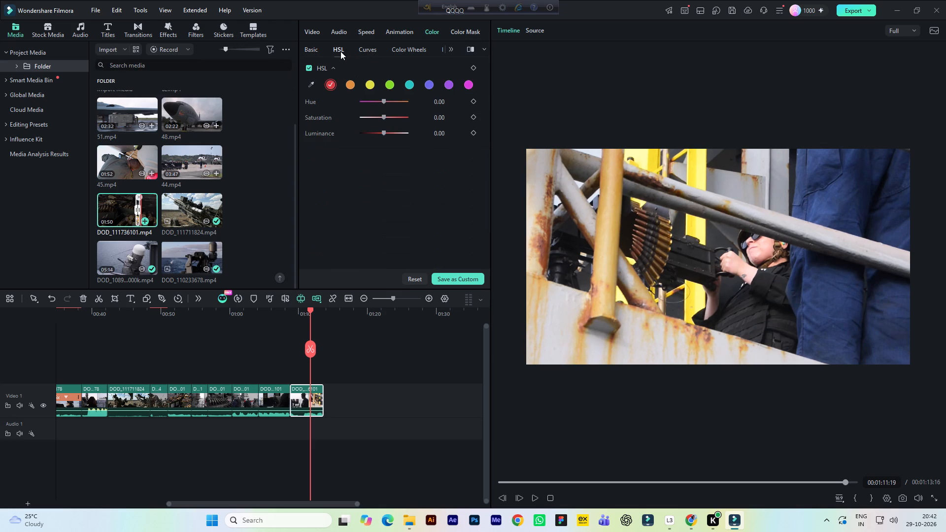
left_click(369, 84)
left_click(350, 85)
left_click(330, 83)
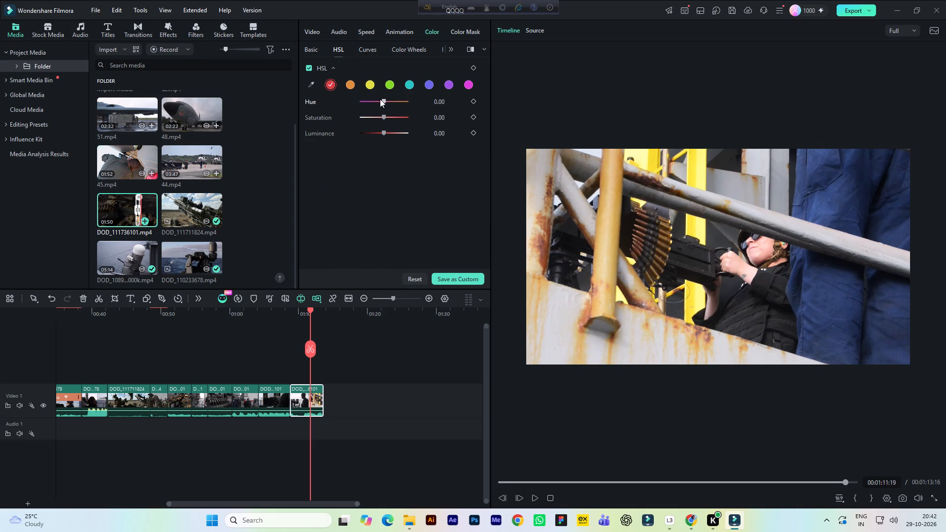
left_click_drag(383, 100, 413, 104)
left_click_drag(413, 104, 411, 105)
left_click_drag(392, 115, 397, 114)
left_click_drag(397, 114, 405, 116)
left_click_drag(392, 132, 397, 130)
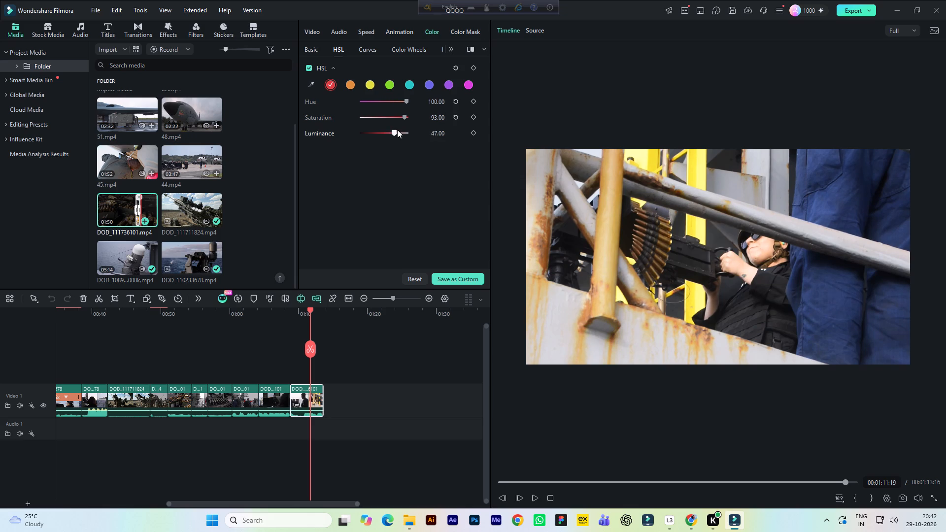
left_click_drag(397, 130, 401, 130)
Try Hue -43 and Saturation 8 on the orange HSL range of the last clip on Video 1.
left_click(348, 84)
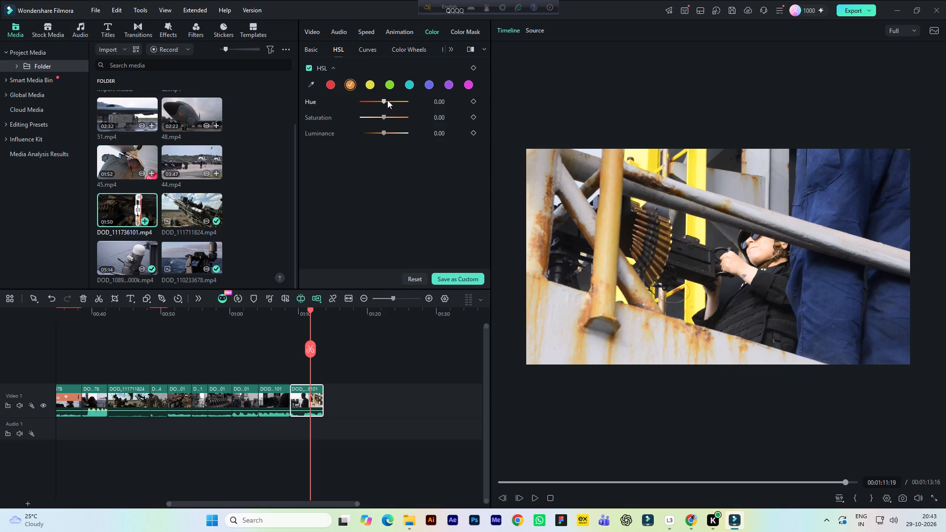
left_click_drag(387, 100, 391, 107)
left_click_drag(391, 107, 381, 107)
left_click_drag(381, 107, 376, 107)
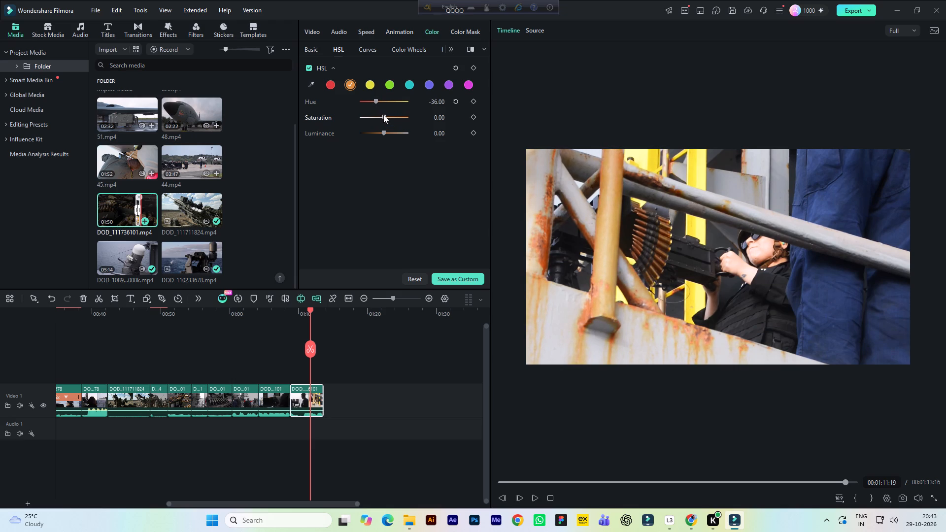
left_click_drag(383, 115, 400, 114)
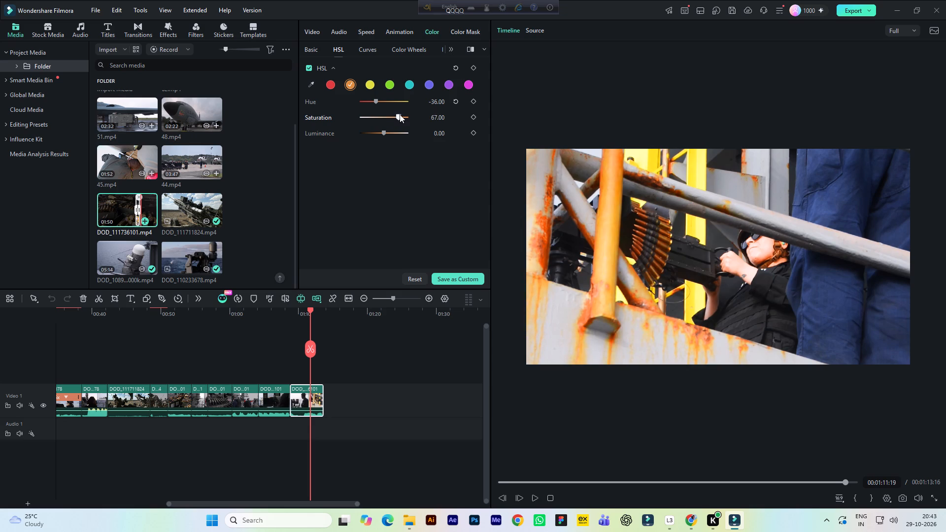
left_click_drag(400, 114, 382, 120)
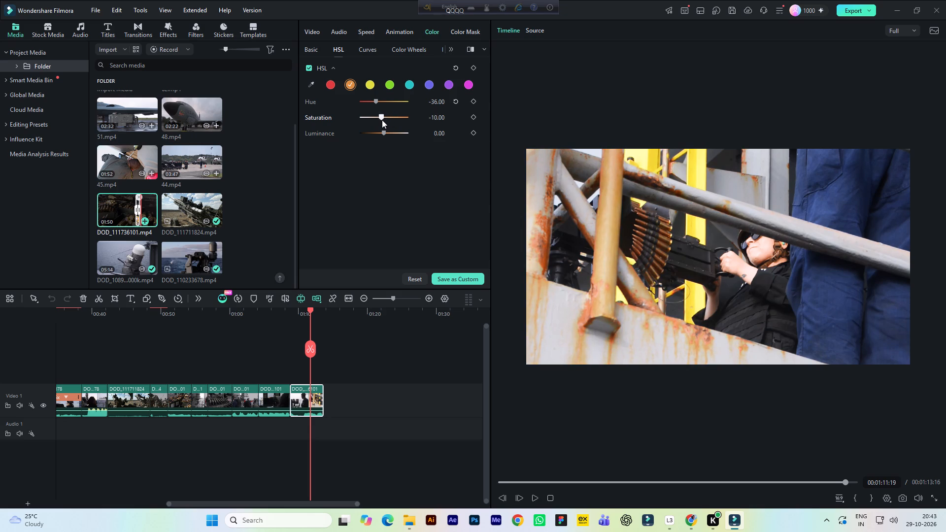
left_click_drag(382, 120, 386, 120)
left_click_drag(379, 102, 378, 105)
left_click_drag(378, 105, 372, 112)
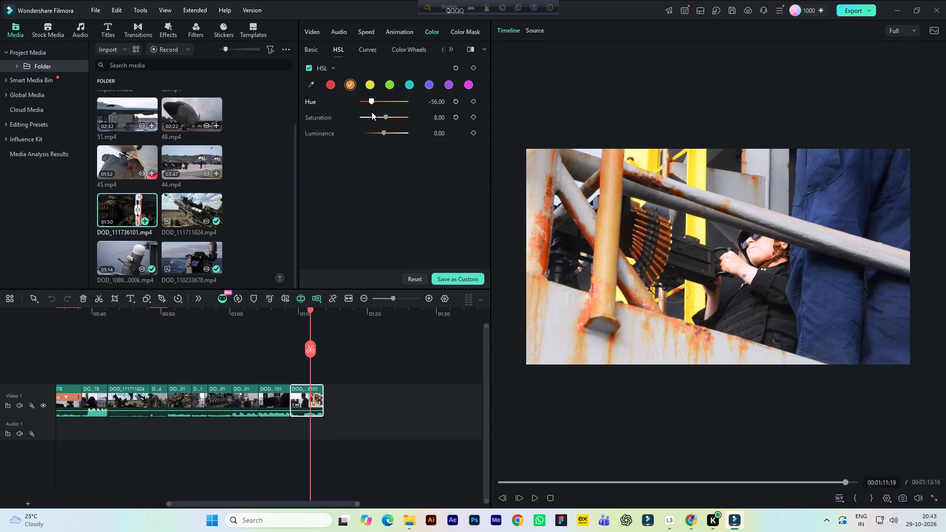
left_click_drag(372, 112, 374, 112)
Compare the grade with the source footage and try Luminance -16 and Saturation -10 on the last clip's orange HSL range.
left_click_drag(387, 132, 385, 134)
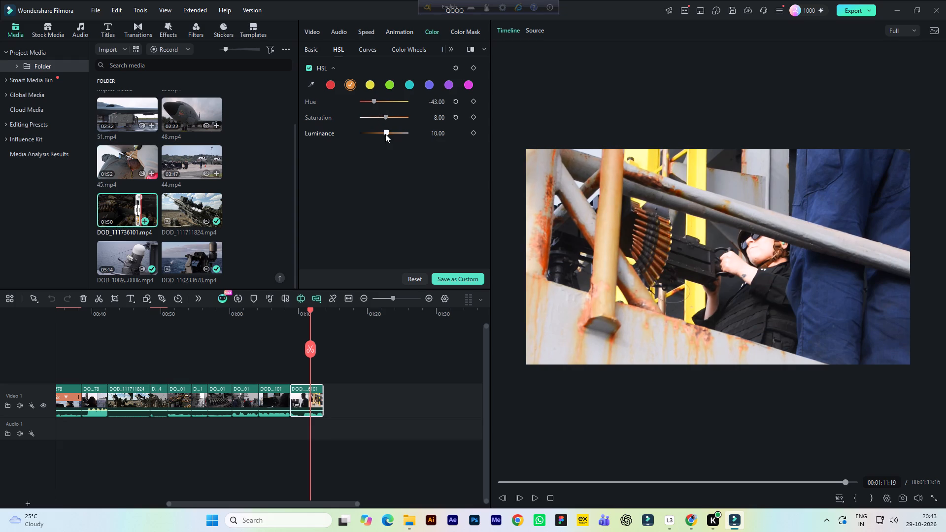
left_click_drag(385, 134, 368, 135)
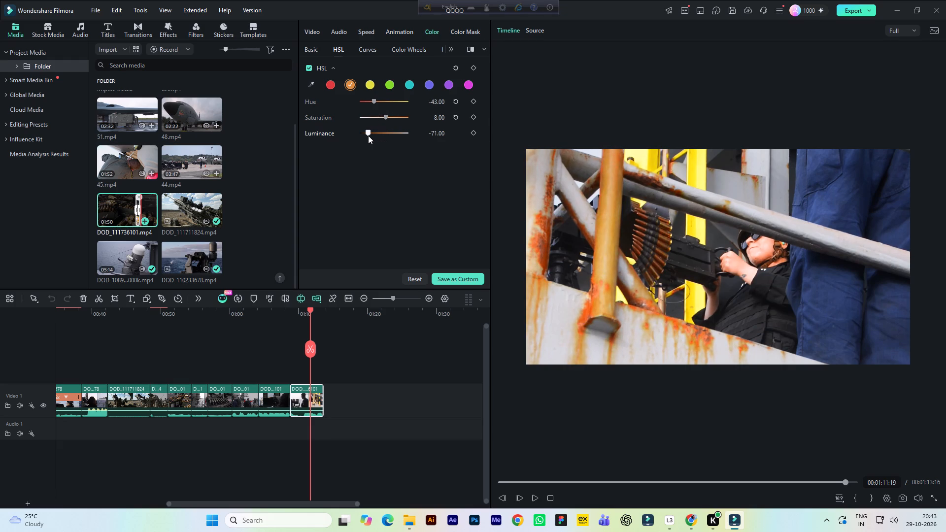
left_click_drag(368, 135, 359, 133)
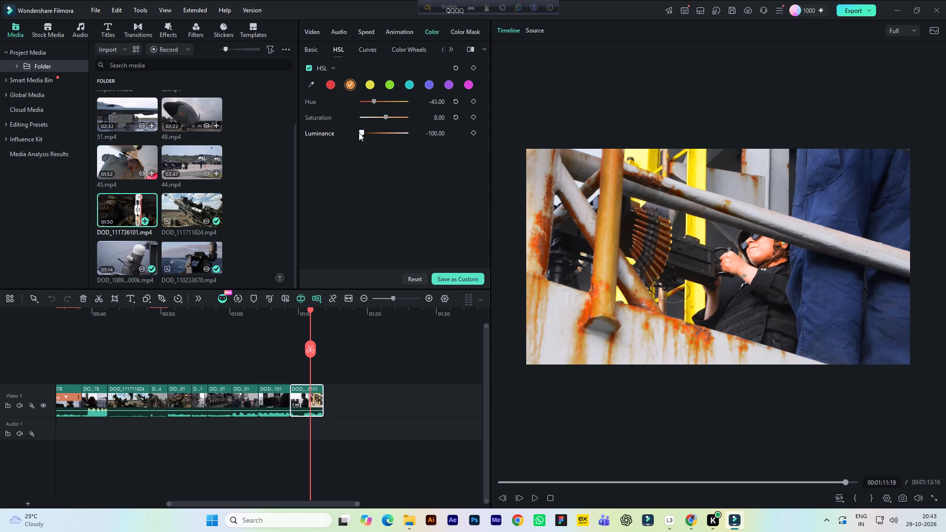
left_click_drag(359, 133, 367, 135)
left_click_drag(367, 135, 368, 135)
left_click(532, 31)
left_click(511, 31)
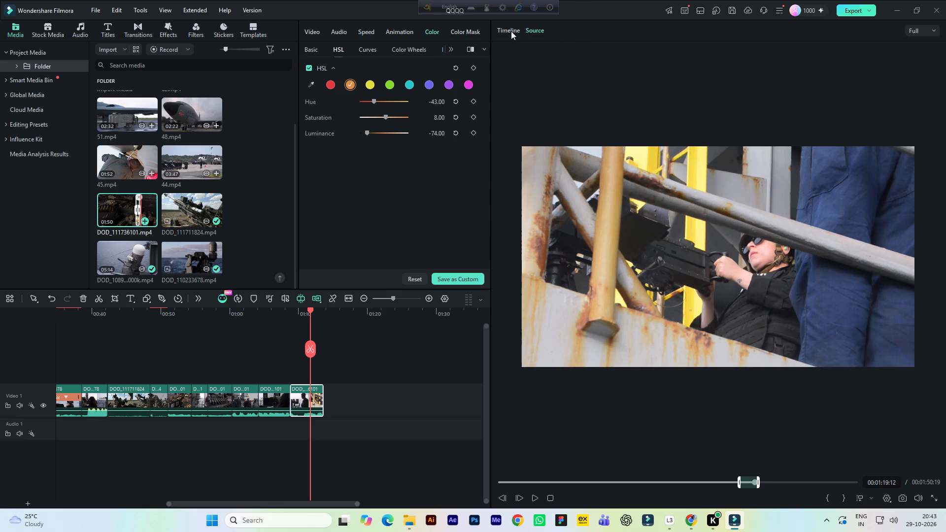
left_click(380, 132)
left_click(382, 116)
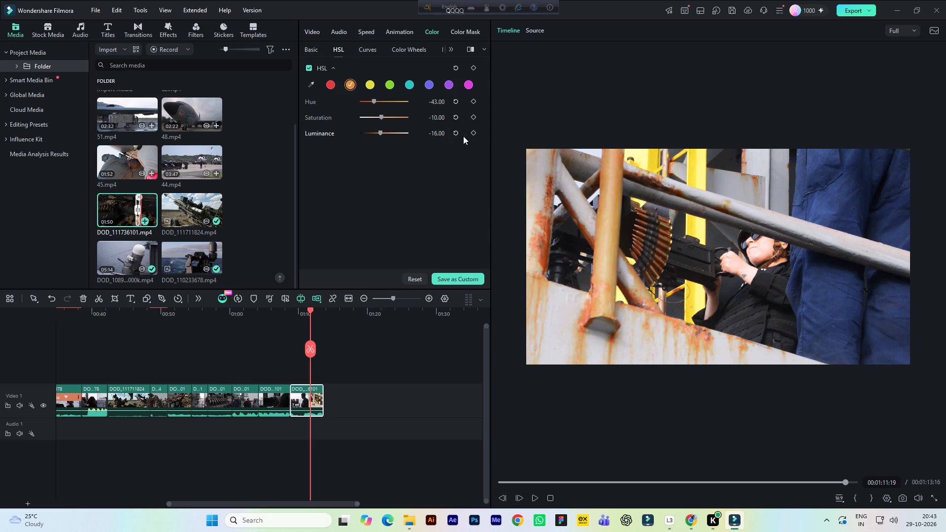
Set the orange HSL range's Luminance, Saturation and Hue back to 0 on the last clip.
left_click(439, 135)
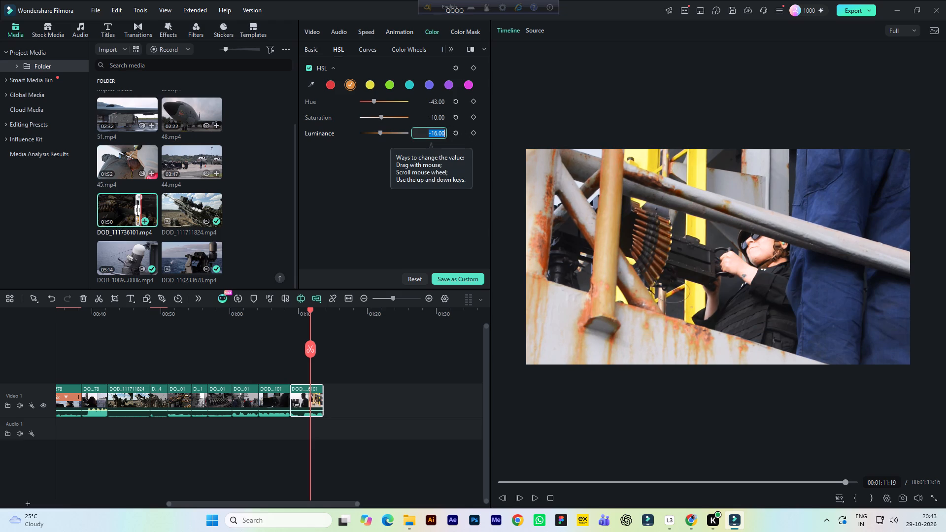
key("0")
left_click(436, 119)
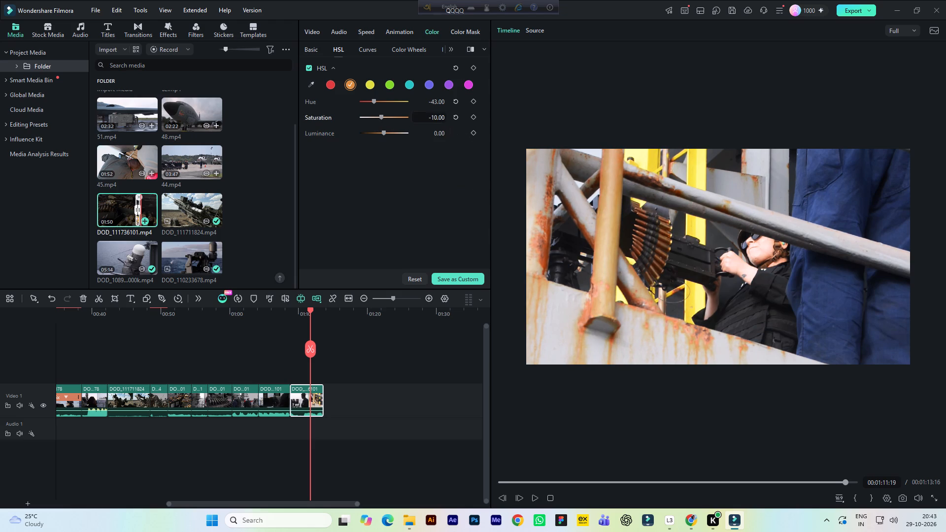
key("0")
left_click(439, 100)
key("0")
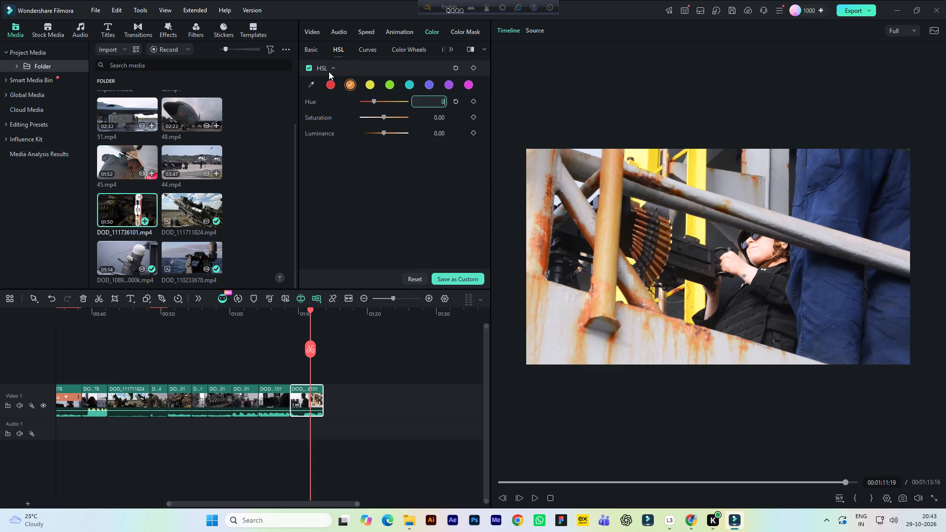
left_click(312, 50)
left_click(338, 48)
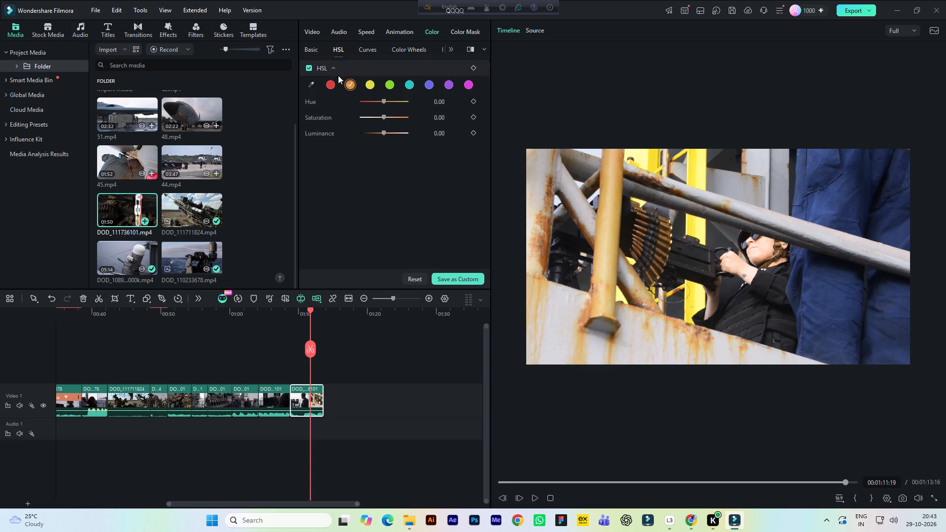
Set the red HSL range's Hue, Saturation and Luminance back to 0 on the last clip.
left_click(332, 84)
left_click(435, 104)
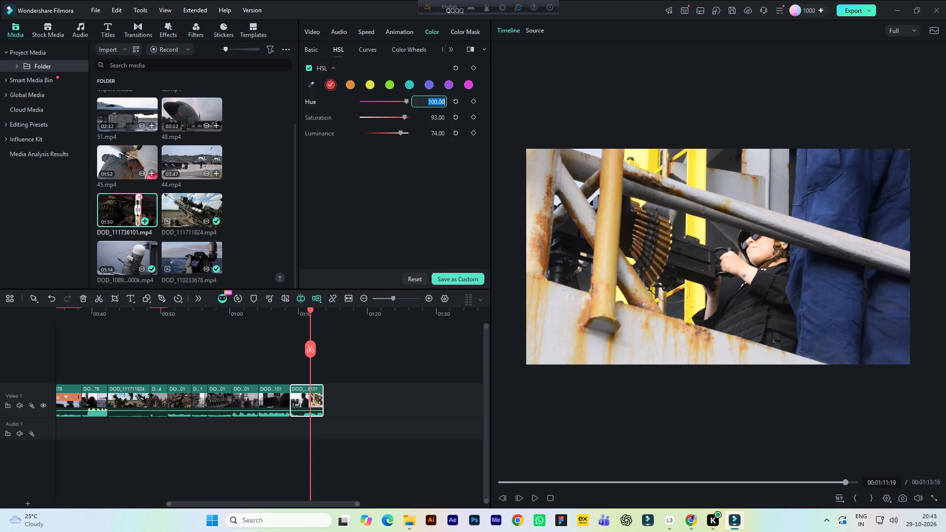
key("0")
left_click(440, 119)
key("0")
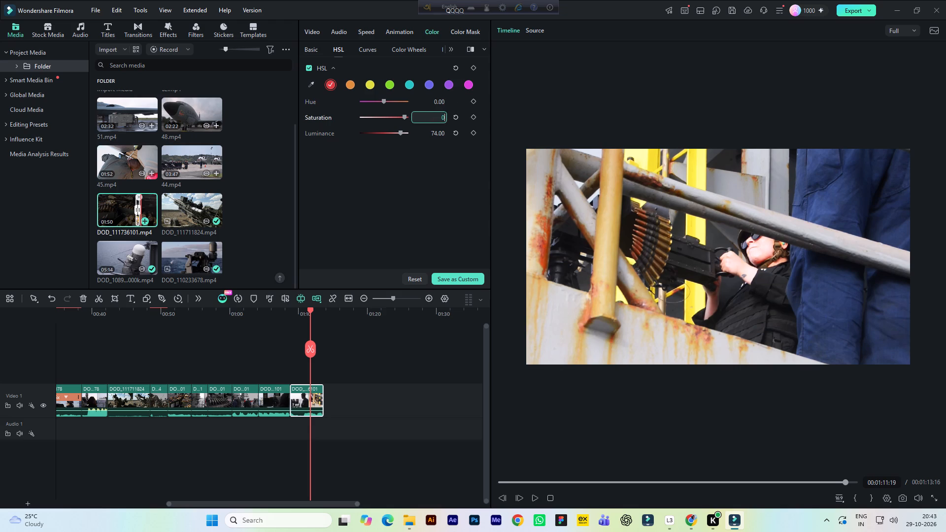
left_click(439, 135)
key("0")
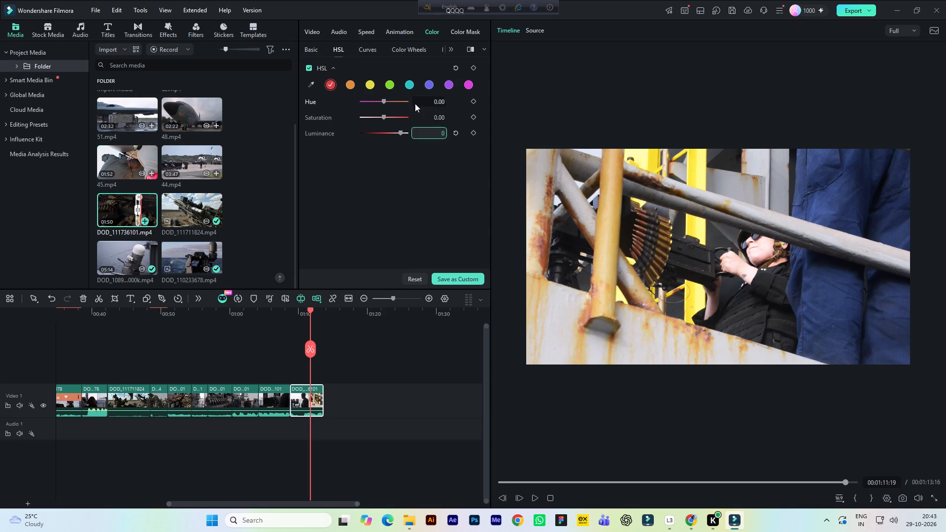
Compare the last clip with its source footage and set its orange HSL range to Hue -1, Saturation 14 and Luminance -13.
left_click(353, 84)
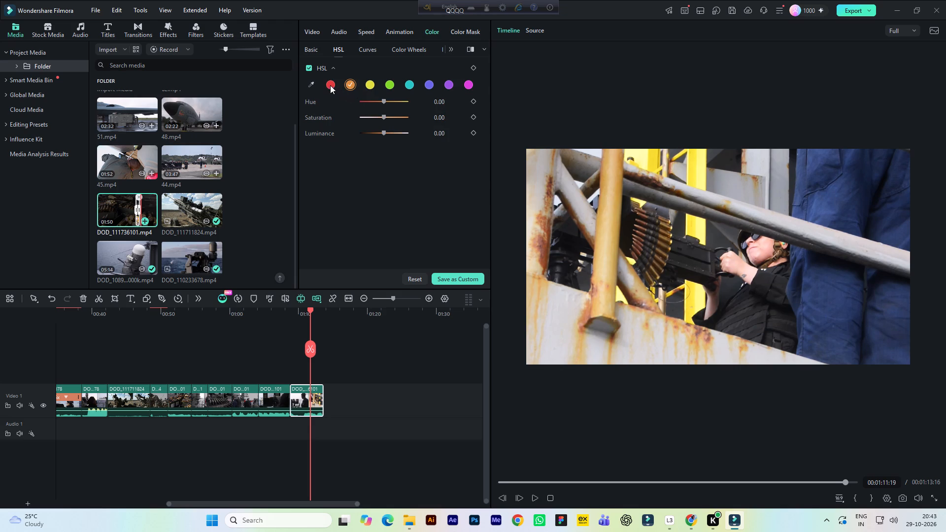
left_click(529, 30)
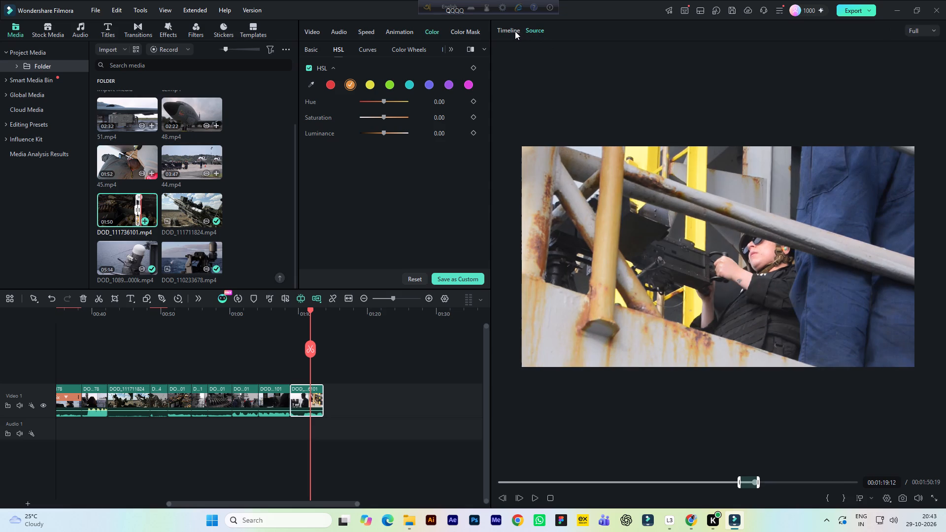
left_click(514, 31)
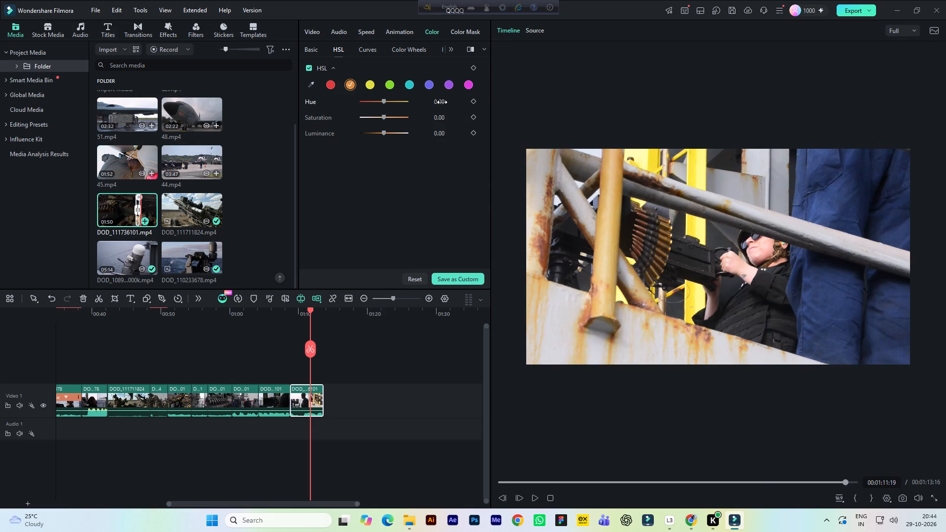
left_click(441, 102)
left_click(444, 118)
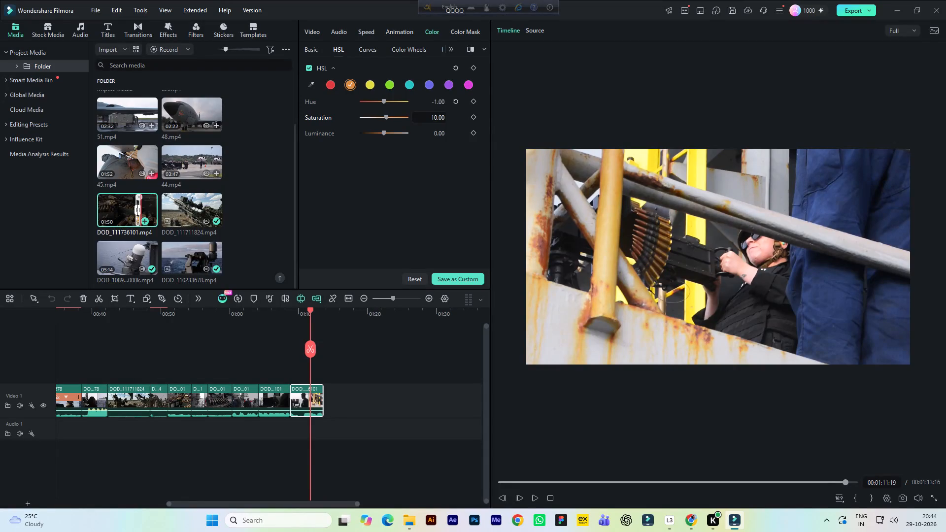
left_click(444, 136)
Check the graded last clip on Video 1 against a frame of the clip before it.
left_click(310, 33)
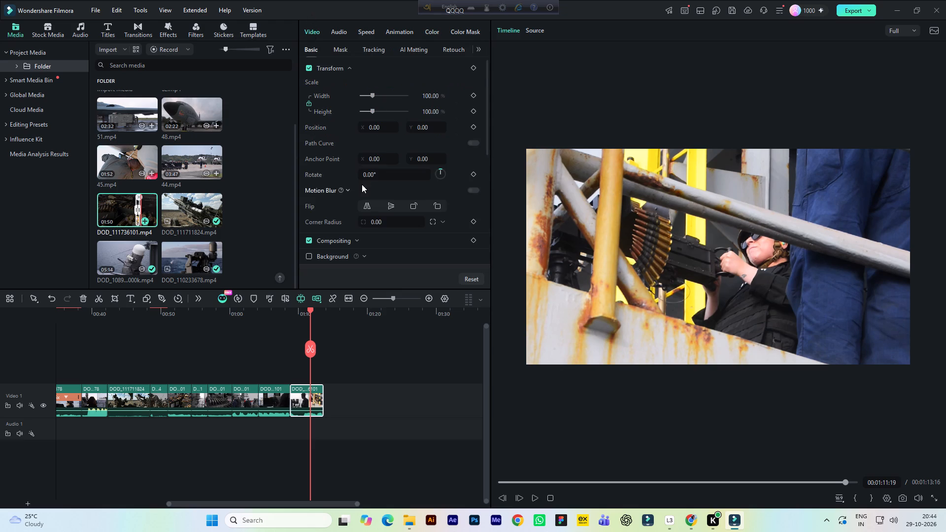
left_click(318, 31)
left_click(285, 321)
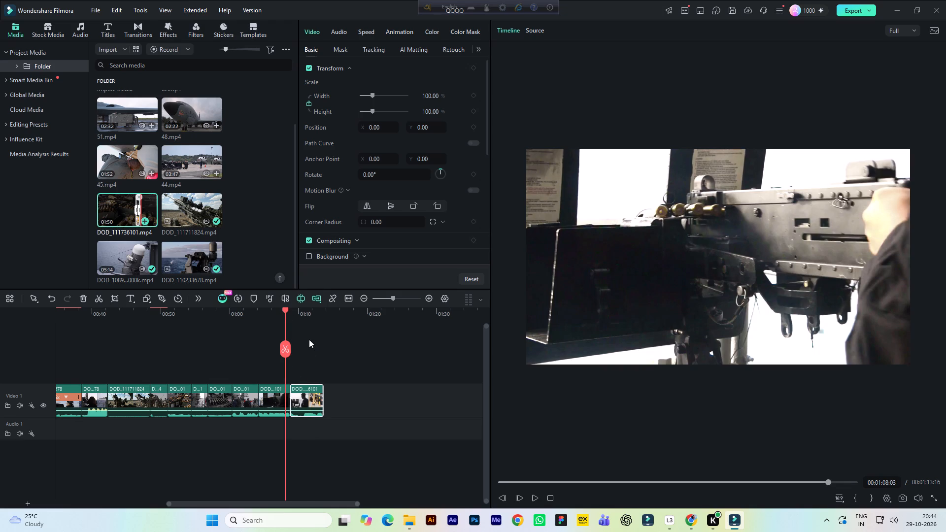
left_click(308, 319)
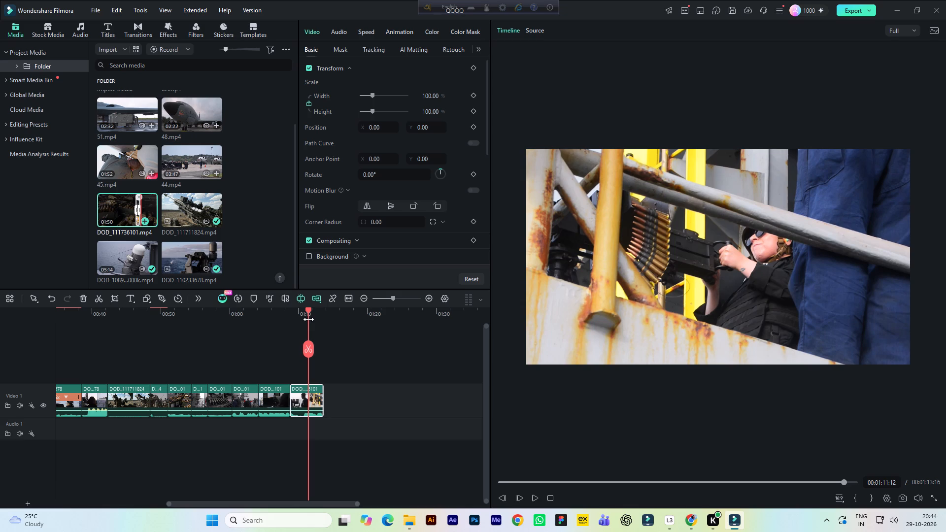
Find the shot of the red-shirted gunner at the ship's rail in DOD_111736101.mp4 and mark it from about 00:01:46:03 to 00:01:50:19.
left_click(537, 28)
left_click(532, 497)
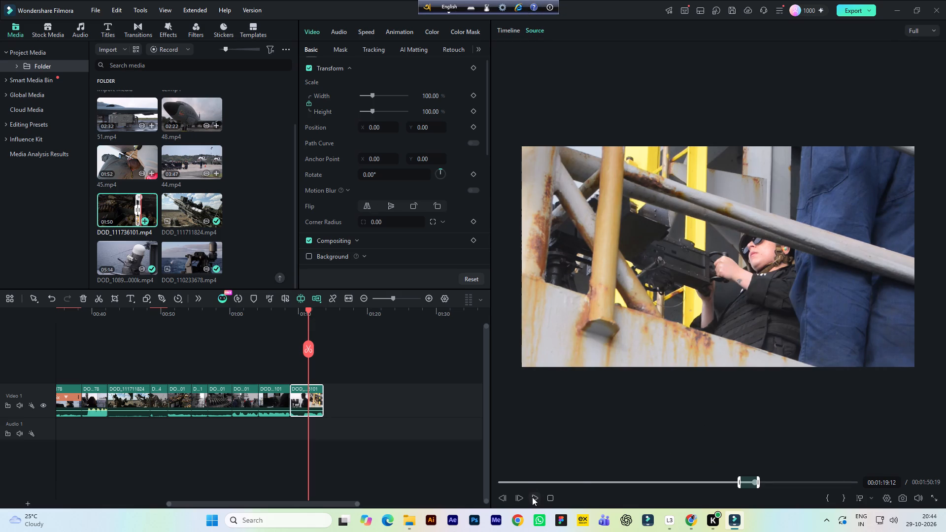
left_click(768, 478)
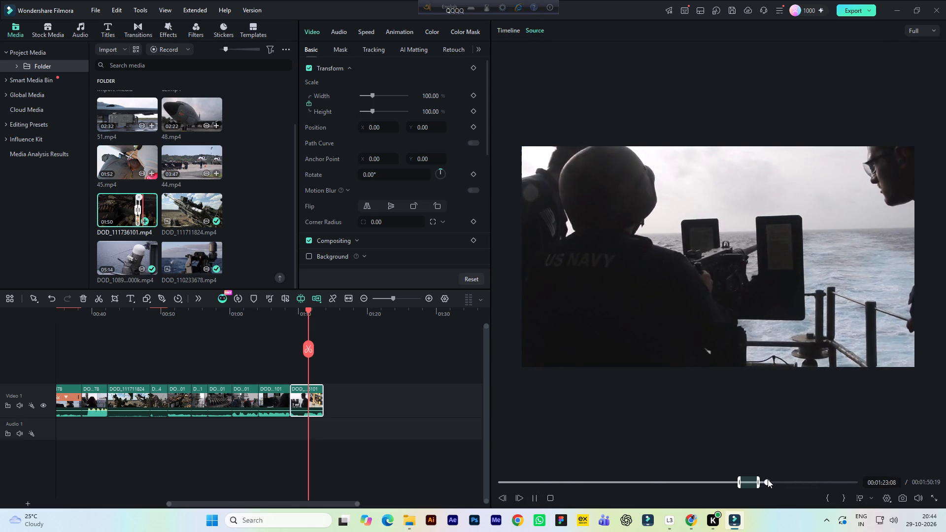
left_click(779, 483)
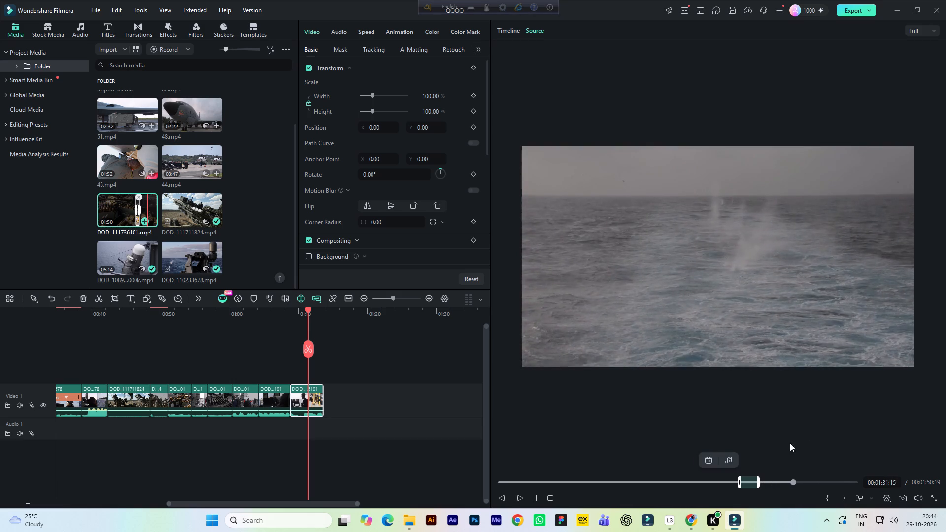
left_click(798, 480)
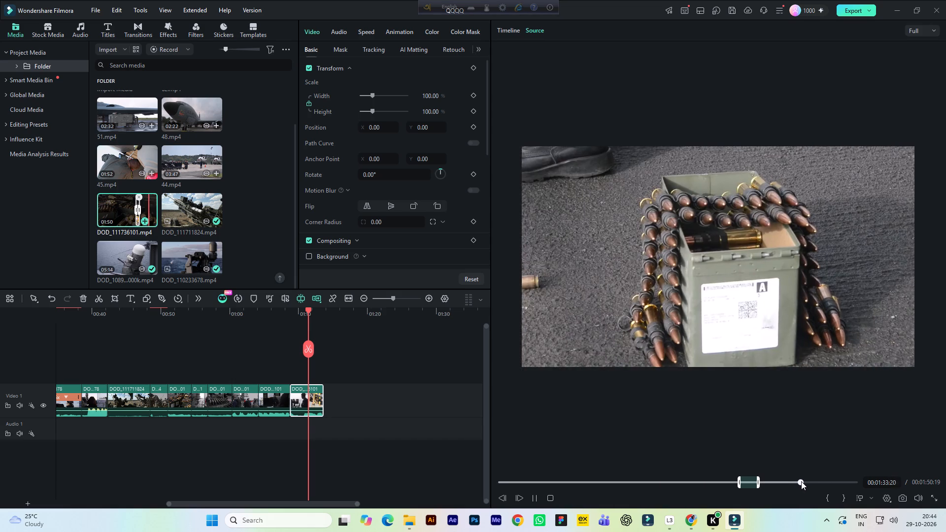
left_click(804, 481)
left_click(810, 481)
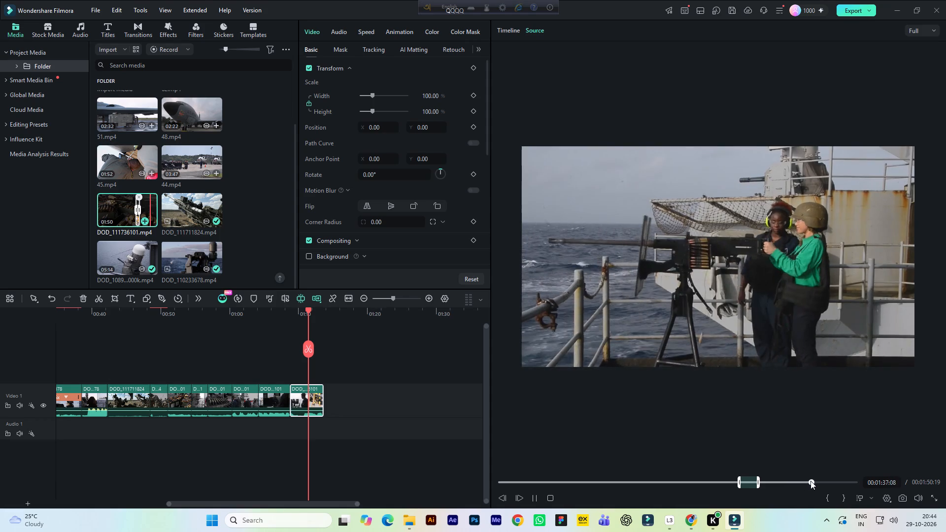
left_click(821, 482)
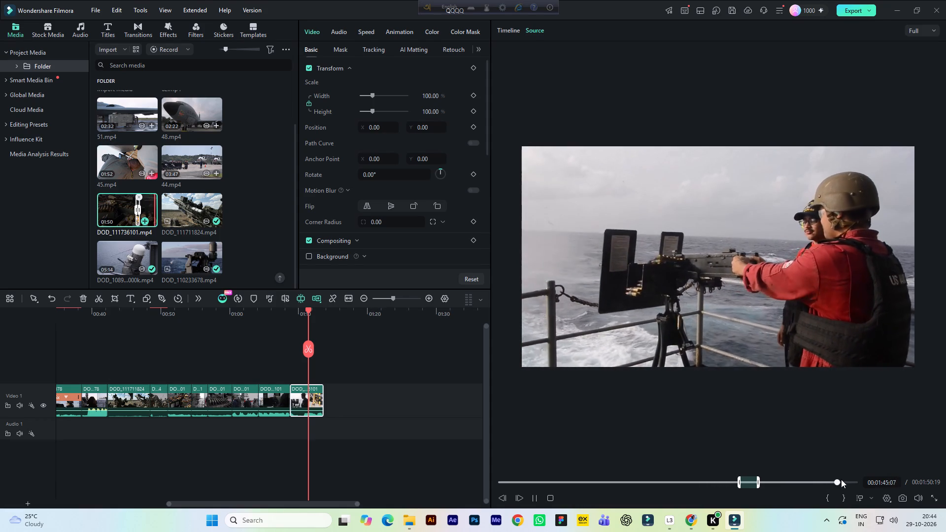
left_click(842, 479)
left_click(838, 479)
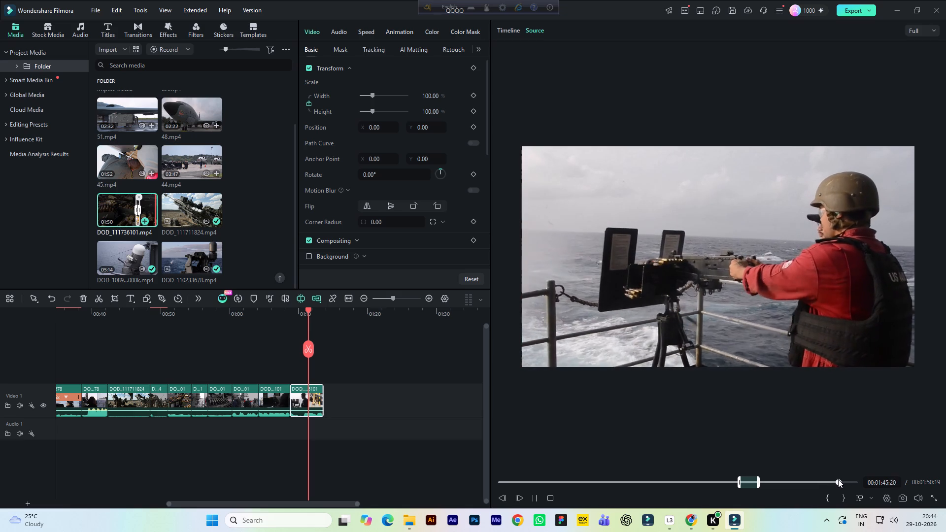
key("space")
left_click(826, 502)
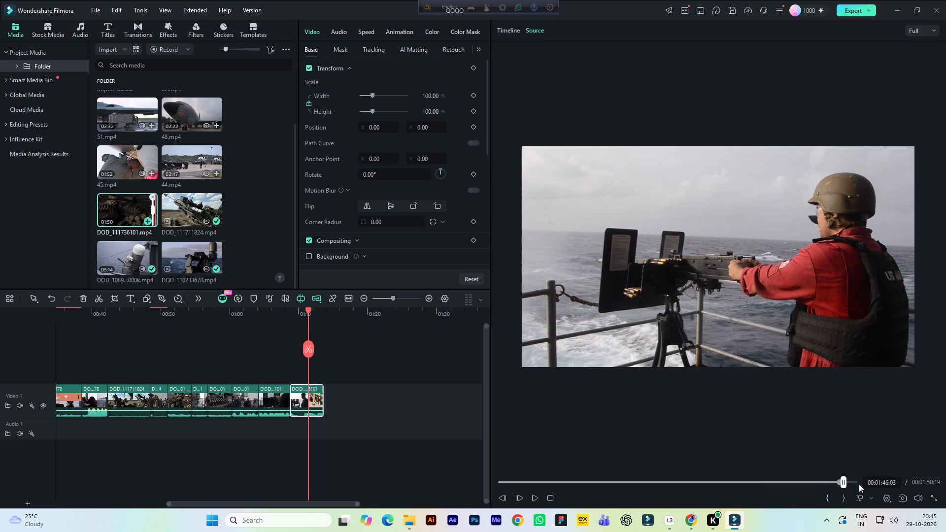
left_click(858, 484)
left_click(844, 500)
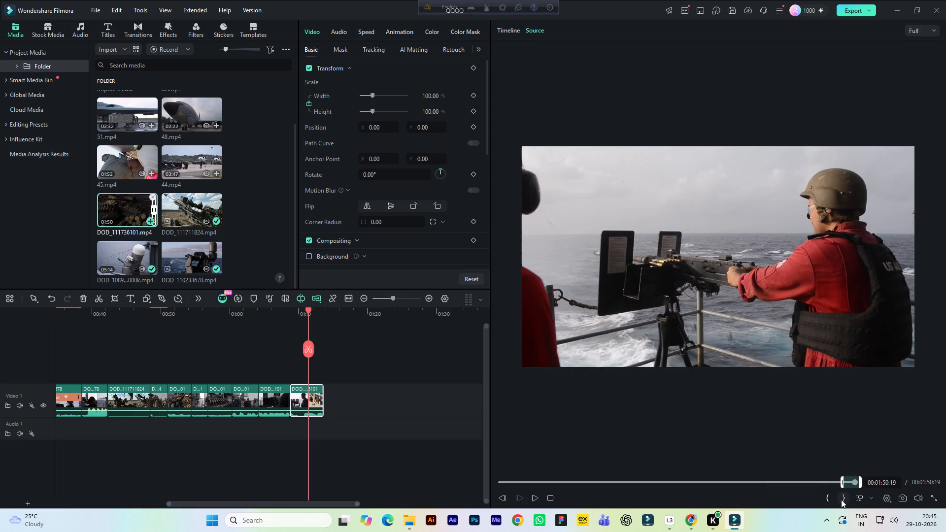
Append the marked gunner shot to the end of Video 1, keeping the project settings at 1920x1080 25fps.
left_click_drag(685, 295, 410, 401)
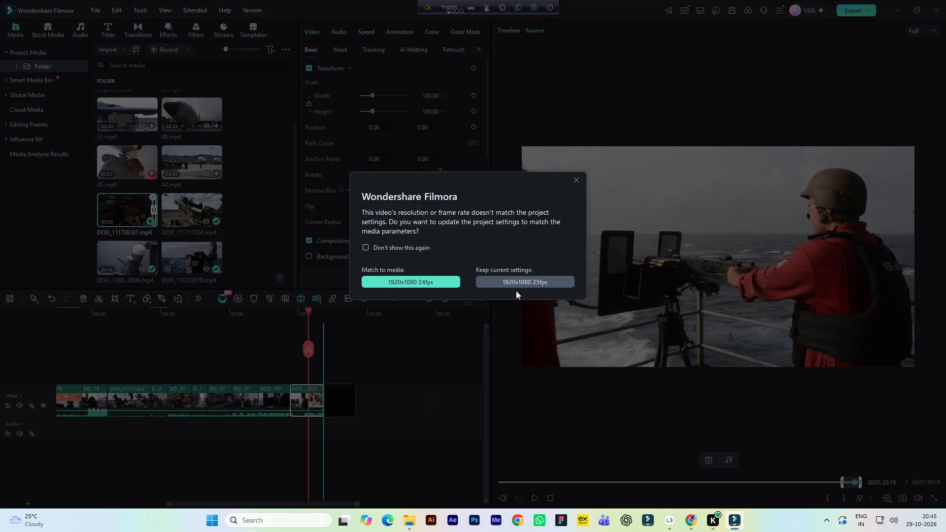
left_click(520, 285)
Play the newly added gunner clip and review how it follows the earlier graded clips on Video 1.
key("space")
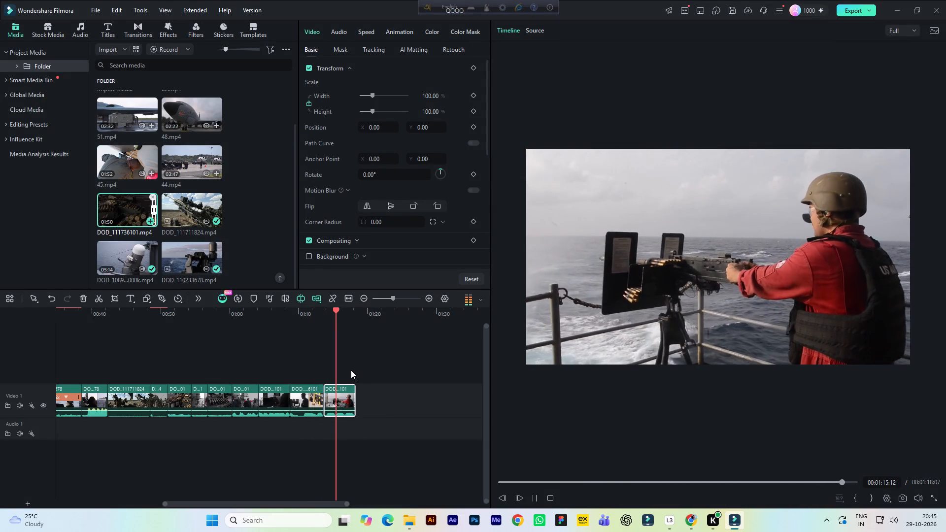
key("space")
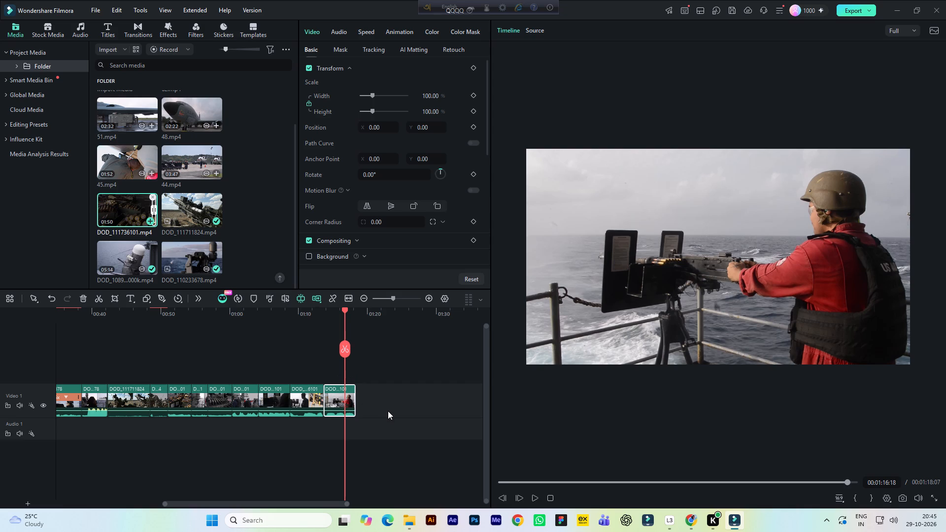
left_click(326, 317)
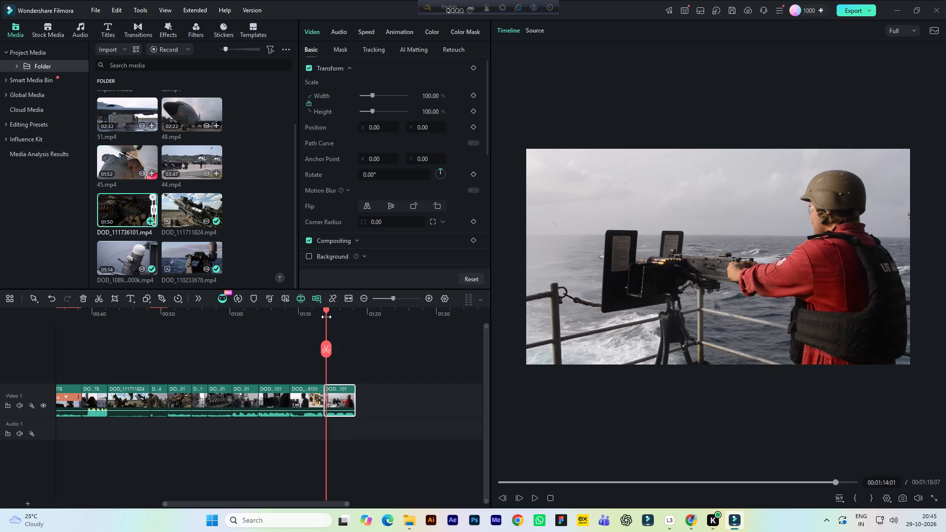
left_click(240, 316)
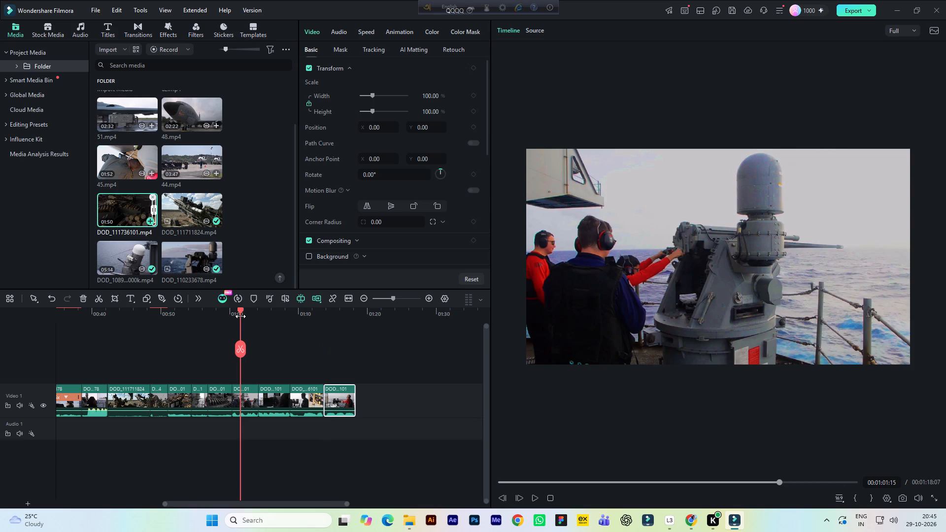
key("space")
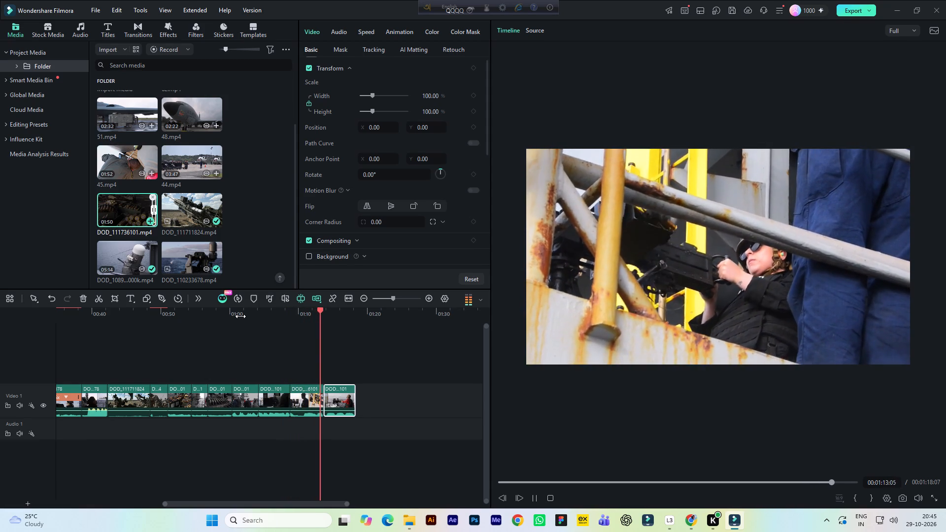
key("space")
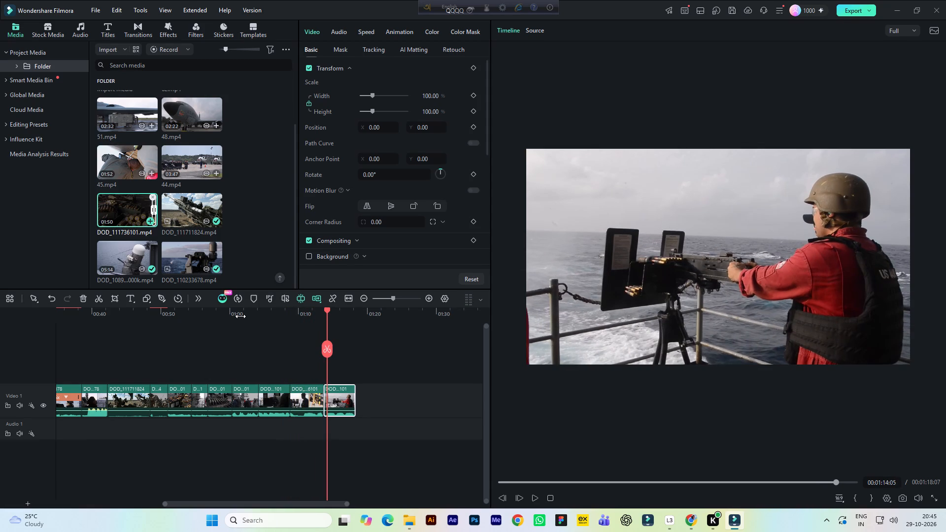
left_click(341, 316)
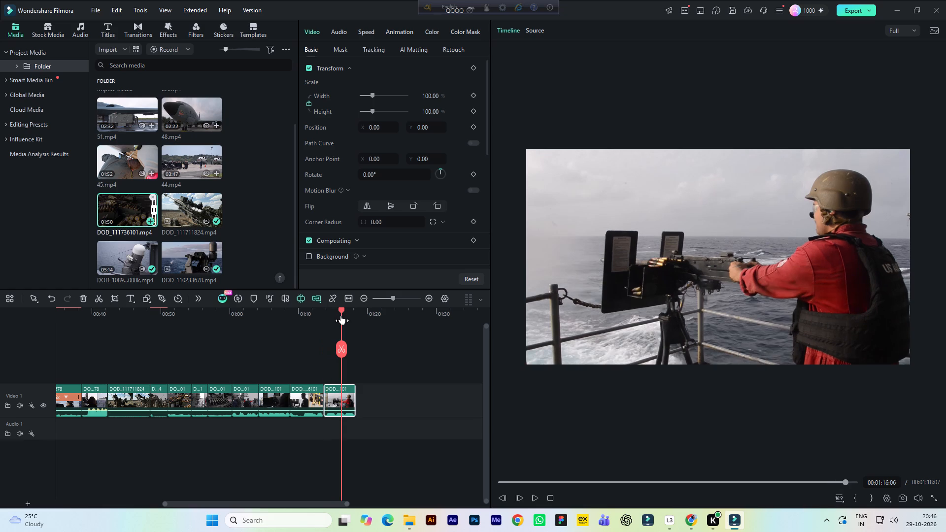
left_click(172, 323)
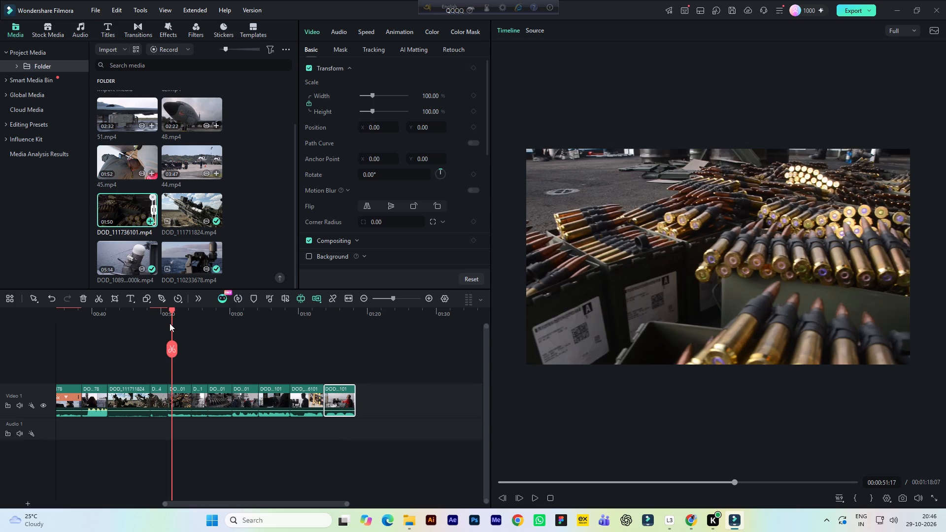
left_click(205, 317)
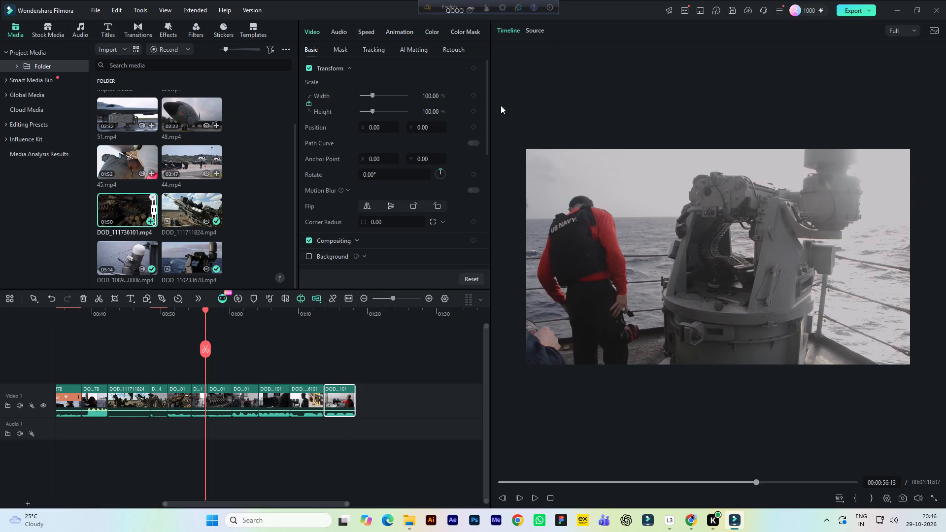
Skim the source clip 44.mp4 from start to near its end, looking for a usable military shot.
left_click(530, 32)
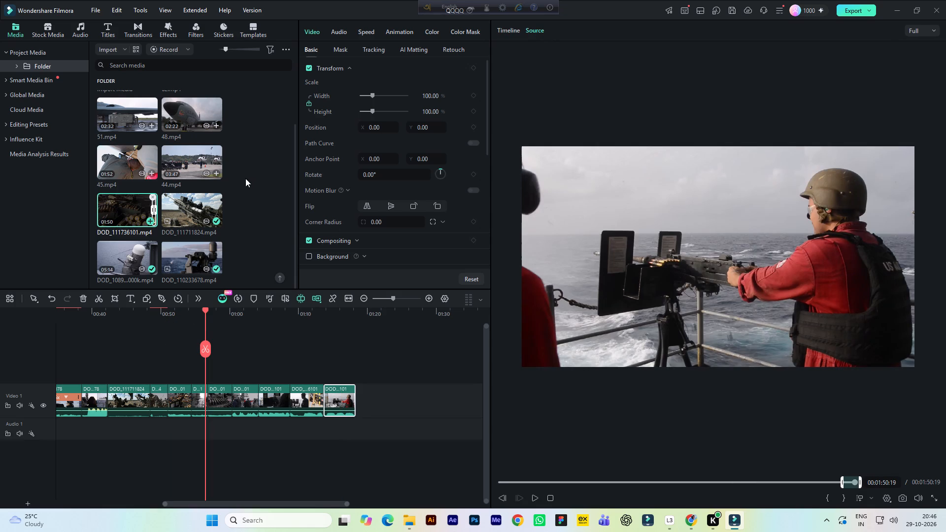
left_click(198, 165)
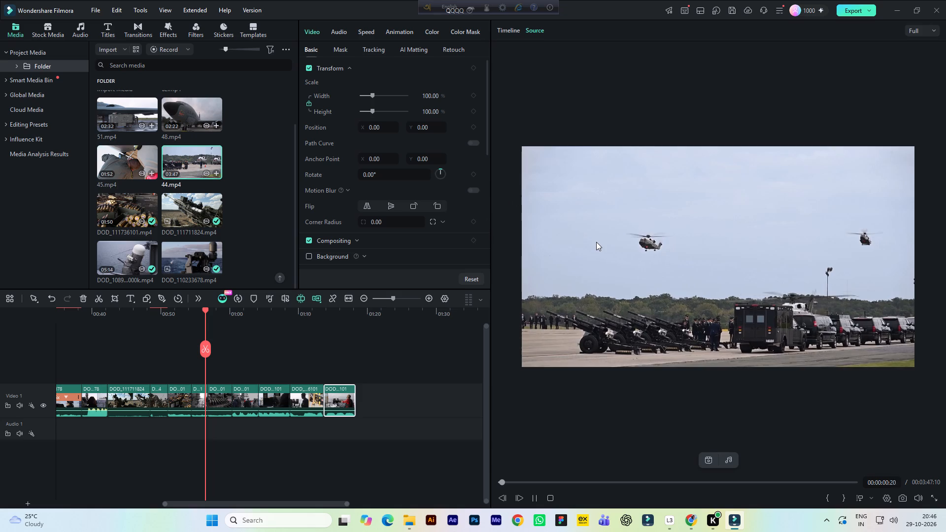
key("space")
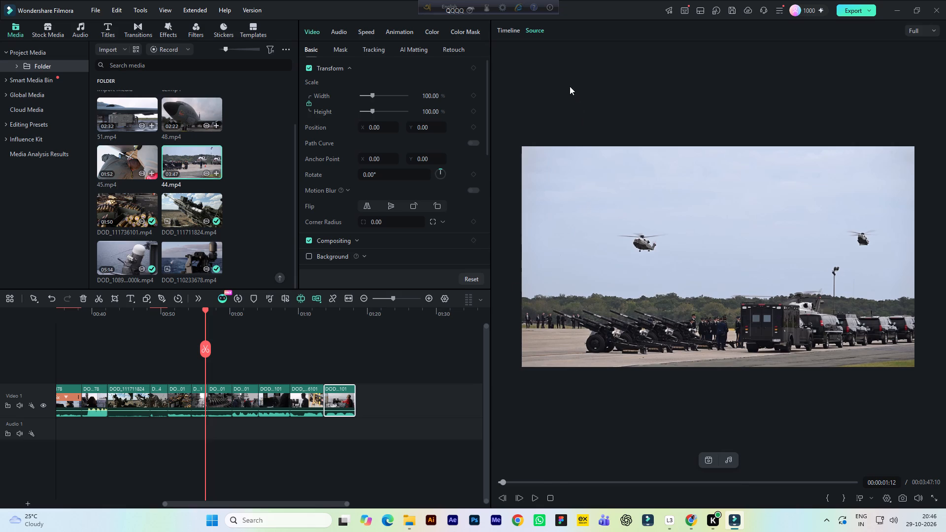
left_click(533, 495)
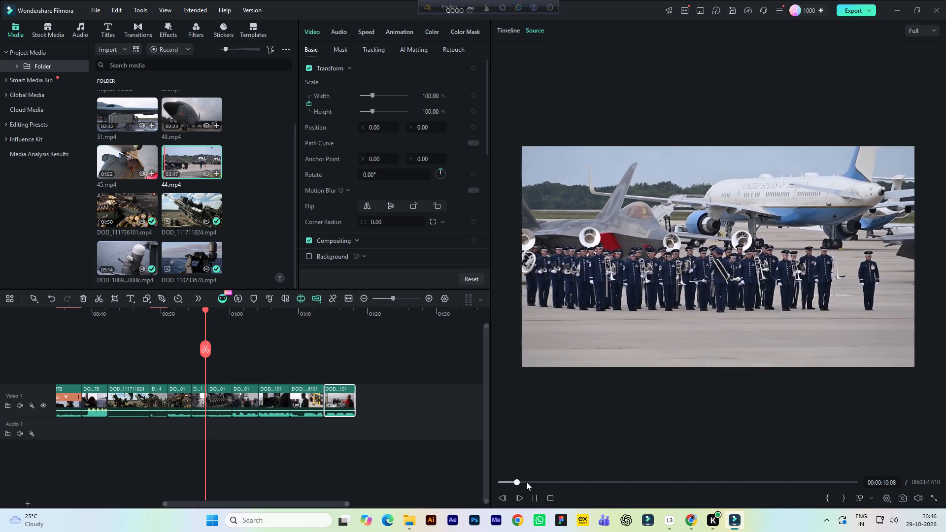
left_click(529, 480)
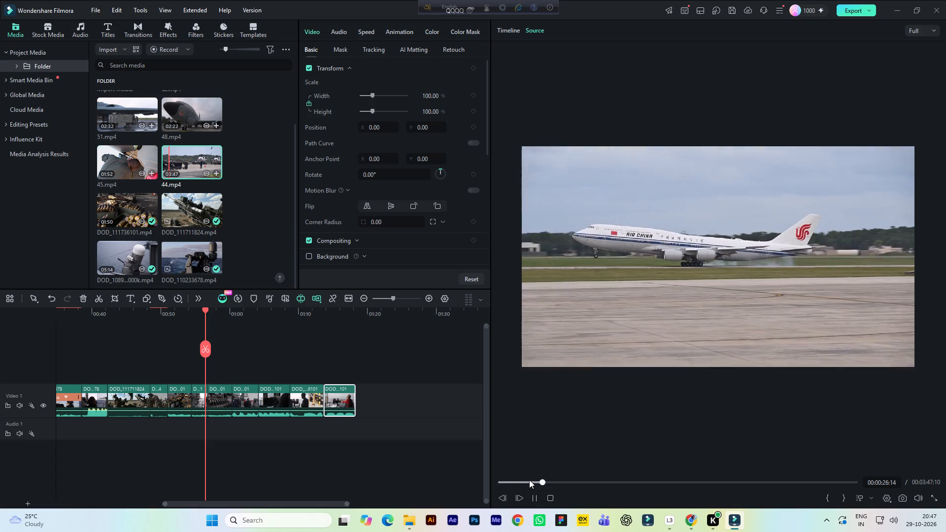
left_click(555, 487)
left_click(558, 483)
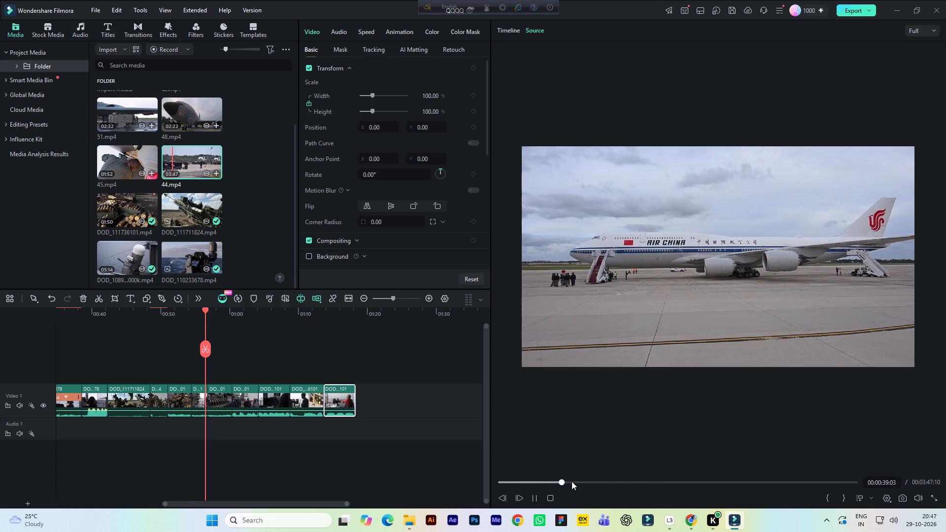
left_click(580, 482)
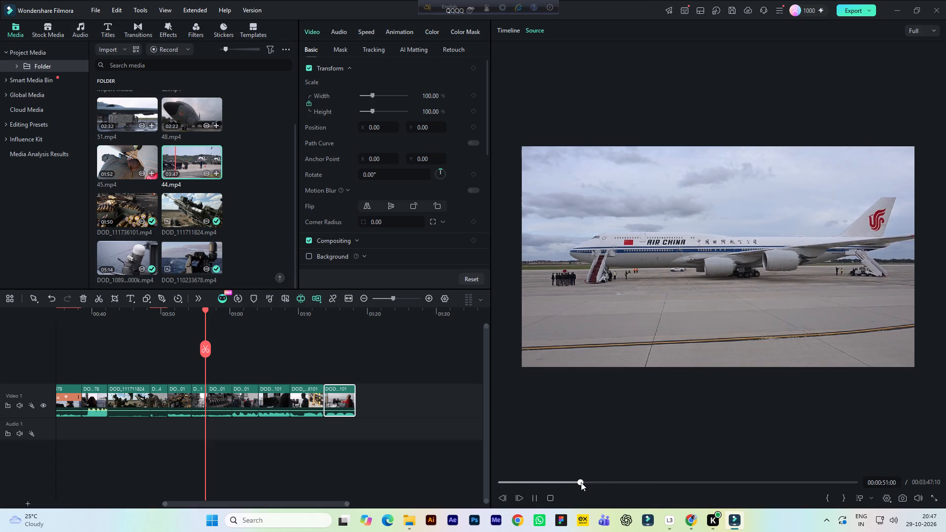
left_click(596, 480)
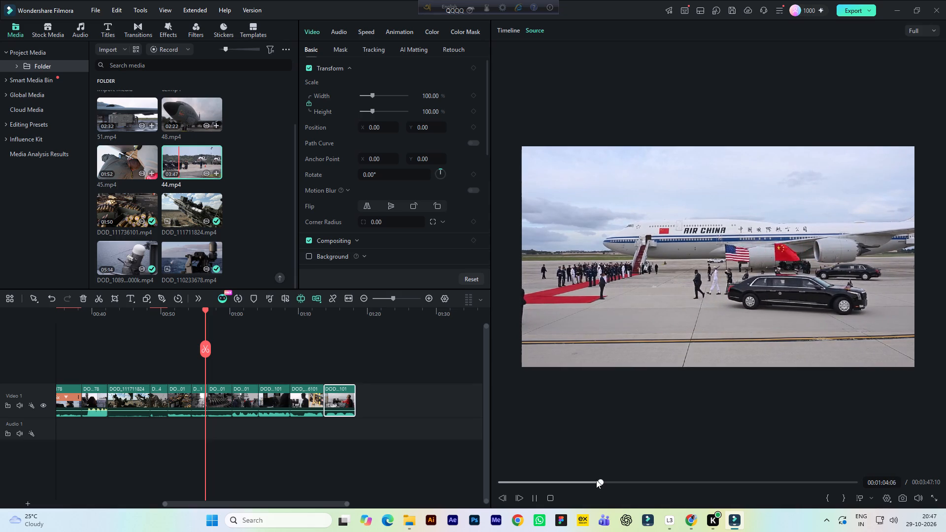
left_click(613, 480)
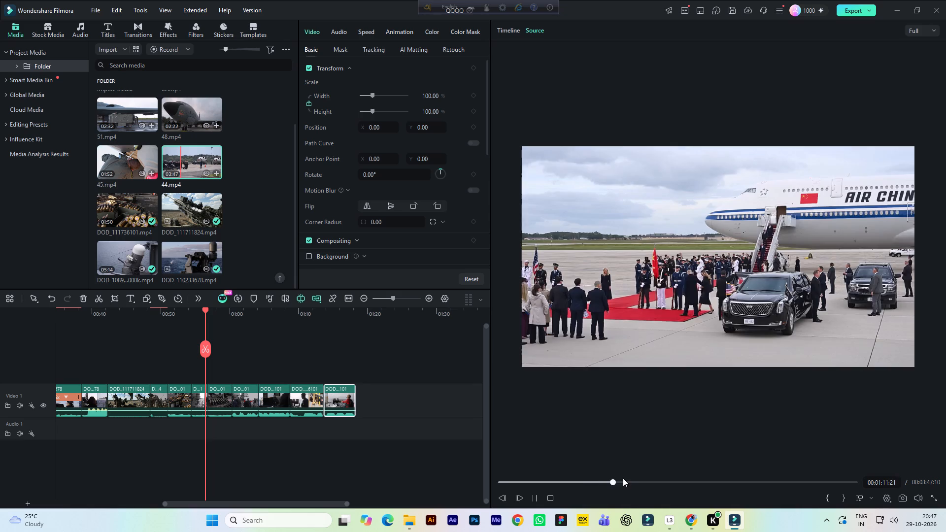
left_click(627, 482)
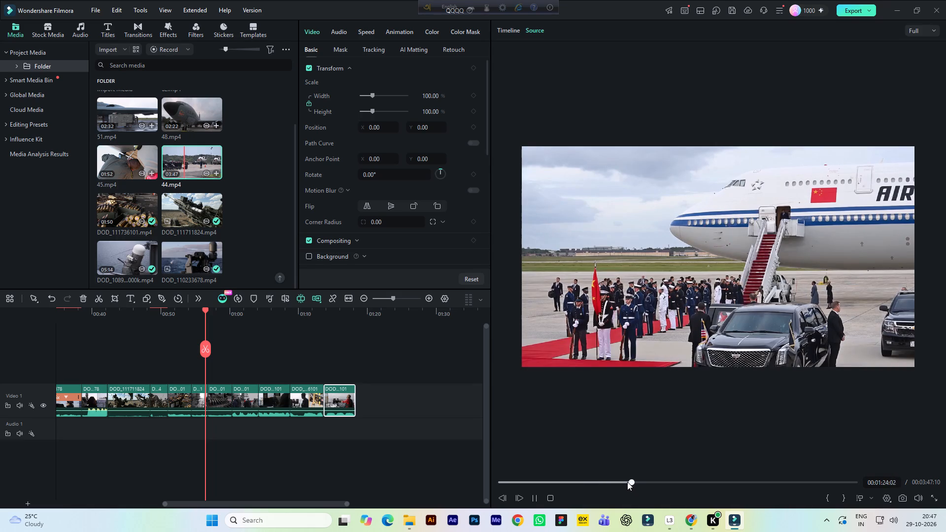
left_click(647, 477)
left_click(645, 481)
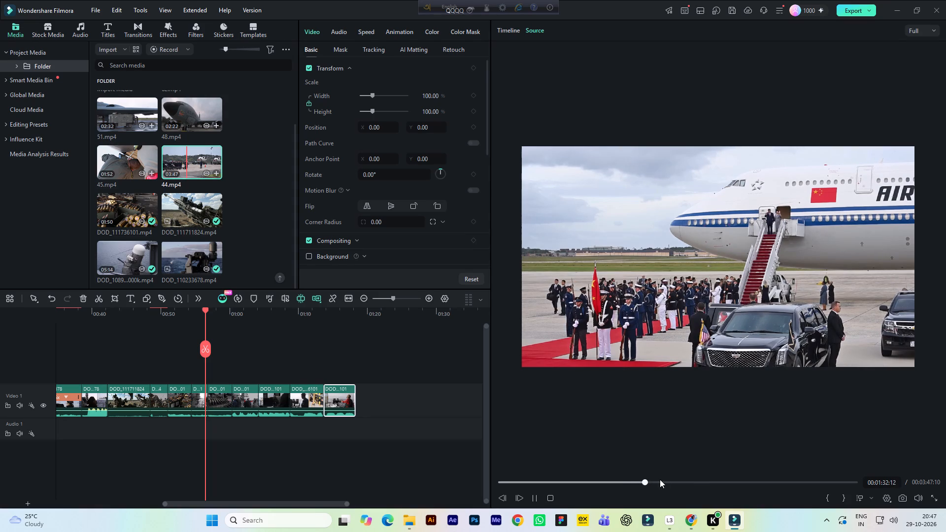
left_click(662, 482)
left_click(681, 482)
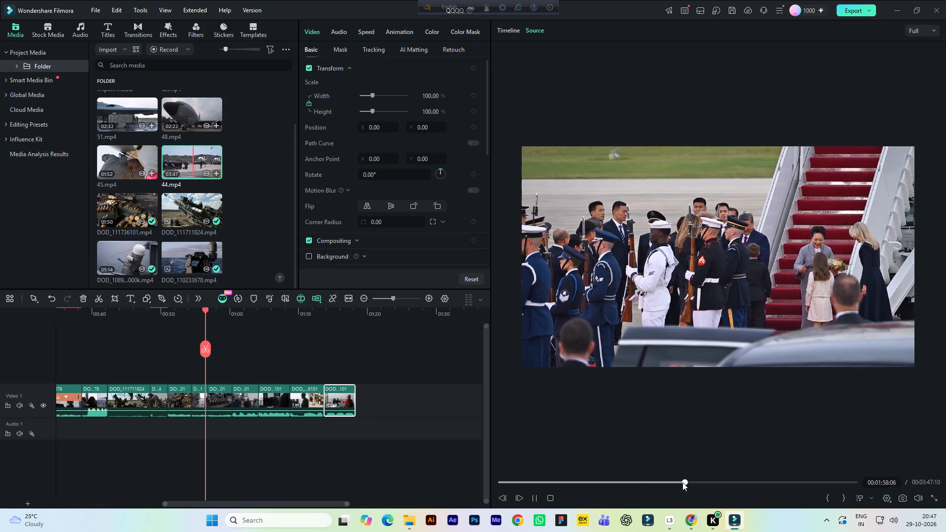
left_click(714, 482)
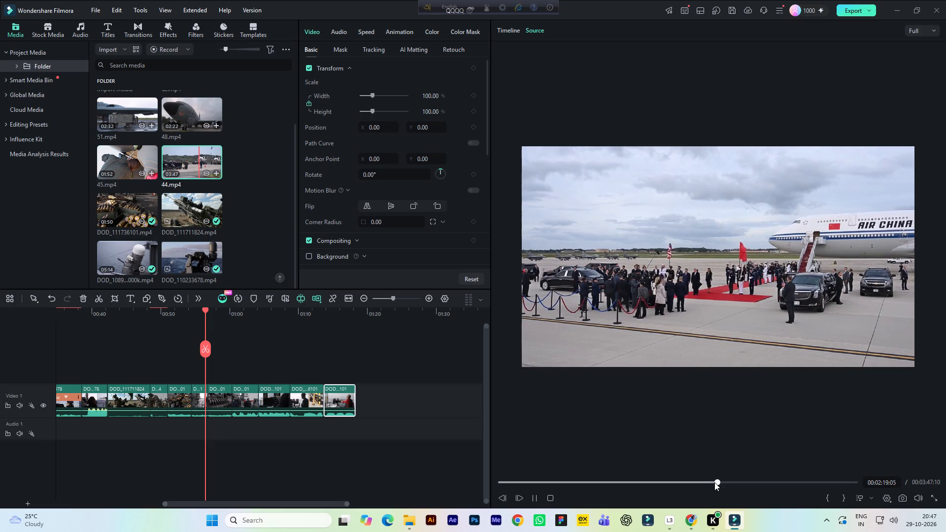
left_click(736, 482)
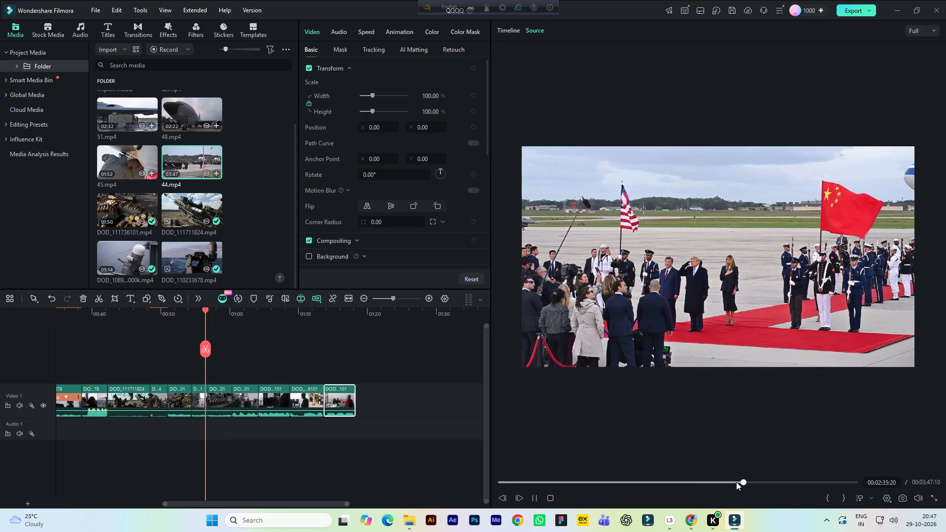
left_click(762, 480)
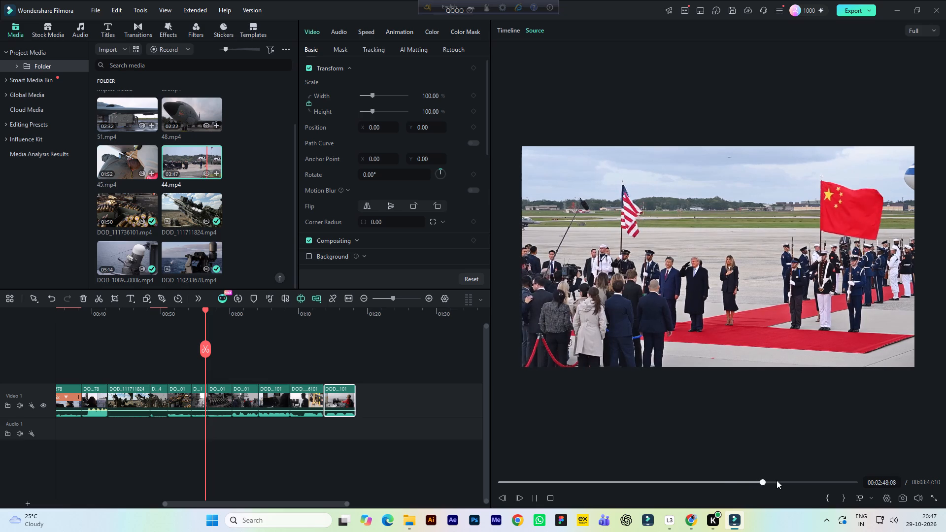
left_click(777, 480)
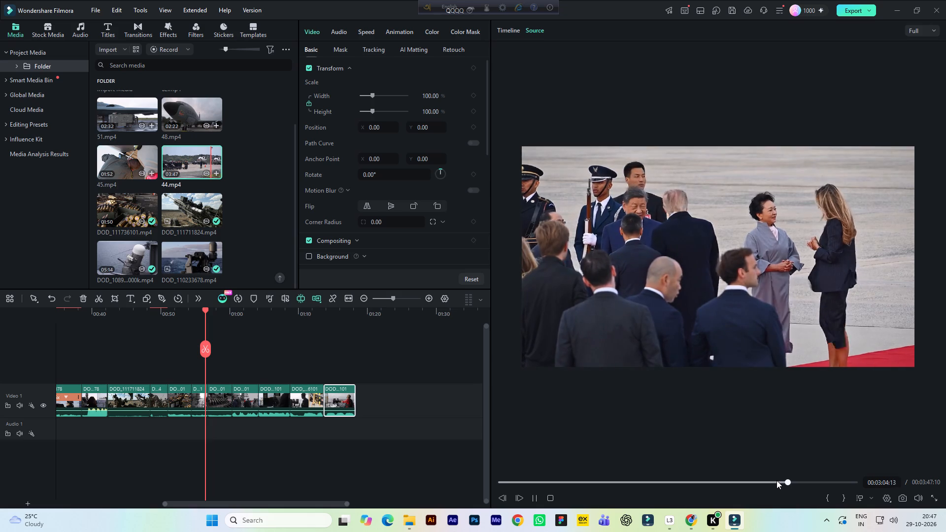
left_click(809, 479)
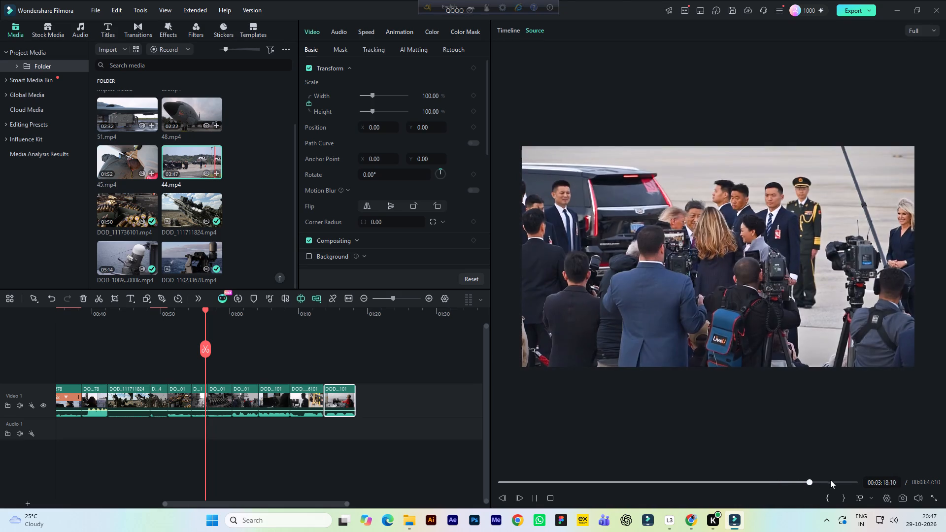
left_click(831, 480)
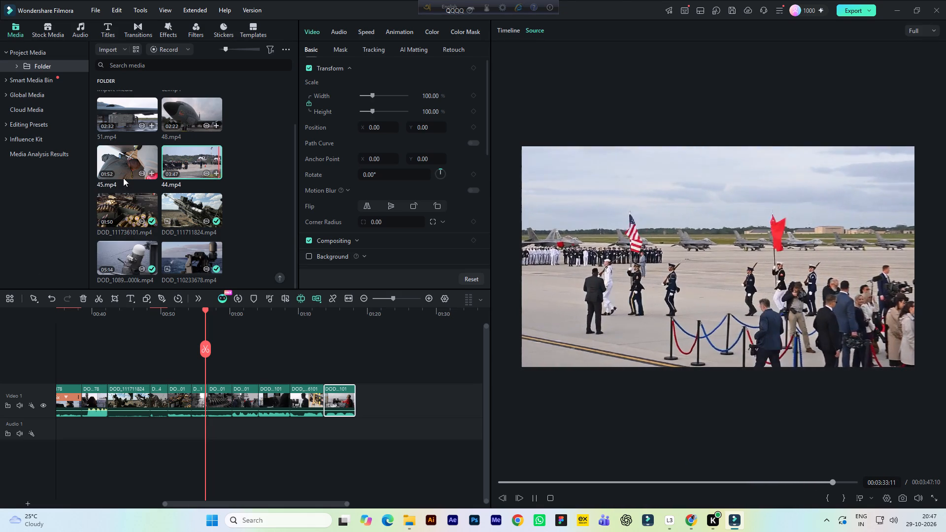
Skim the first half of source clip 45.mp4 for aircraft and crew shots that could continue the sequence.
left_click(130, 173)
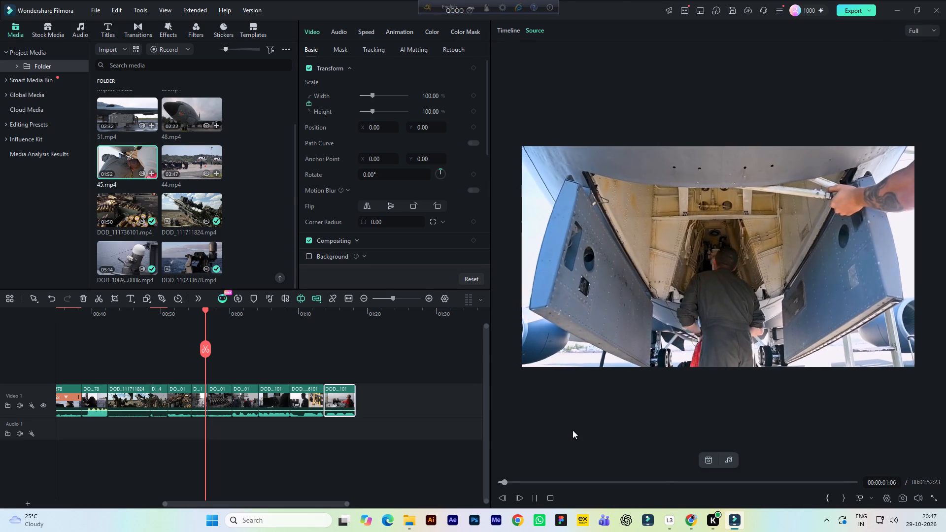
left_click(516, 480)
left_click(523, 481)
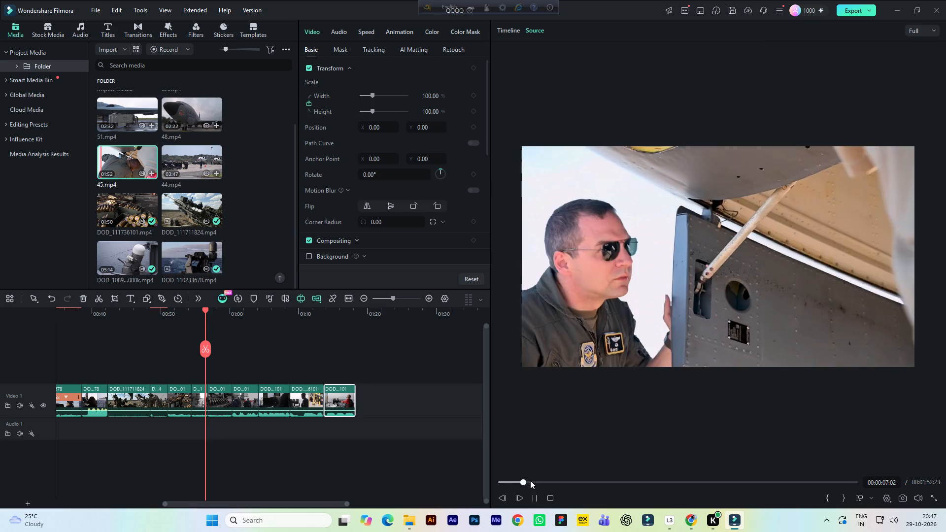
left_click(537, 480)
left_click(552, 482)
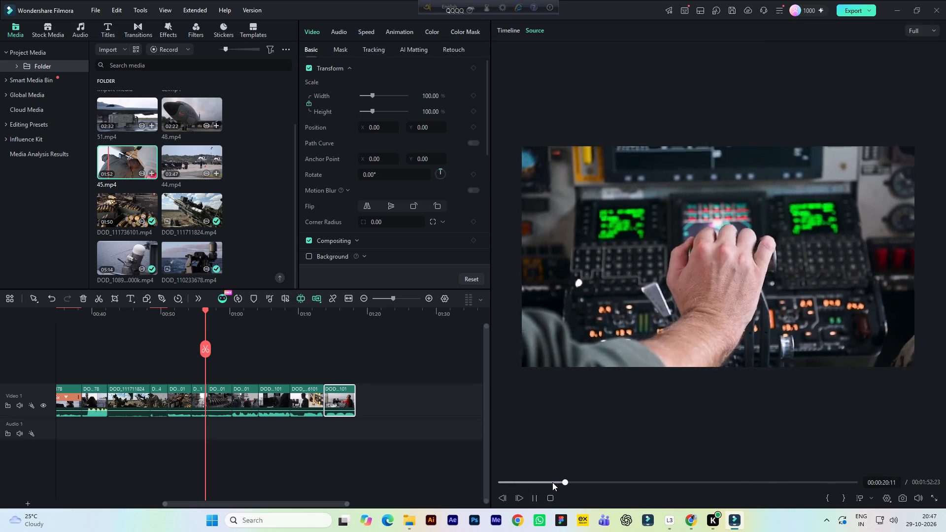
left_click(585, 482)
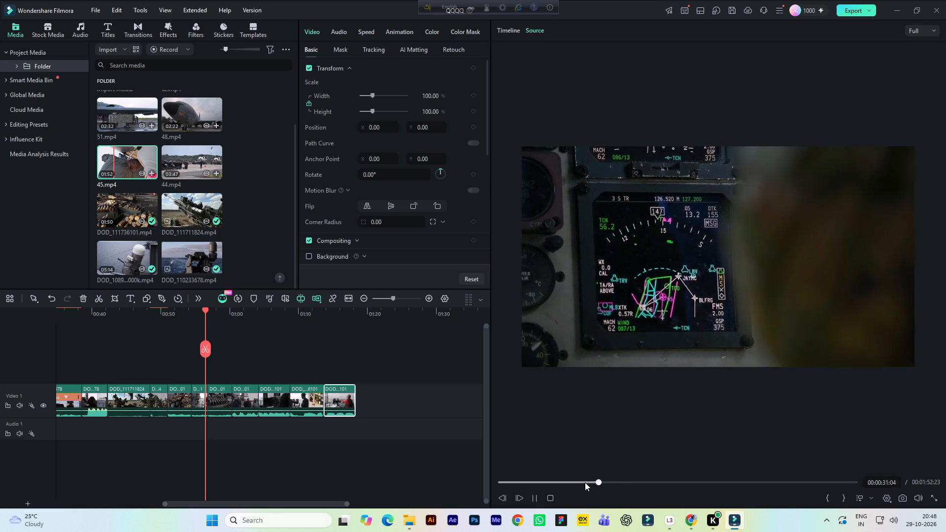
left_click(622, 483)
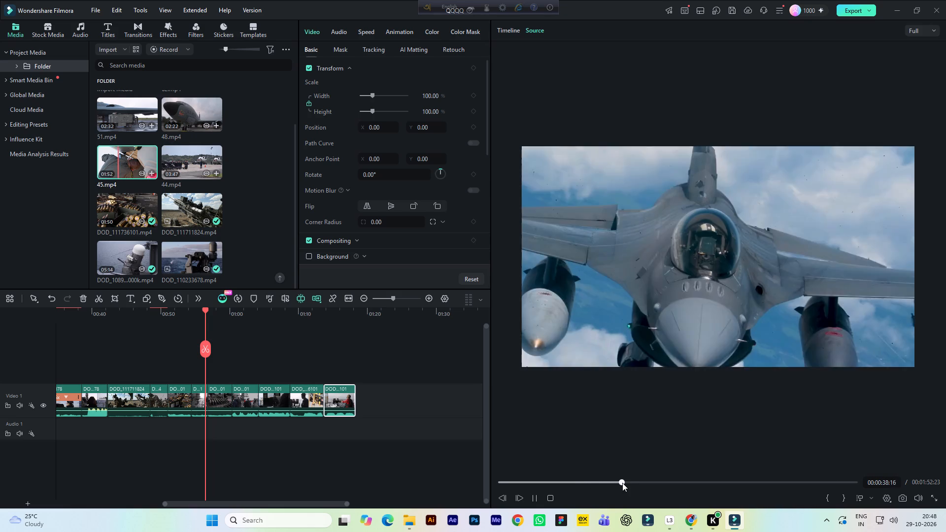
left_click(645, 482)
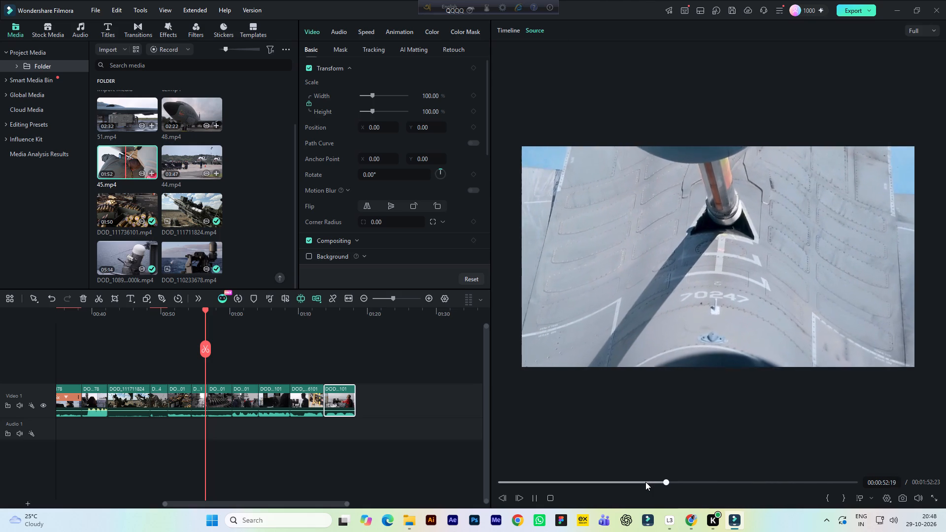
Mark the opening shot of 45.mp4, the crewman beneath the aircraft's open bay, from 00:00:00:00 to 00:00:02:10.
left_click(502, 482)
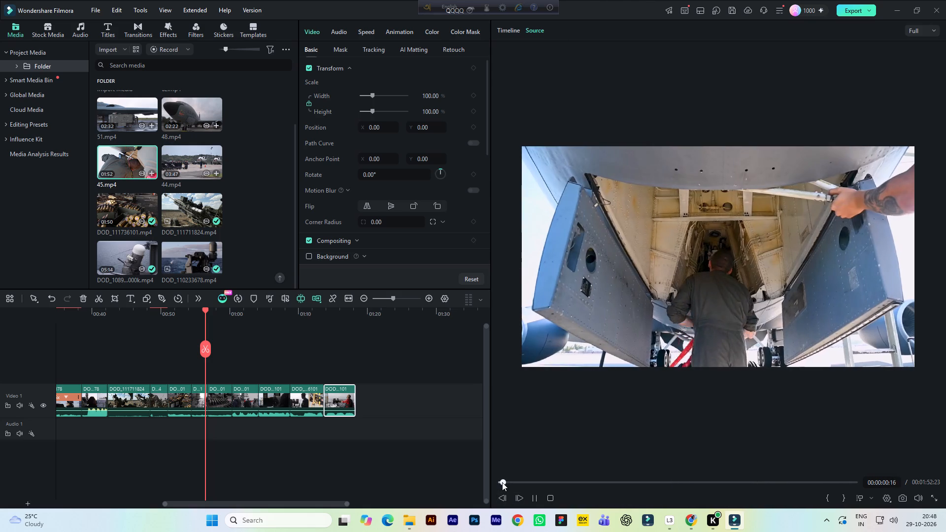
left_click(509, 482)
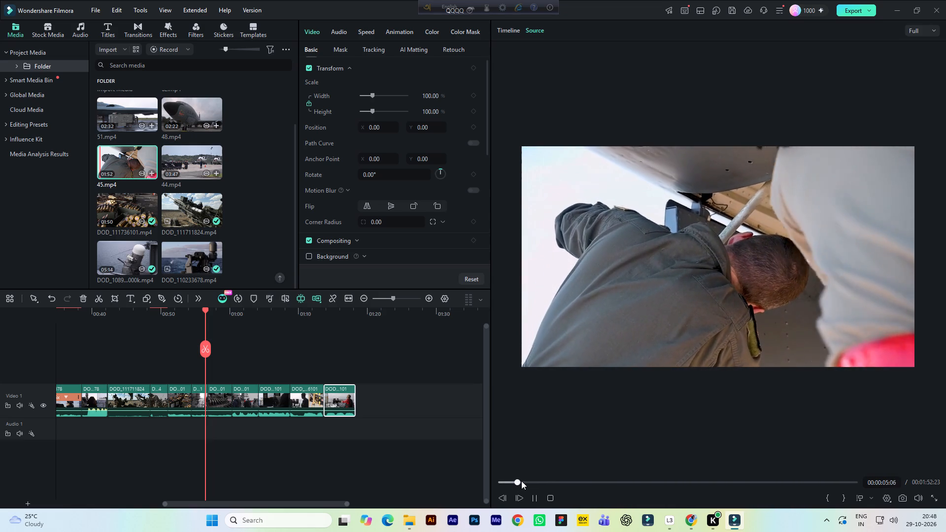
left_click(523, 480)
left_click_drag(511, 481, 497, 482)
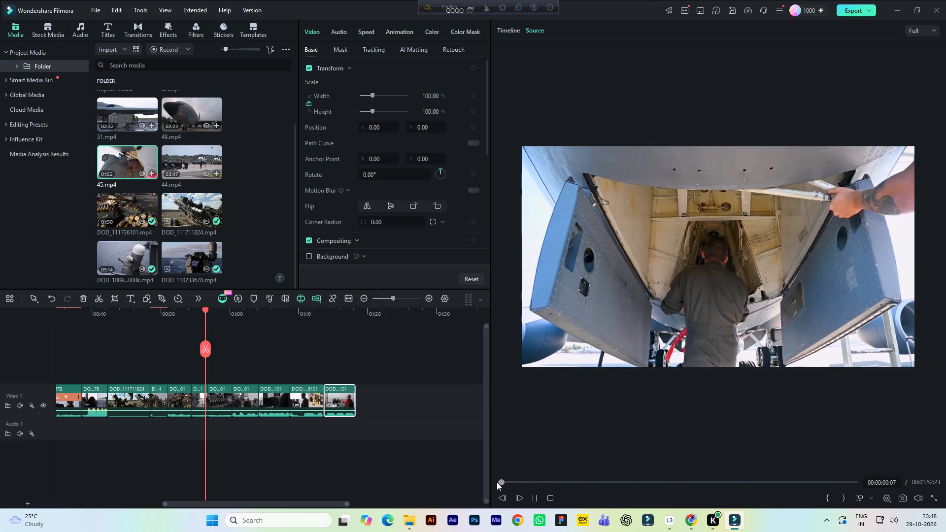
key("space")
left_click(821, 496)
key("space")
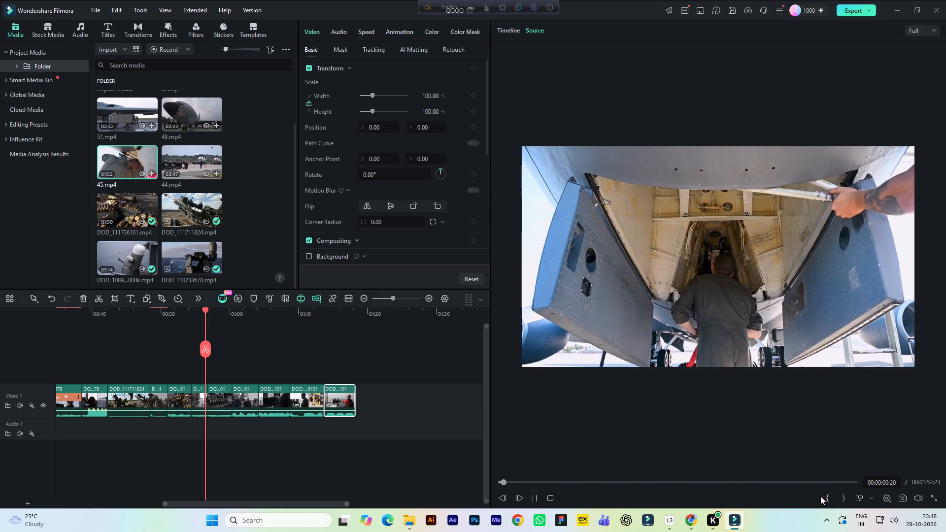
key("space")
left_click_drag(505, 482, 486, 483)
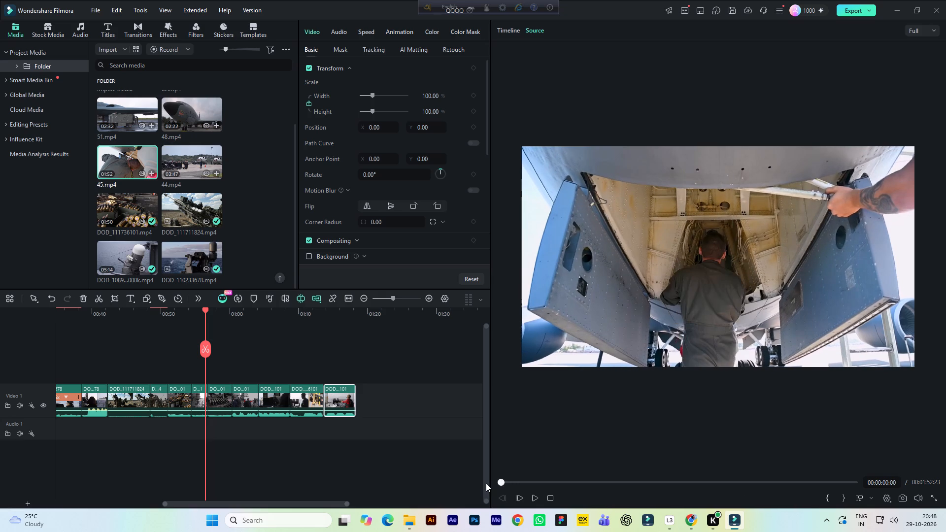
left_click_drag(486, 483, 489, 483)
left_click(829, 500)
key("space")
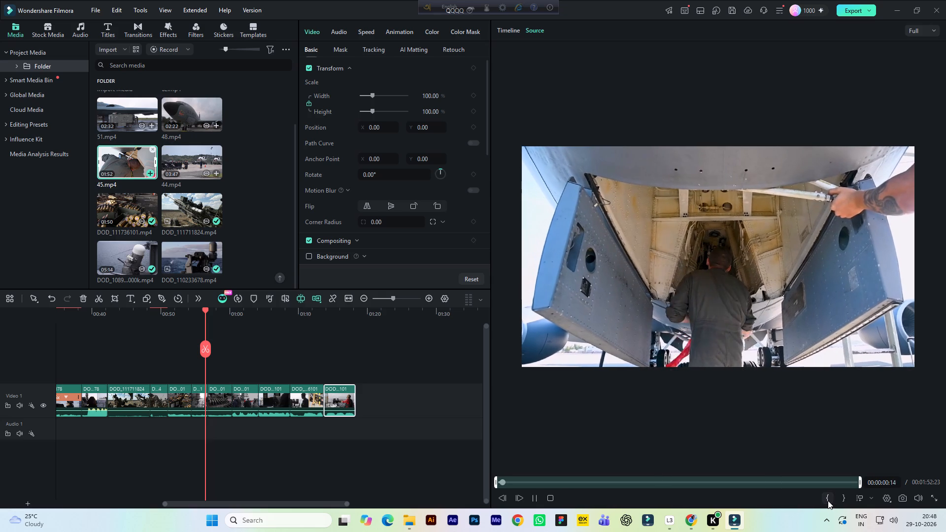
key("space")
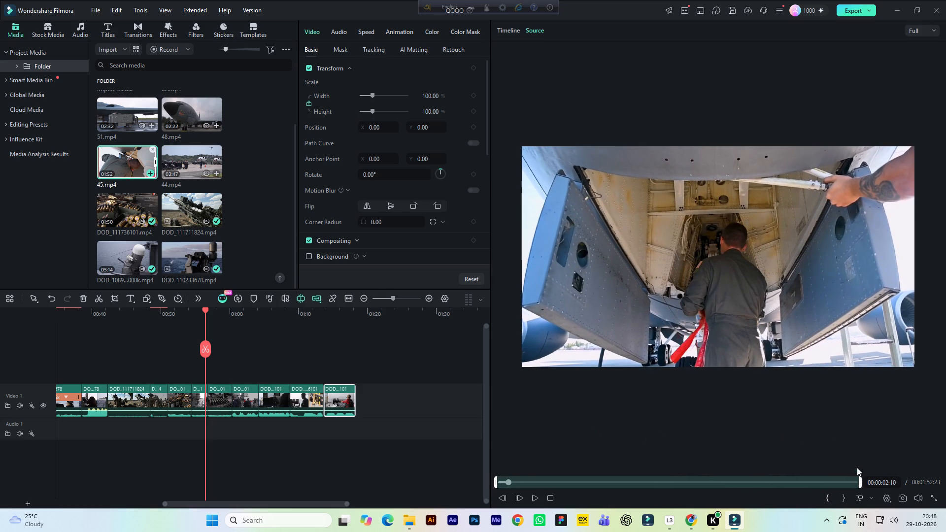
left_click(841, 496)
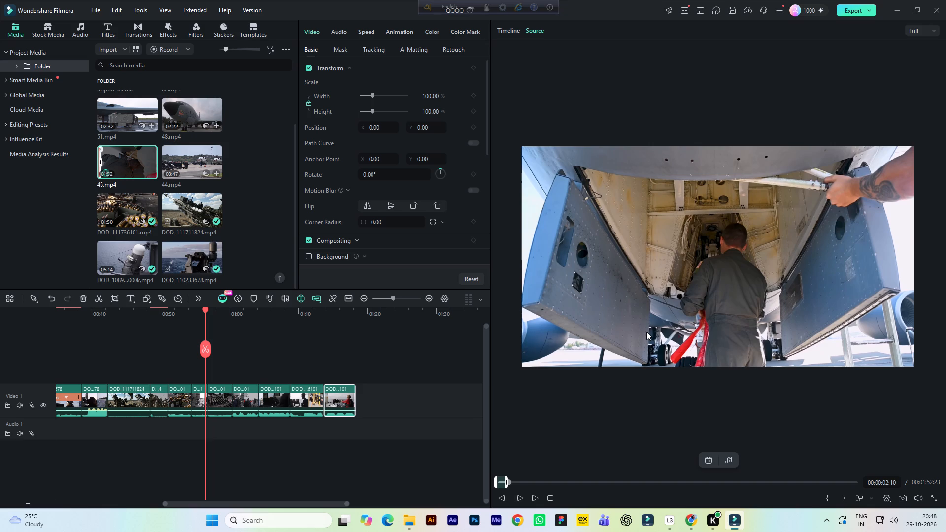
Append the marked 45.mp4 shot to the end of Video 1 and play across the join with the gunner clip.
left_click_drag(653, 308, 553, 337)
left_click_drag(553, 337, 425, 396)
left_click(539, 285)
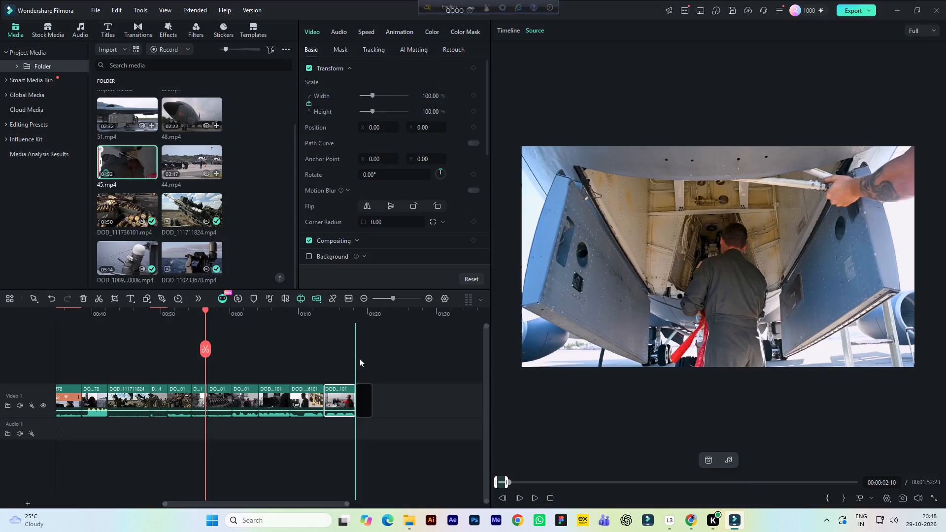
left_click(342, 314)
key("space")
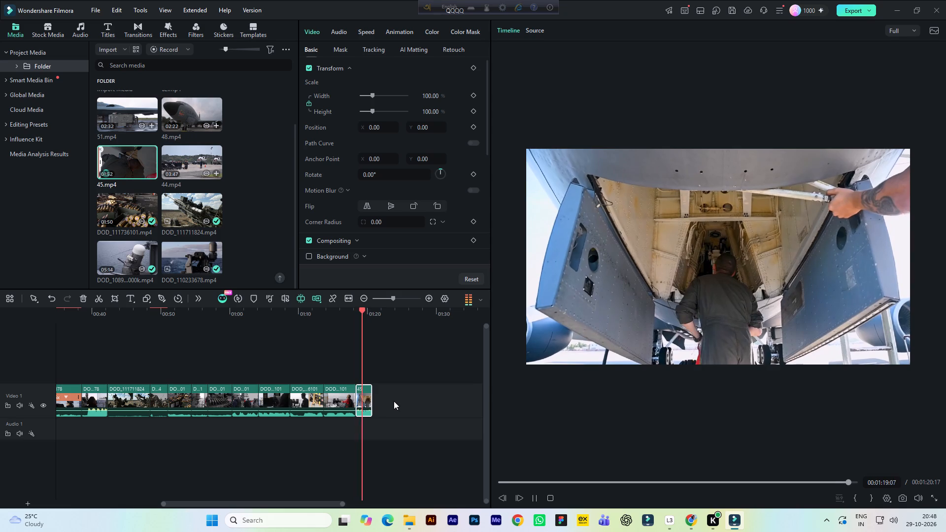
Skim source clip 45.mp4 from 00:00:02:10 to about 00:00:29 for the next usable aircraft or cockpit shot.
key("space")
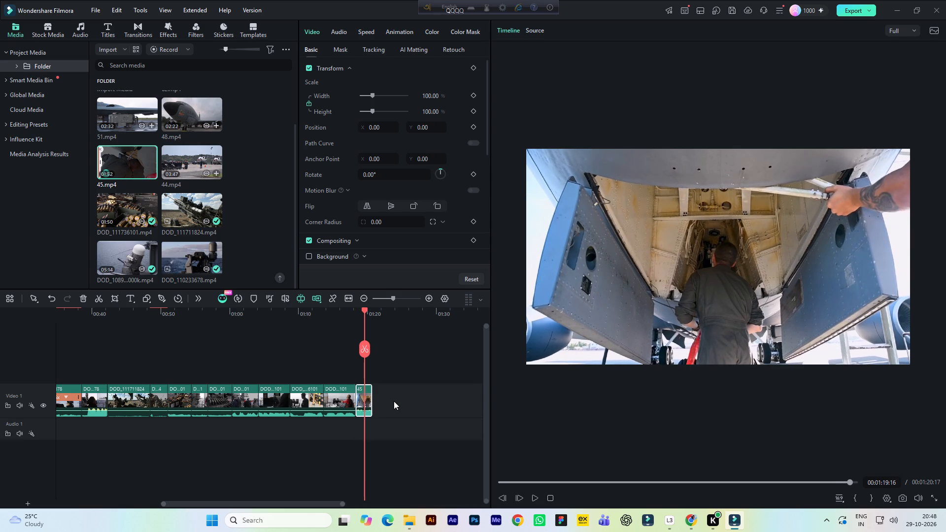
left_click(535, 31)
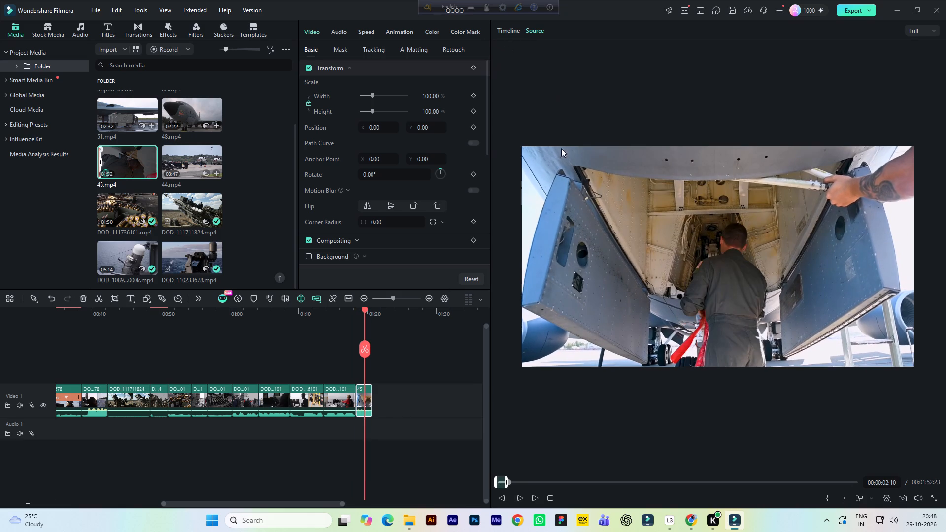
key("space")
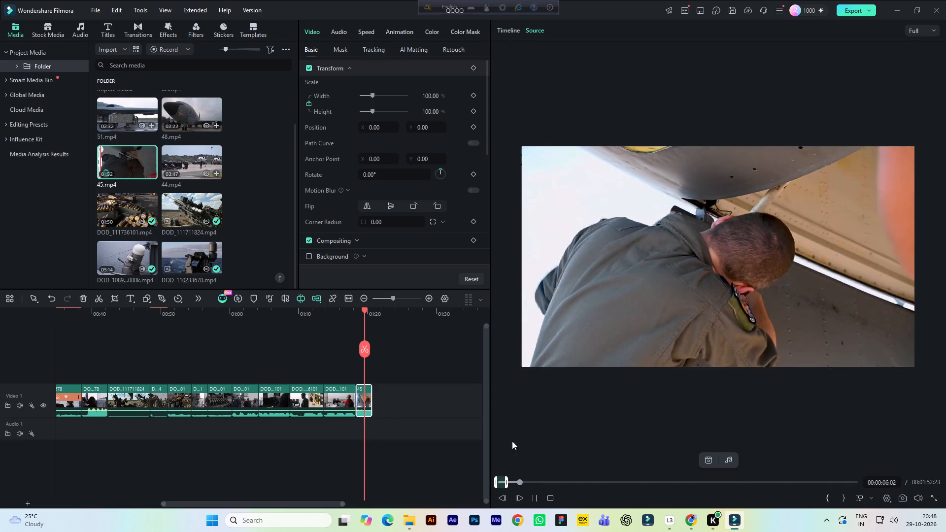
left_click(527, 481)
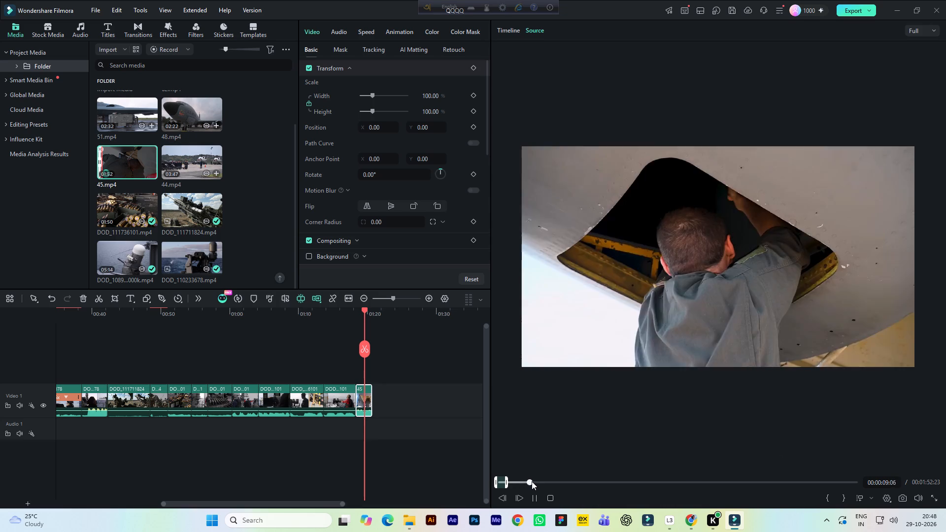
left_click(536, 481)
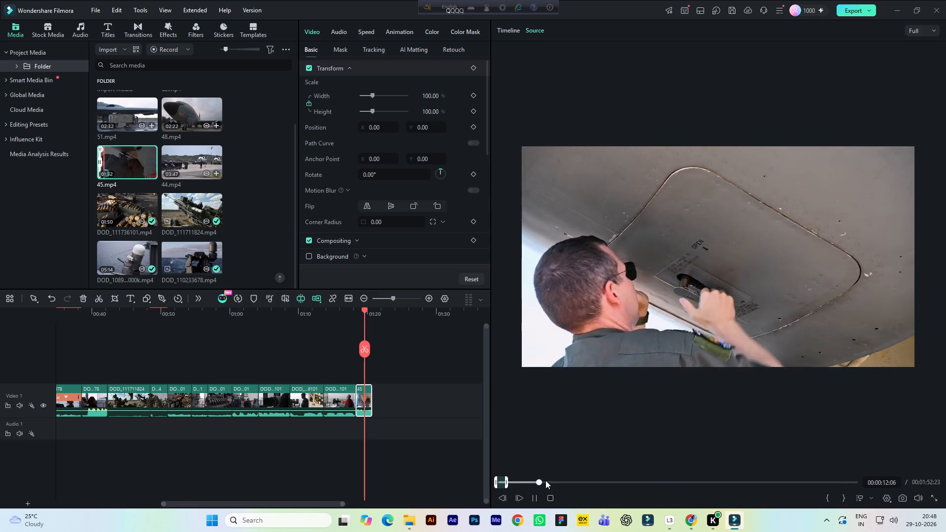
left_click(547, 480)
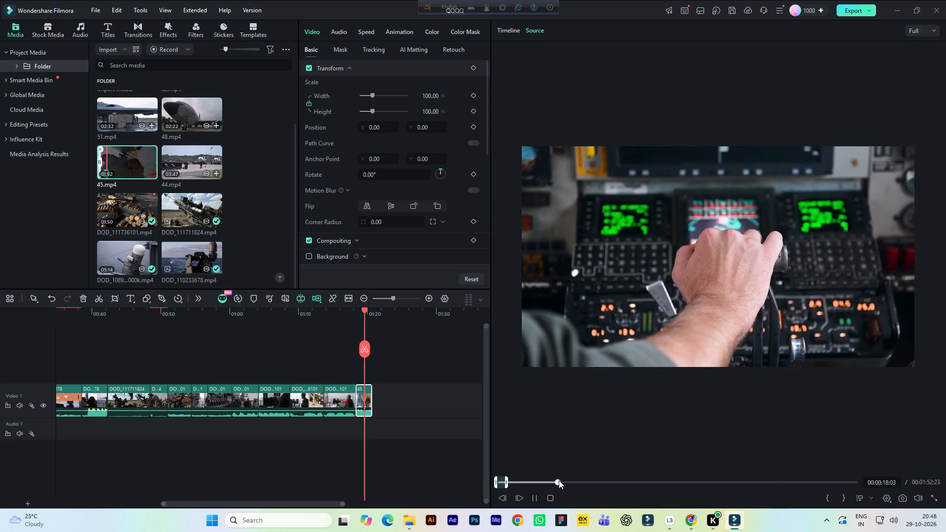
left_click(568, 482)
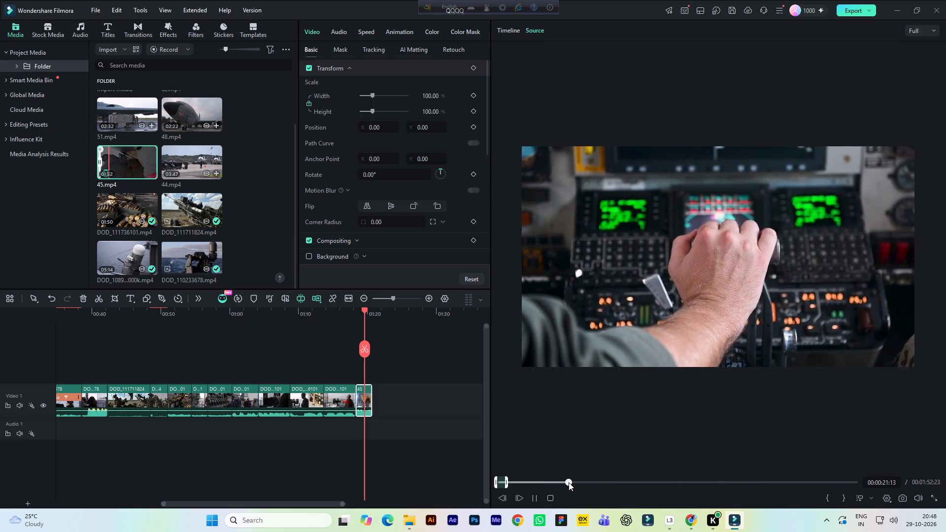
left_click(576, 482)
left_click(583, 482)
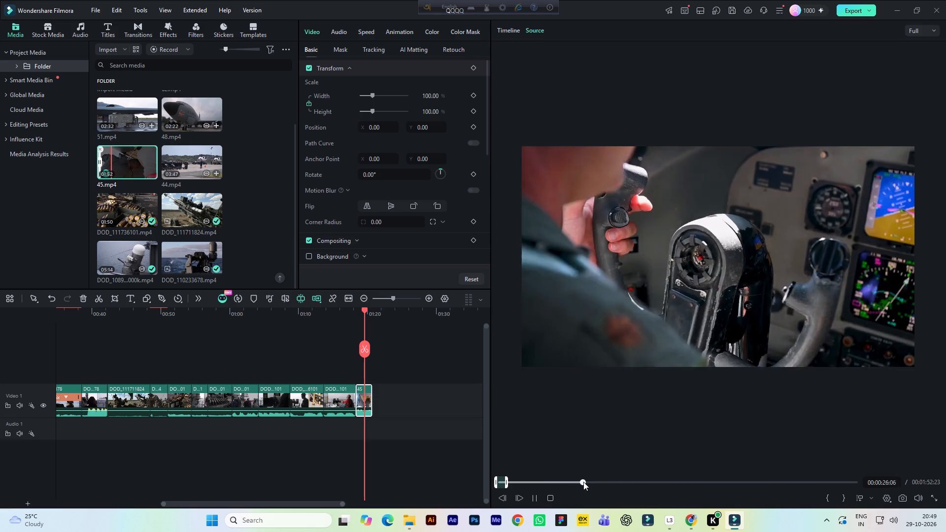
left_click(593, 484)
key("space")
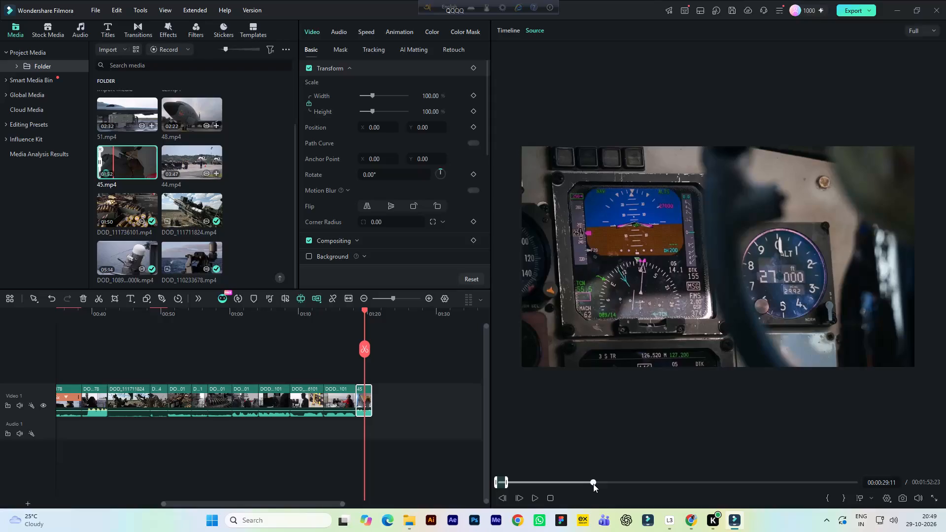
left_click(580, 486)
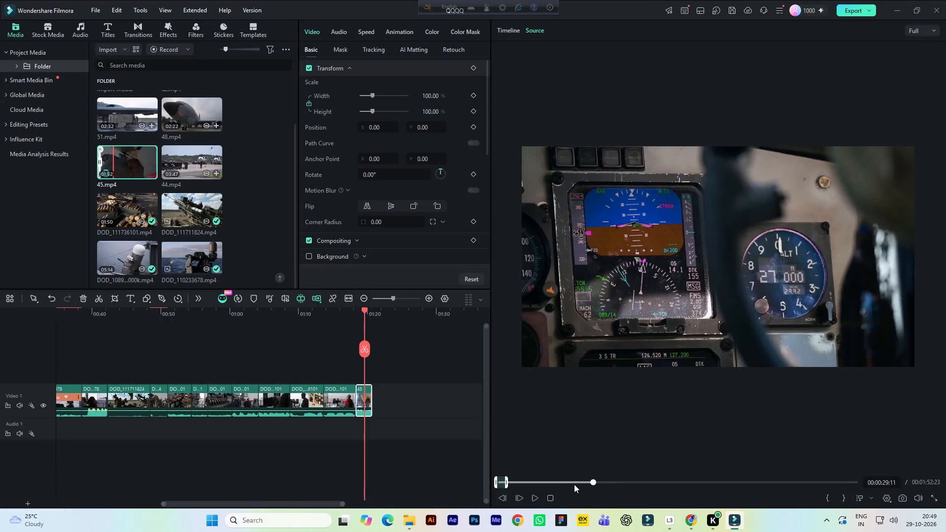
left_click(571, 484)
key("space")
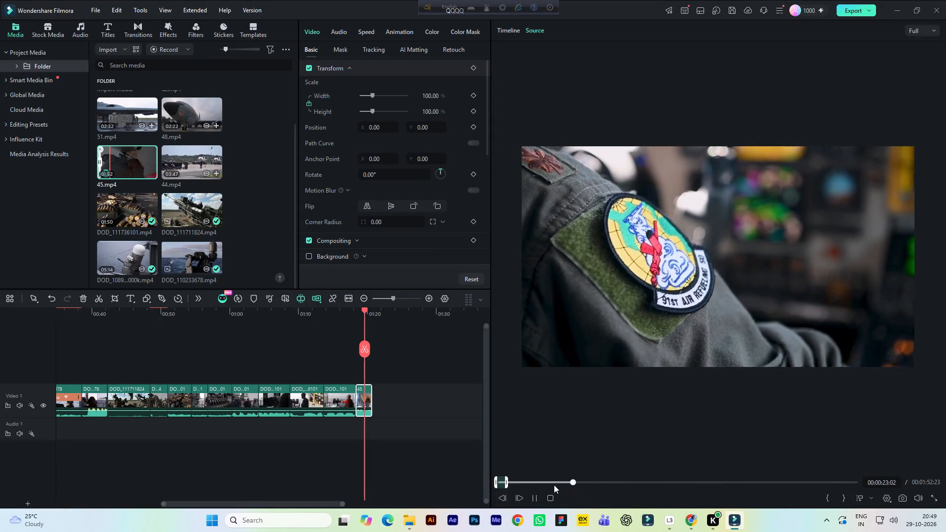
Mark the 45.mp4 shot of the crewman closing the hatch under the fuselage, from 00:00:09:14 to 00:00:14:01.
left_click(553, 484)
left_click(547, 480)
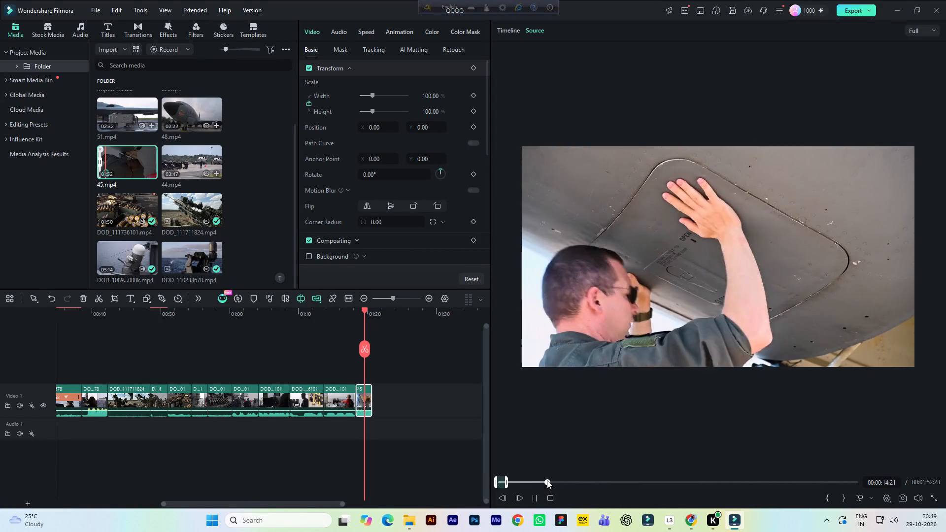
key("space")
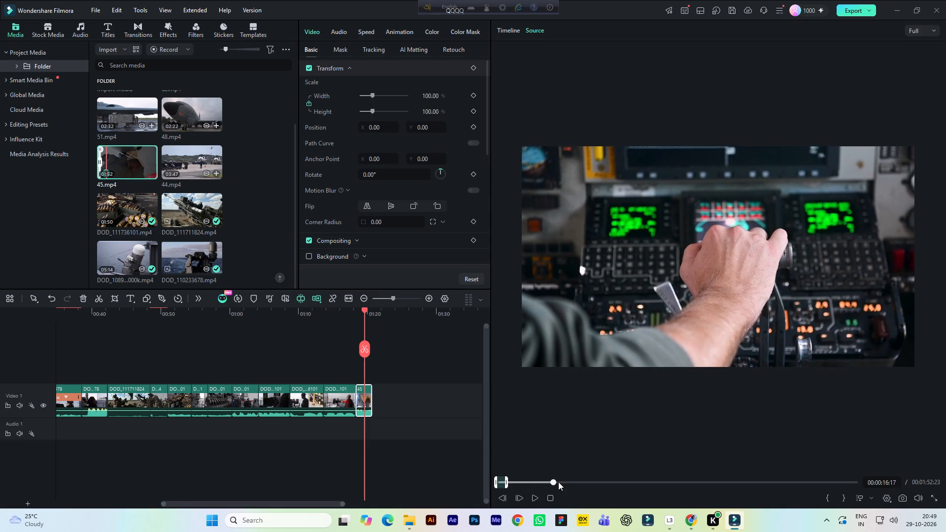
left_click(533, 485)
key("space")
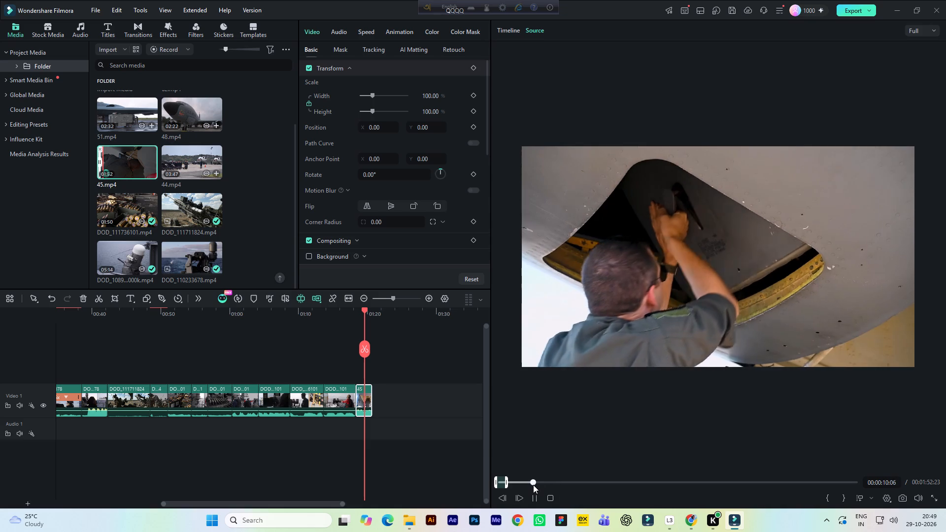
key("space")
left_click(531, 483)
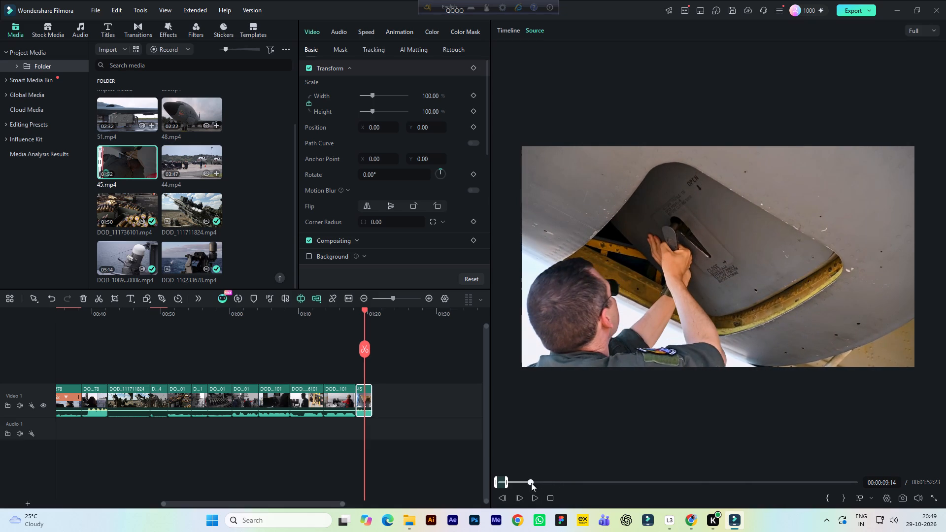
left_click(829, 497)
key("space")
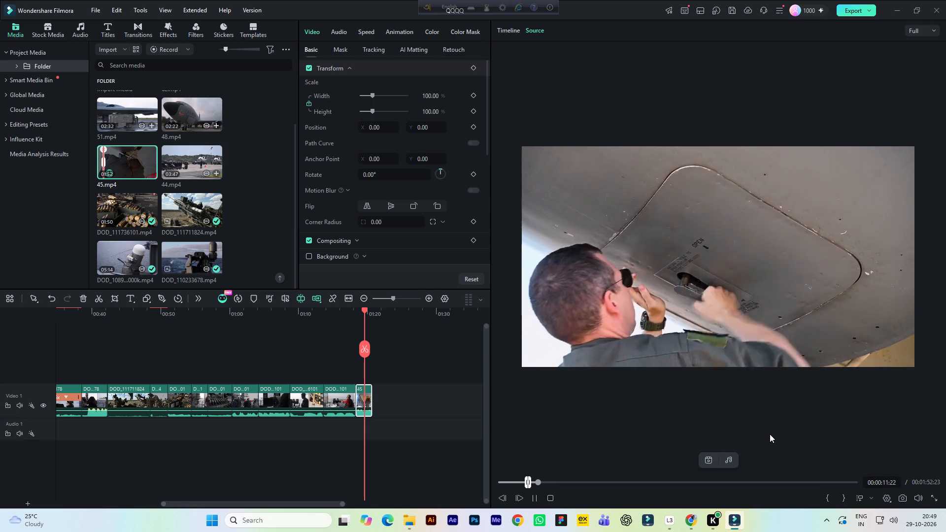
key("space")
key("space")
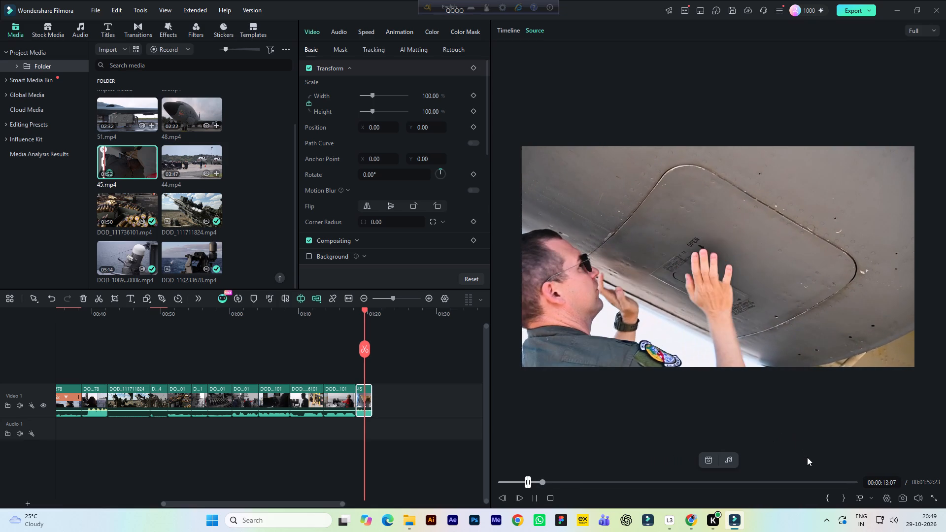
key("space")
left_click(844, 498)
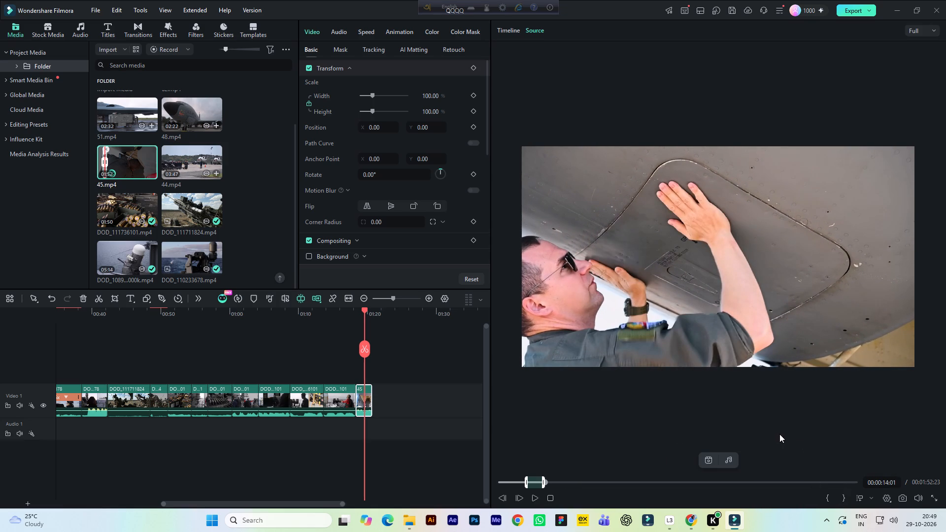
Append the marked hatch shot to the end of Video 1, keeping the project settings at 1920x1080 25fps.
left_click_drag(706, 333, 434, 391)
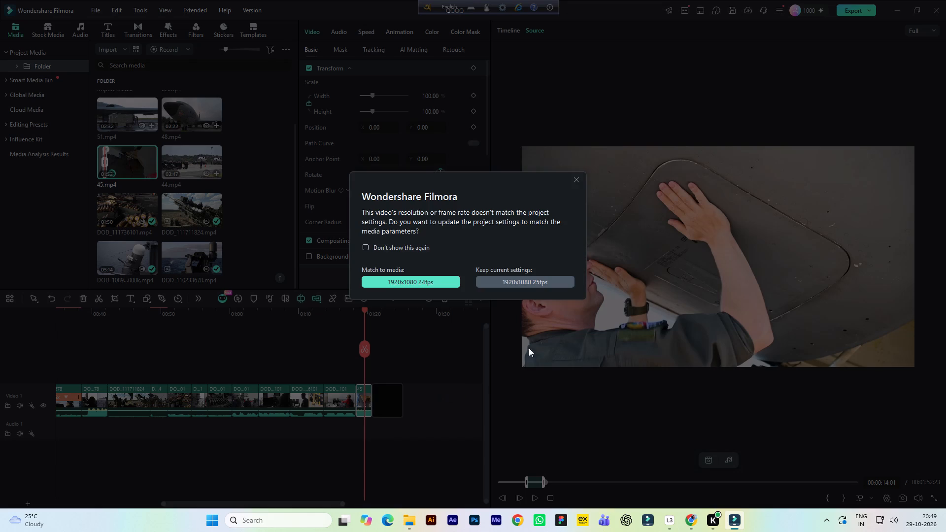
left_click(551, 278)
Play the end of the timeline to review the hatch shot and its join with the preceding 45.mp4 clip.
left_click(359, 315)
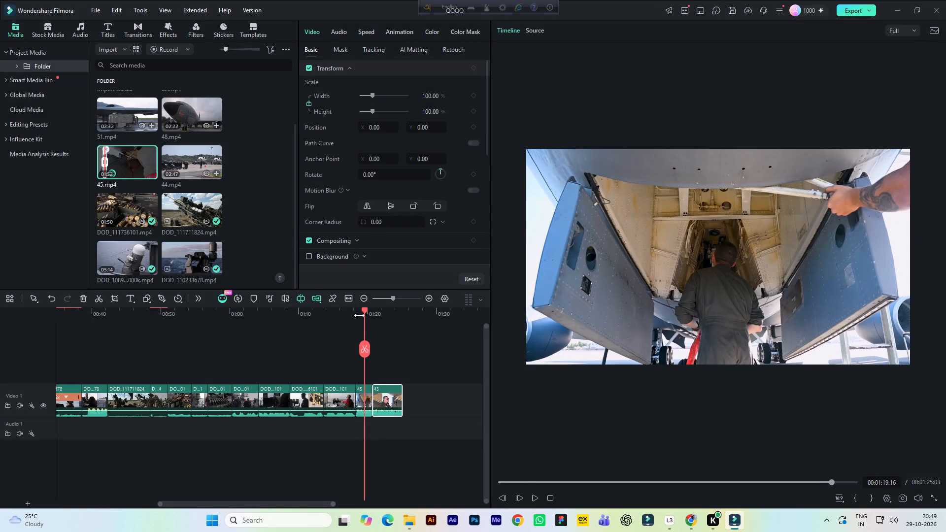
key("space")
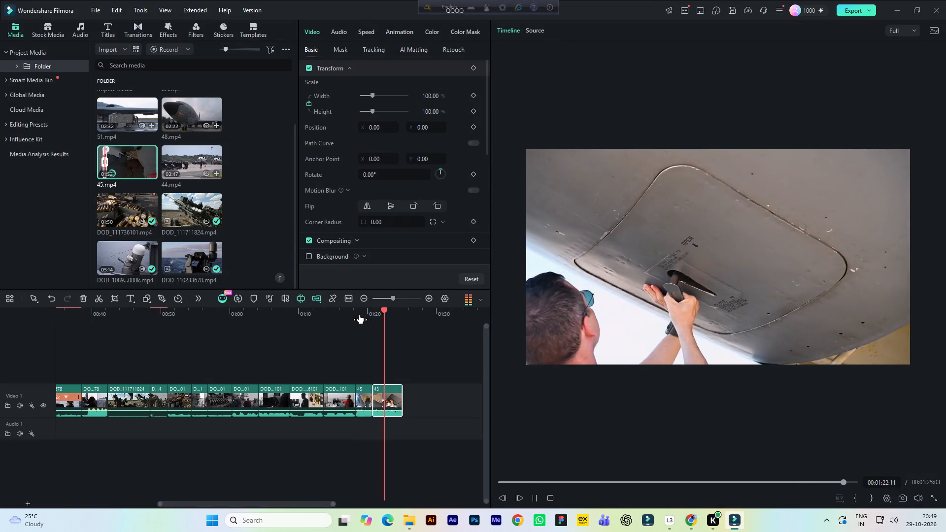
key("space")
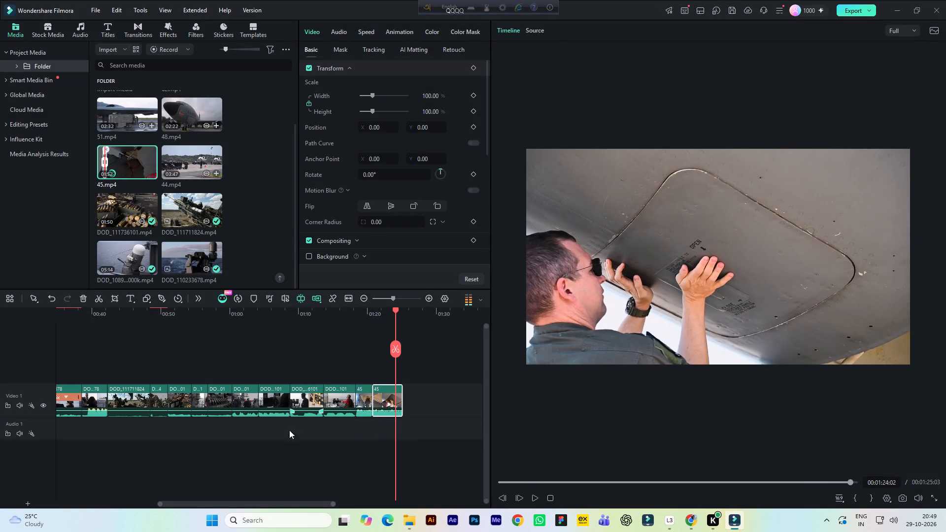
left_click_drag(284, 503, 332, 509)
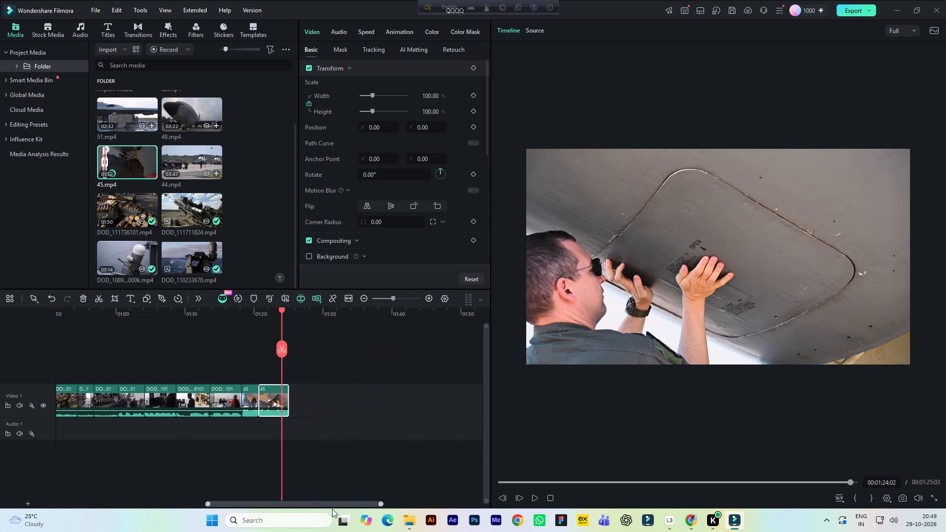
left_click_drag(332, 509, 333, 509)
left_click(267, 317)
key("space")
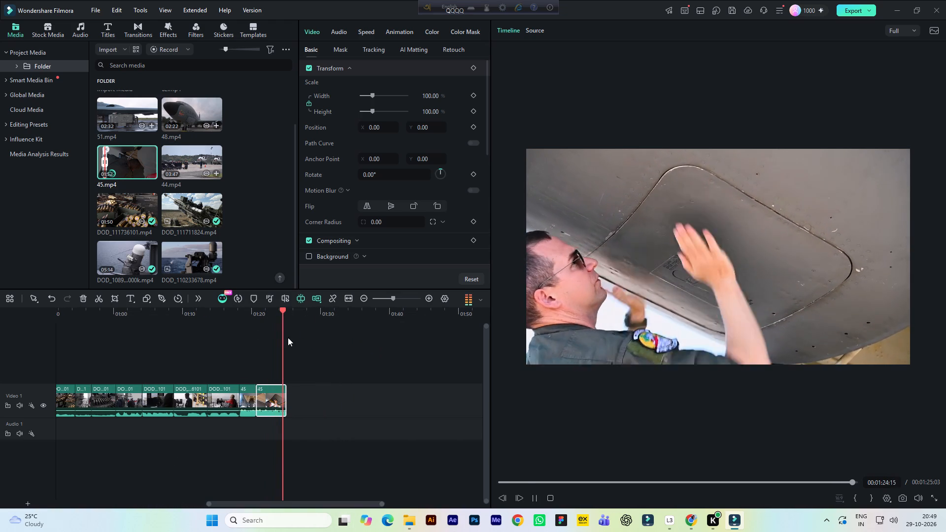
key("space")
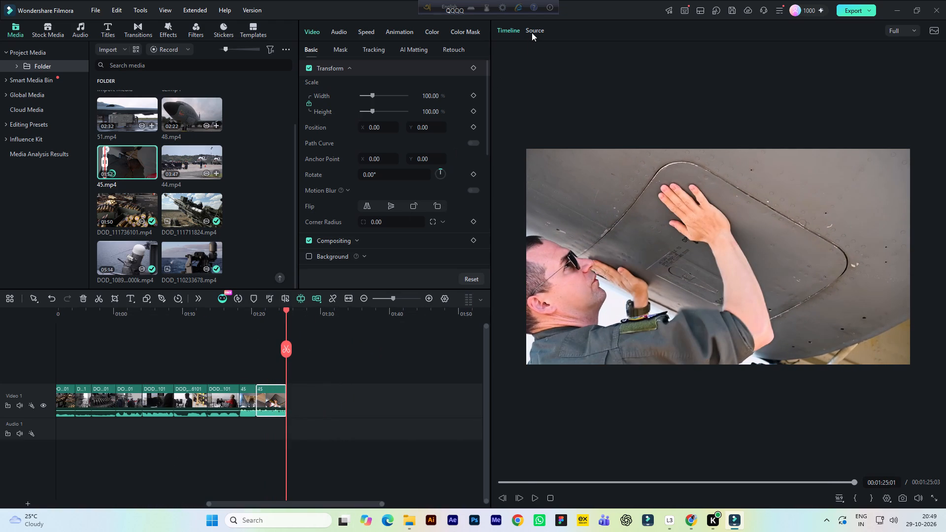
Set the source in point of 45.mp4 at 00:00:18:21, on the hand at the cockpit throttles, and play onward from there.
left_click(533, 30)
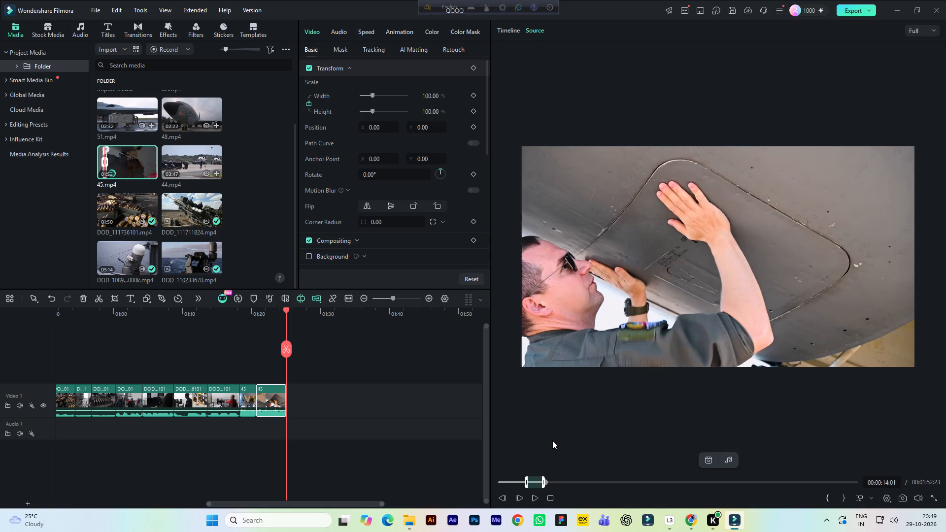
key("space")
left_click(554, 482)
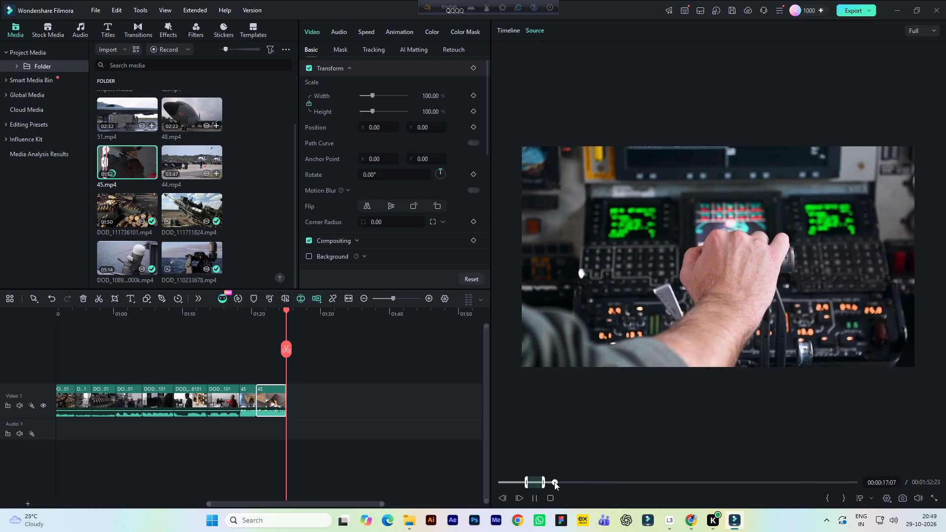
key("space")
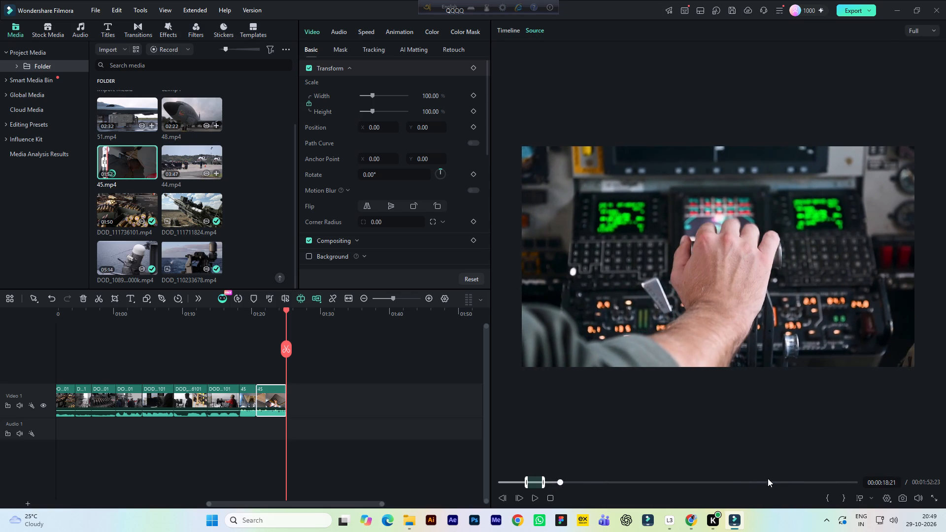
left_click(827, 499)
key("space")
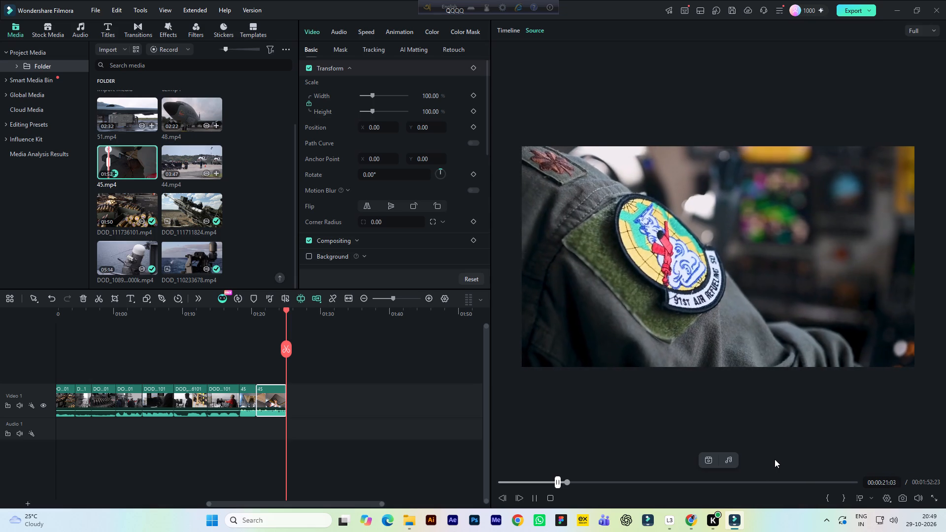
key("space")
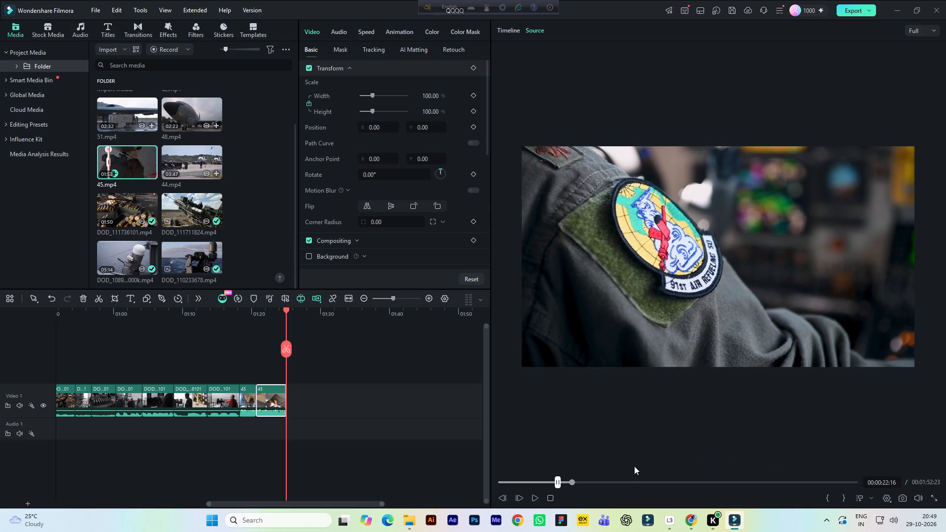
Mark the 45.mp4 cockpit section, from the hand on the control yoke to the flight instruments, from 00:00:25:00 to 00:00:28:07.
left_click(577, 480)
key("space")
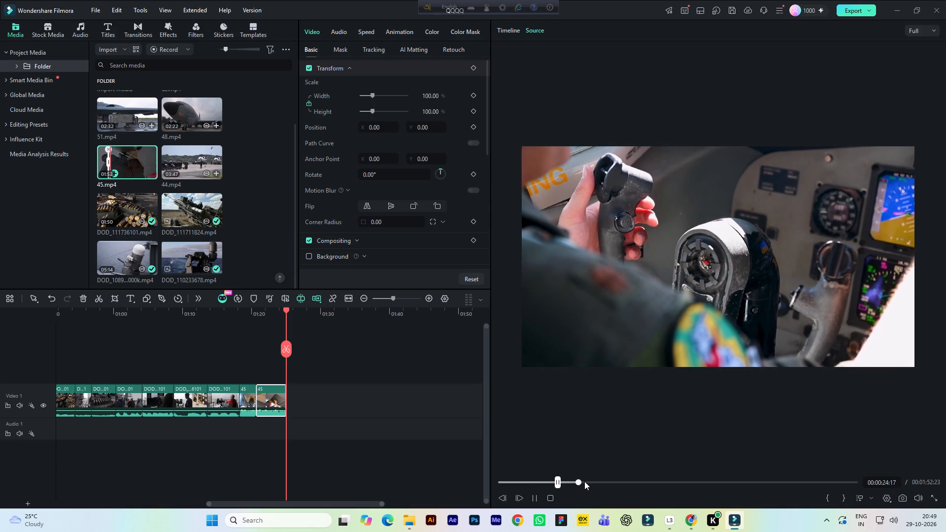
key("space")
left_click(835, 501)
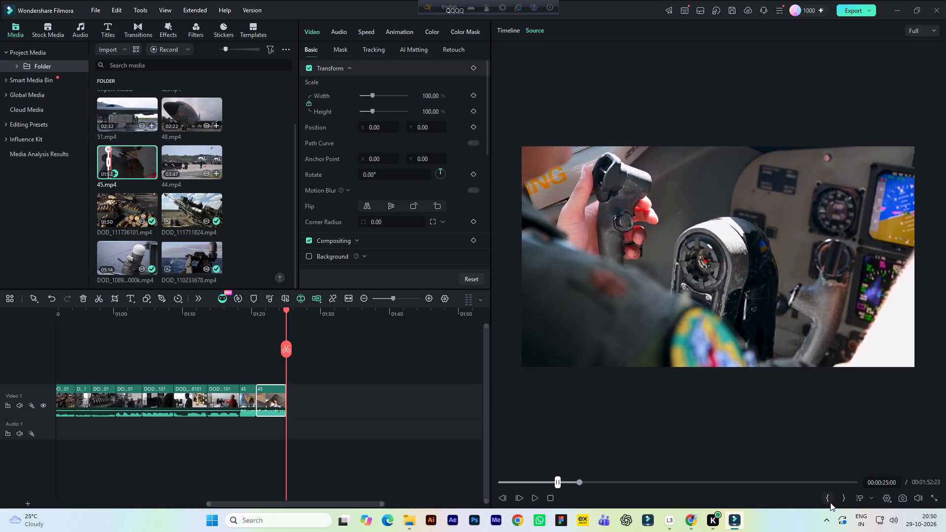
left_click(829, 499)
key("space")
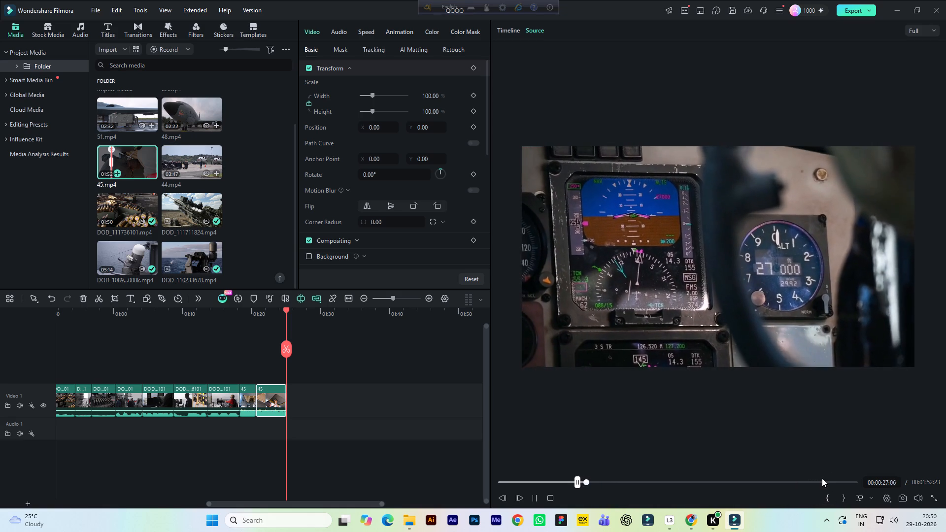
key("space")
left_click(844, 498)
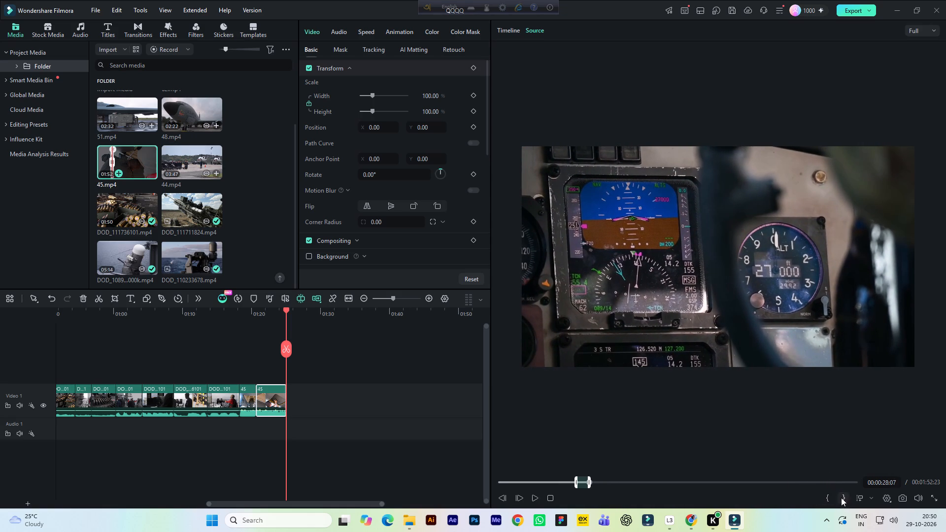
Append the marked cockpit section of 45.mp4 to the end of Video 1, keeping the project settings at 1920x1080 25fps.
left_click_drag(610, 331, 376, 395)
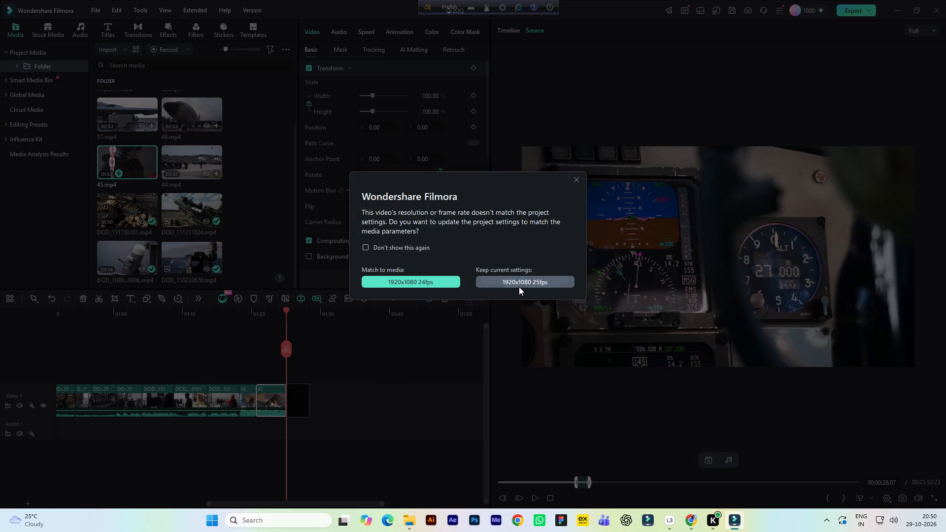
left_click(523, 284)
Look through the Video 1 clips from the ammunition shots at about 00:00:52 to the 45.mp4 hatch shot near the end.
left_click_drag(255, 503, 233, 503)
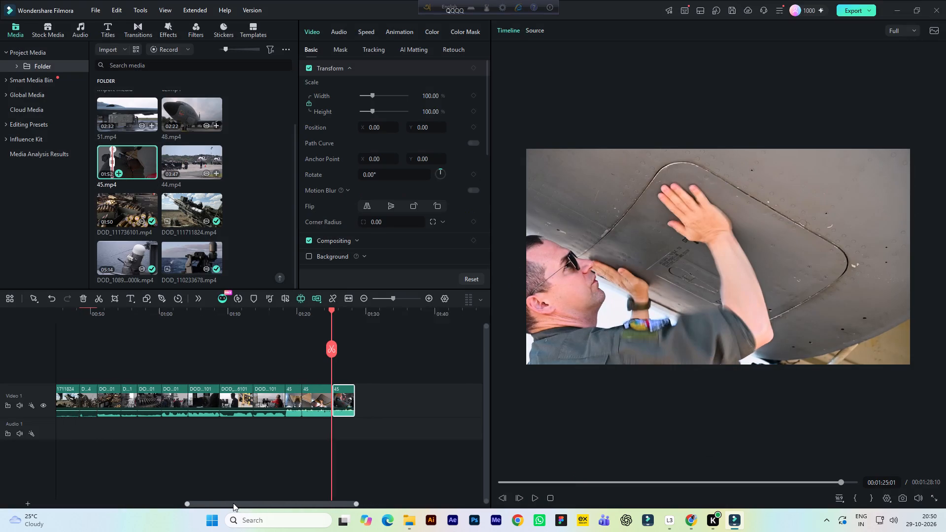
left_click_drag(233, 503, 207, 502)
left_click(179, 316)
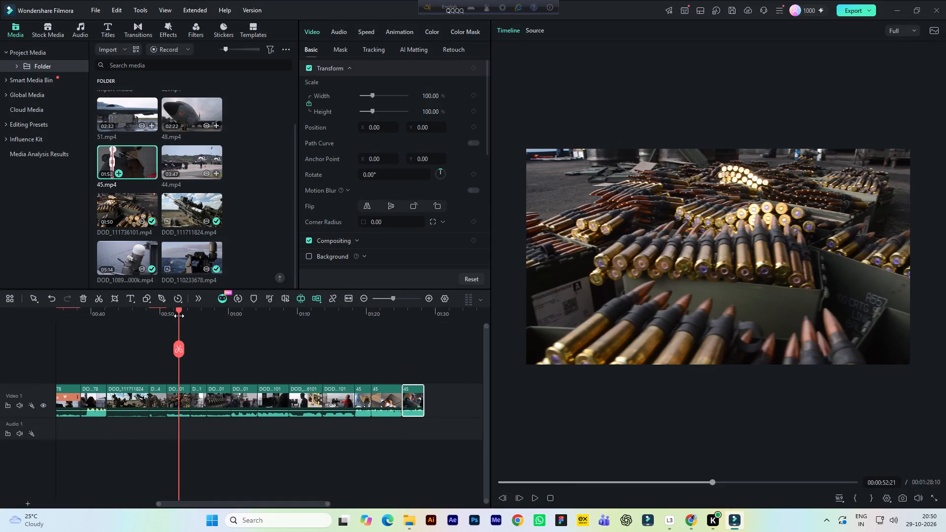
left_click(217, 311)
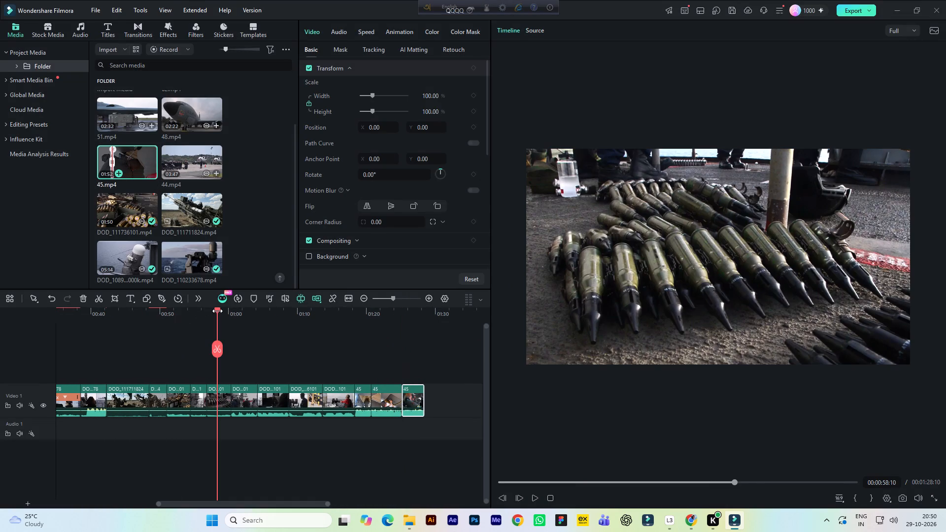
left_click(251, 314)
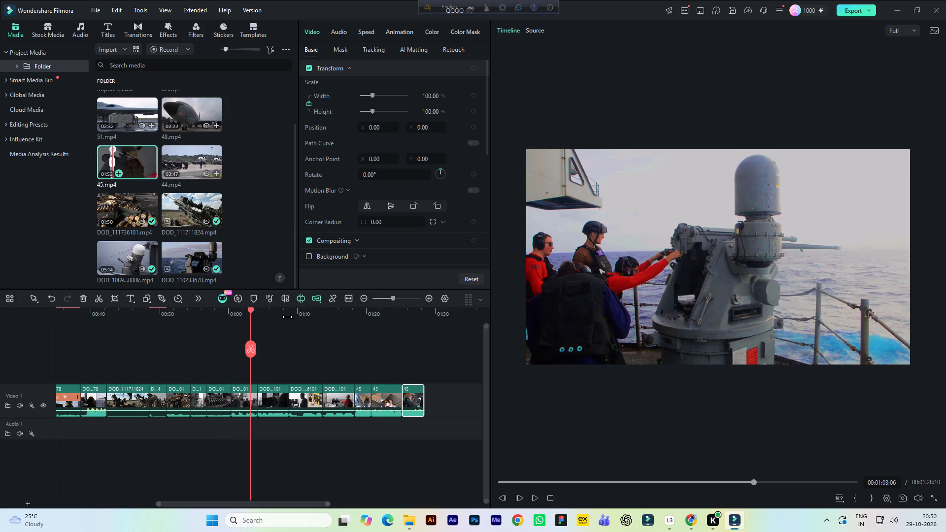
left_click(288, 317)
left_click(334, 317)
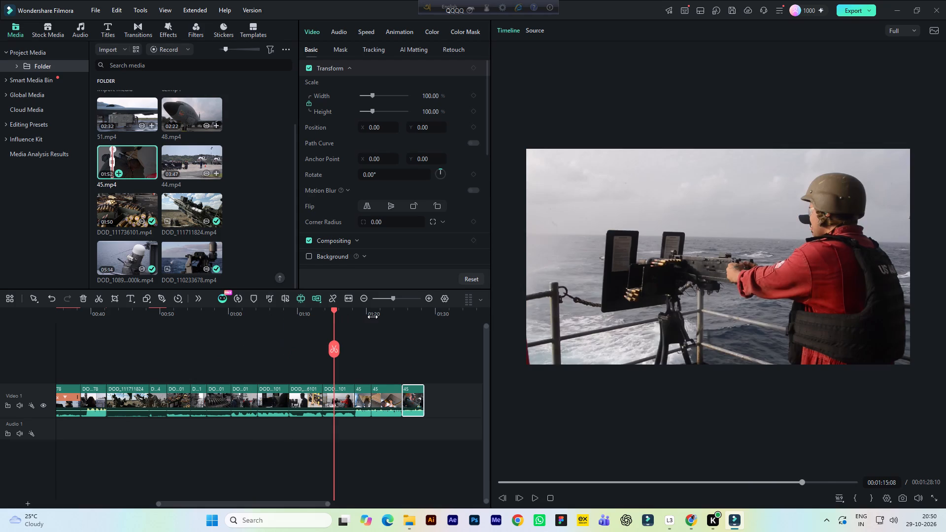
left_click(372, 317)
left_click(394, 319)
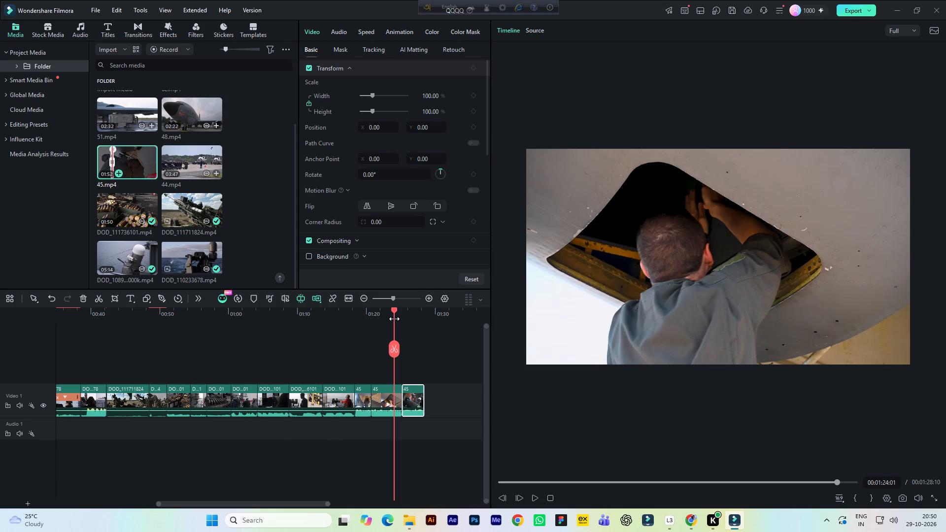
Save the project and set the first 45.mp4 clip's brightness to 8, contrast to 20 and shadow to 9.
left_click(374, 317)
left_click(367, 316)
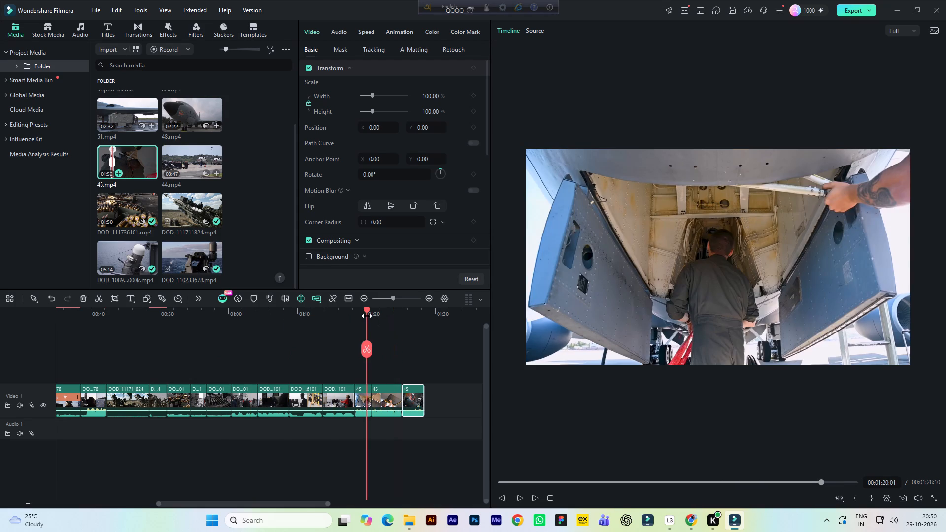
left_click(361, 395)
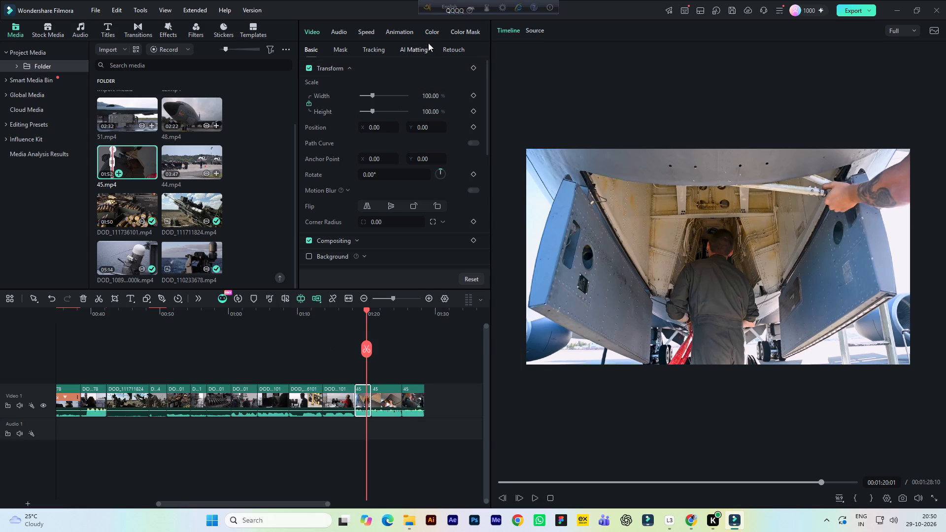
left_click(429, 32)
key("ctrl+s")
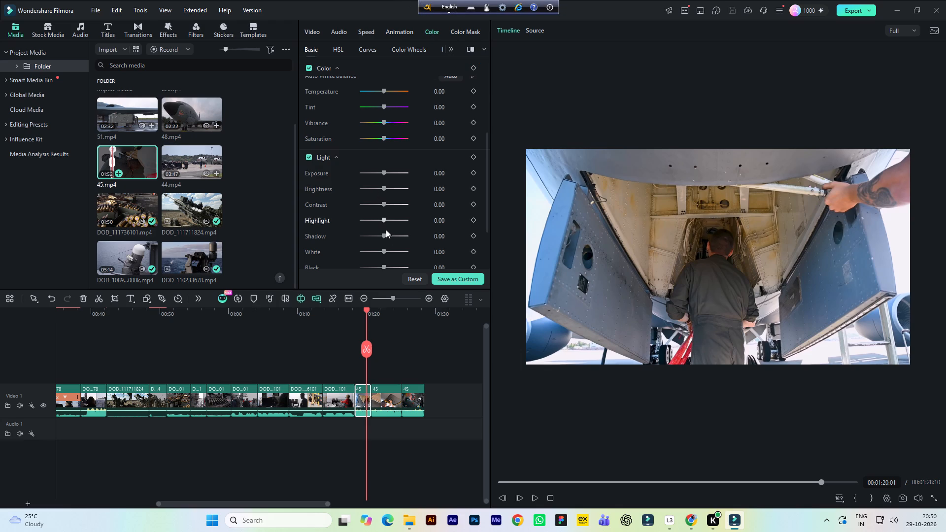
left_click(439, 191)
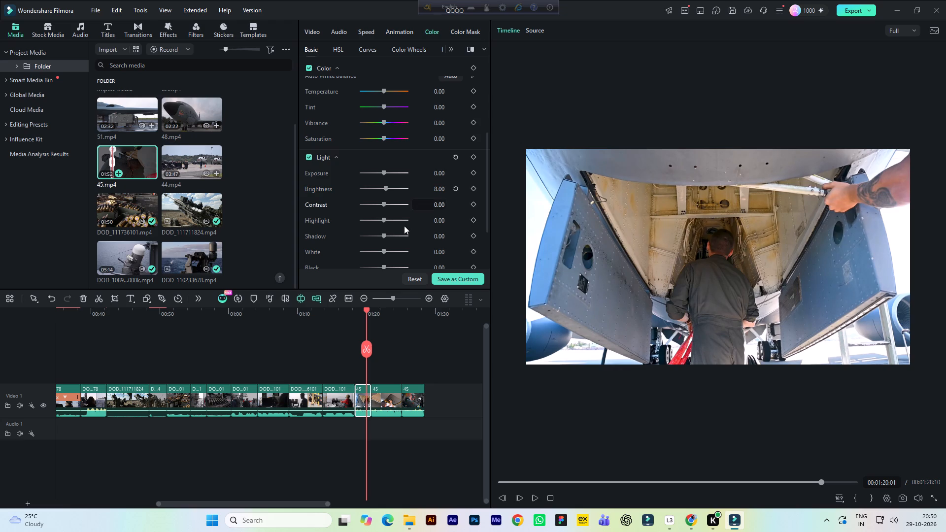
scroll(407, 232, "down", 1)
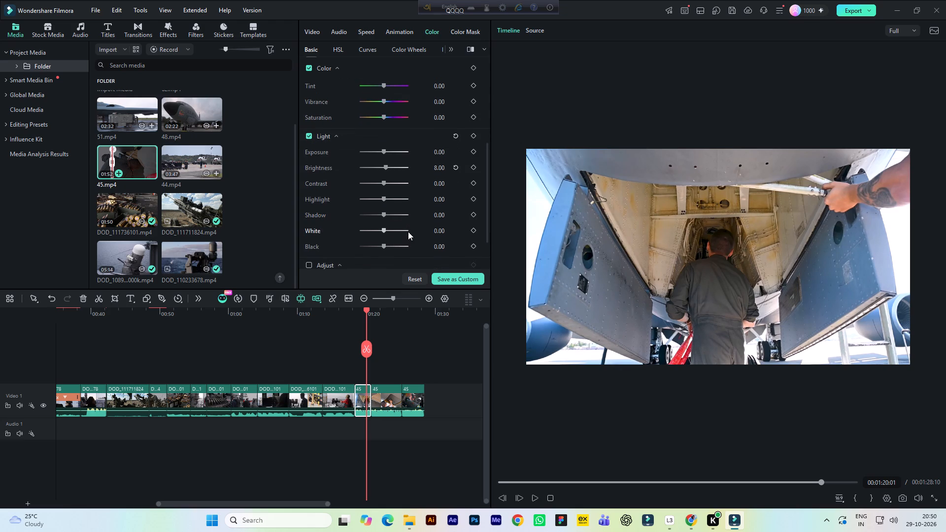
left_click(441, 183)
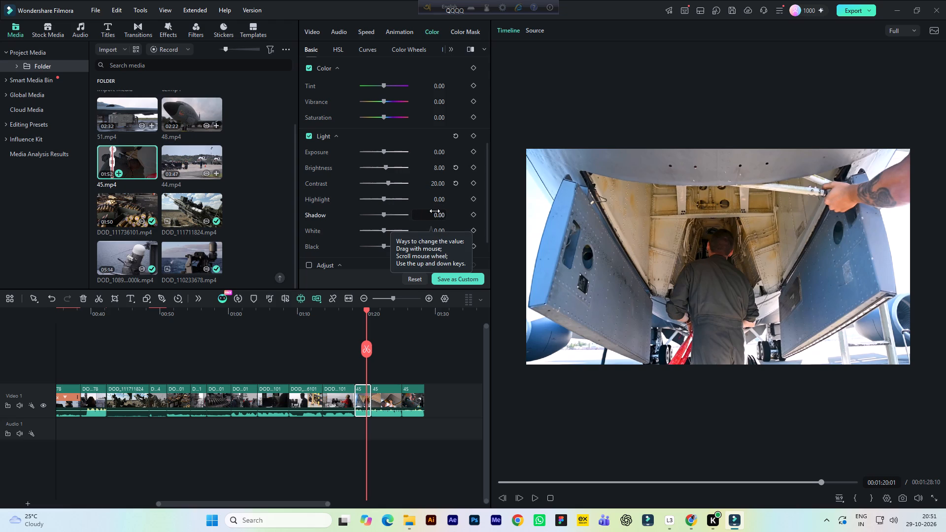
left_click(439, 214)
Set the first 45.mp4 clip's saturation to 51, vibrance to 27 and temperature to 10.
left_click(441, 118)
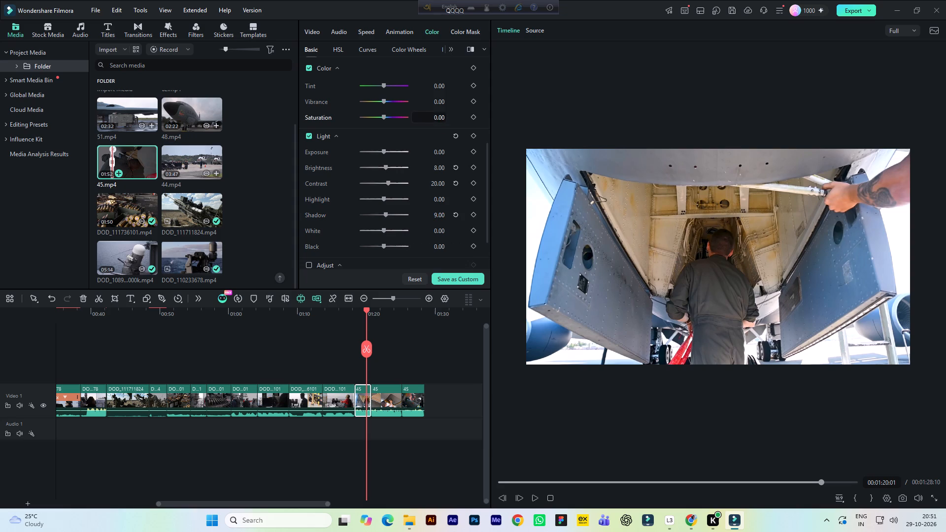
scroll(430, 133, "up", 1)
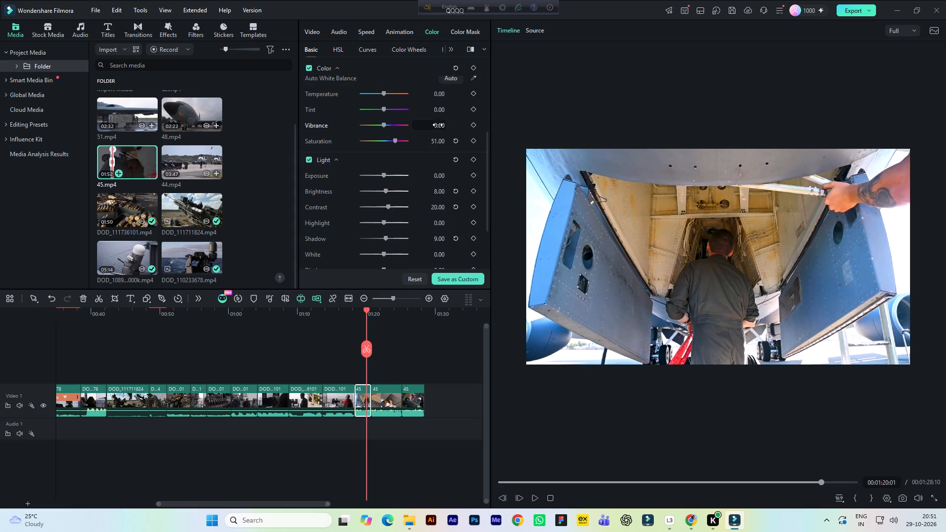
left_click(438, 125)
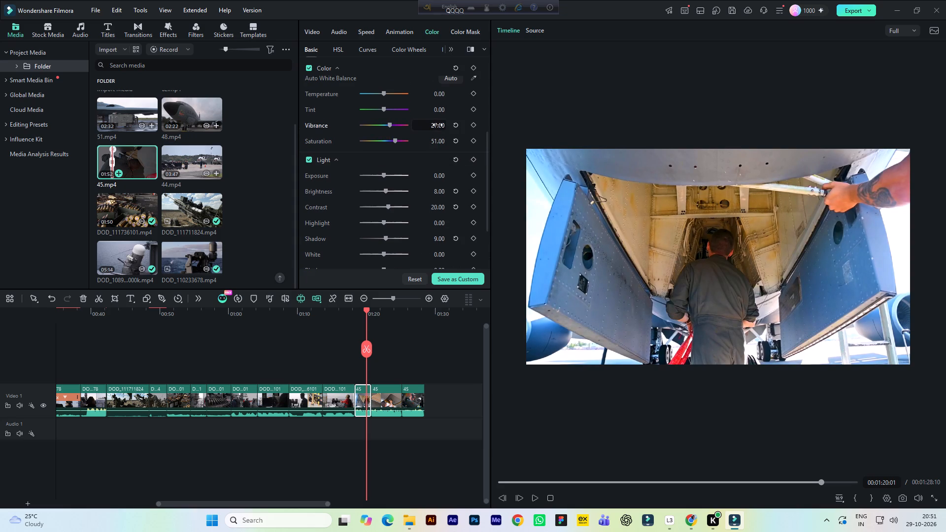
scroll(435, 133, "up", 1)
left_click(442, 115)
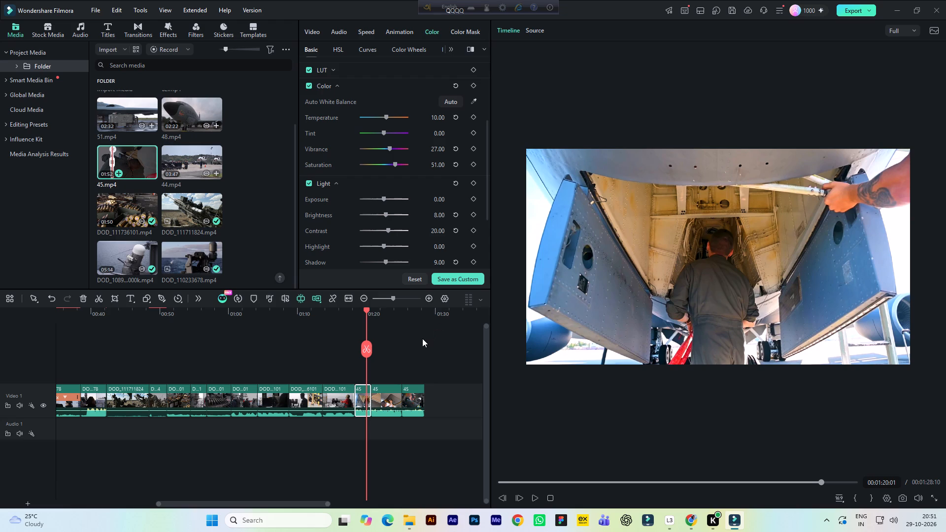
Play the timeline from the end of the deck gunner shot through the graded 45.mp4 clip into the hatch shot.
left_click(348, 313)
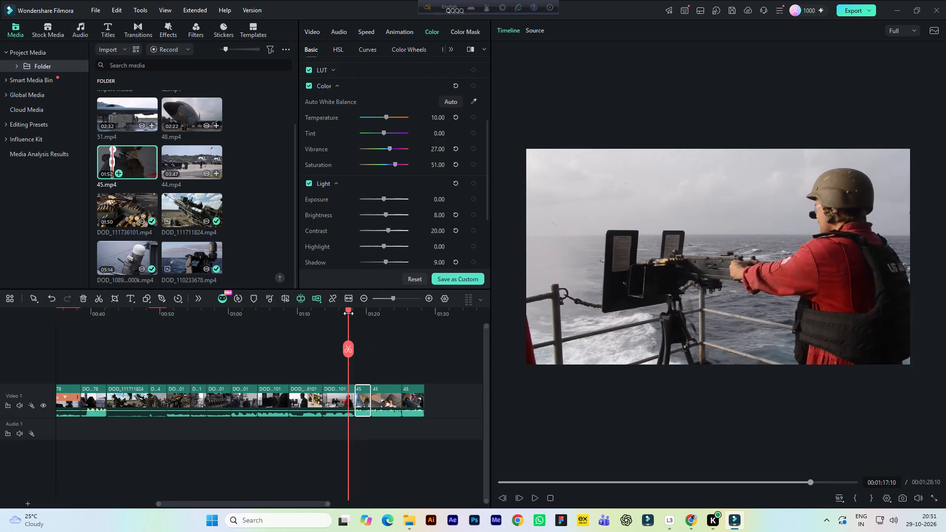
left_click(344, 313)
key("space")
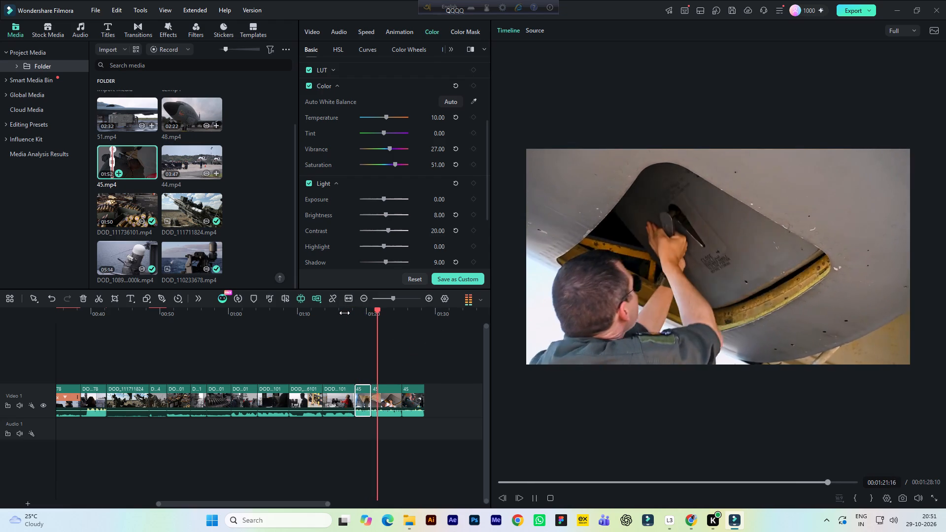
key("space")
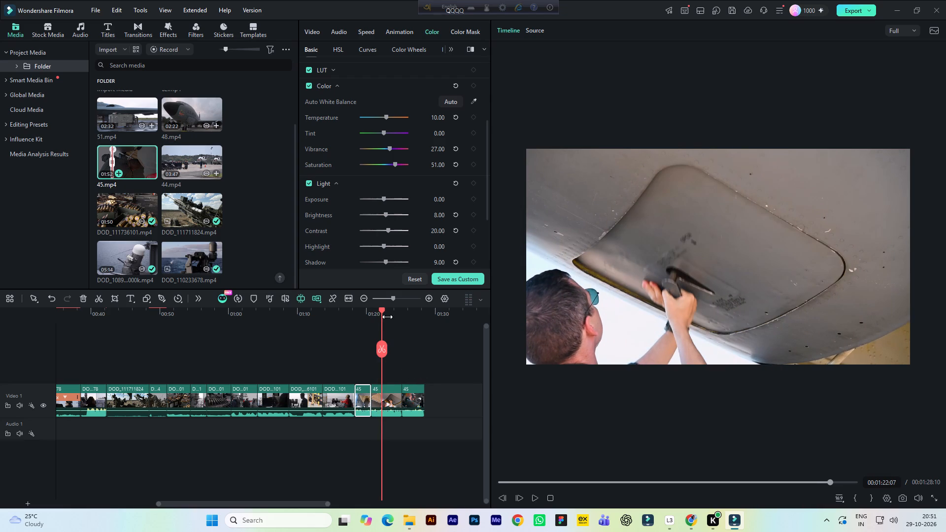
Set the 45.mp4 hatch clip's brightness to 12, contrast to 15 and highlight to 13.
left_click(379, 311)
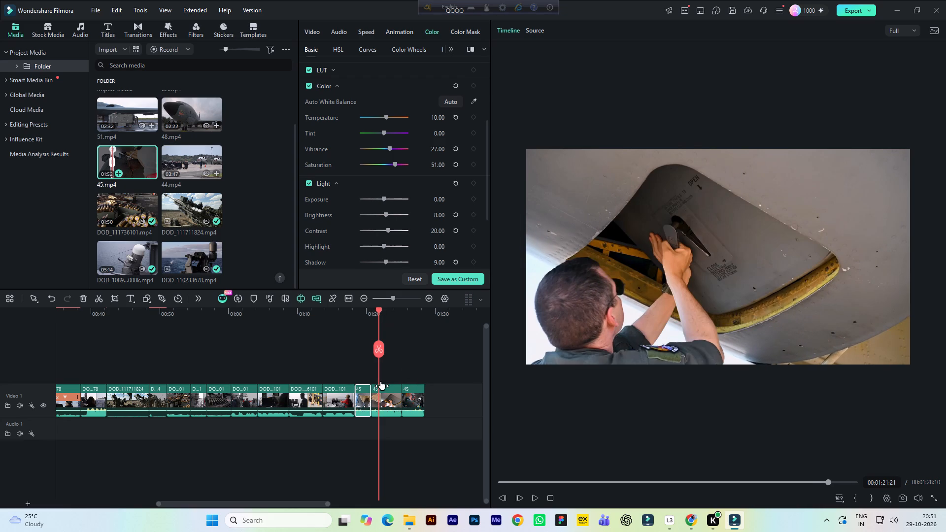
left_click(387, 387)
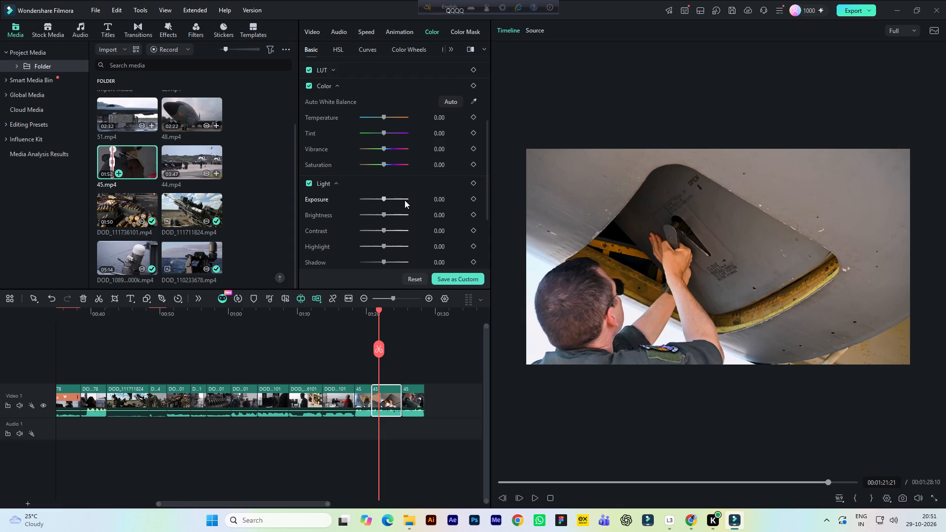
left_click(434, 215)
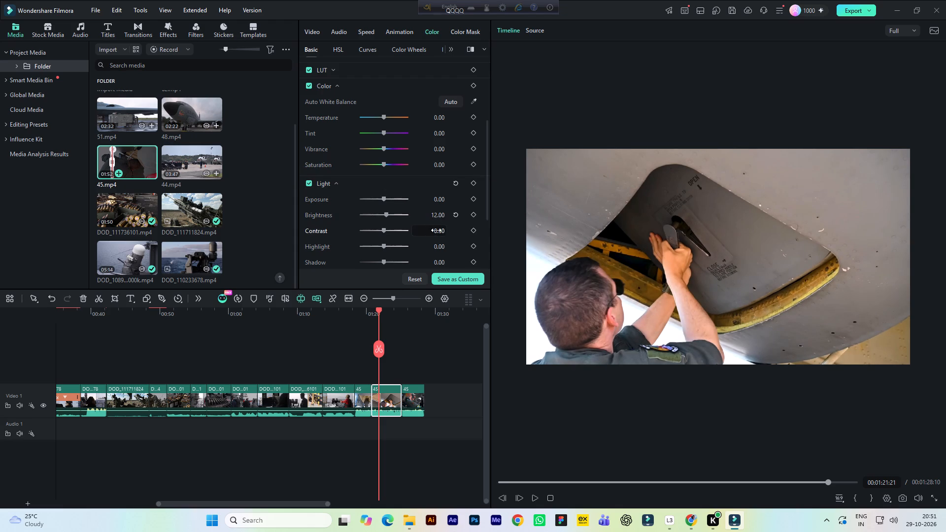
left_click(436, 230)
scroll(436, 232, "down", 1)
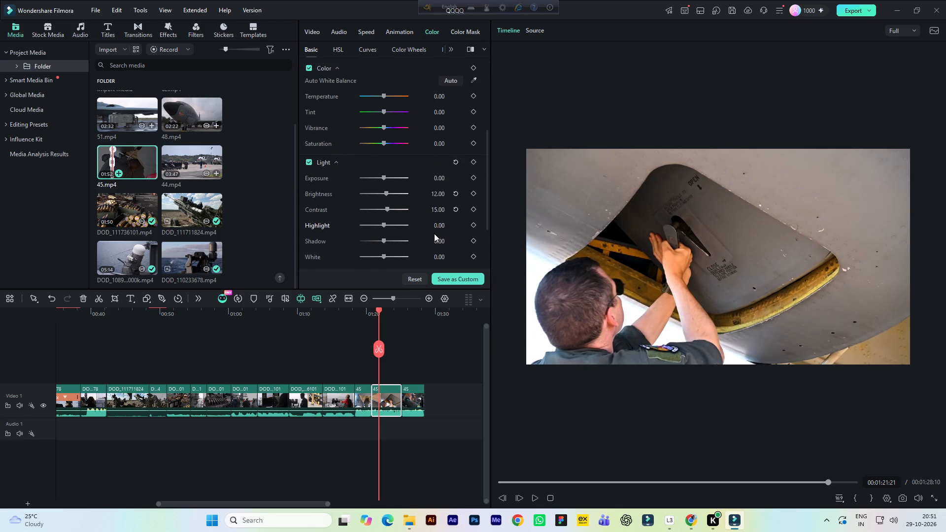
left_click(439, 227)
Set the hatch clip's saturation to 20 and vibrance to 6, and save the project.
left_click(442, 141)
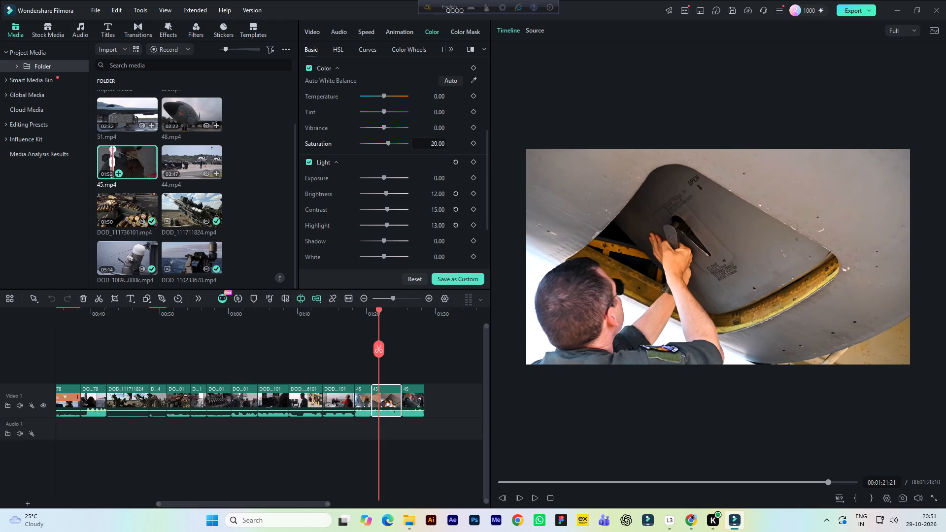
left_click(439, 127)
key("ctrl+s")
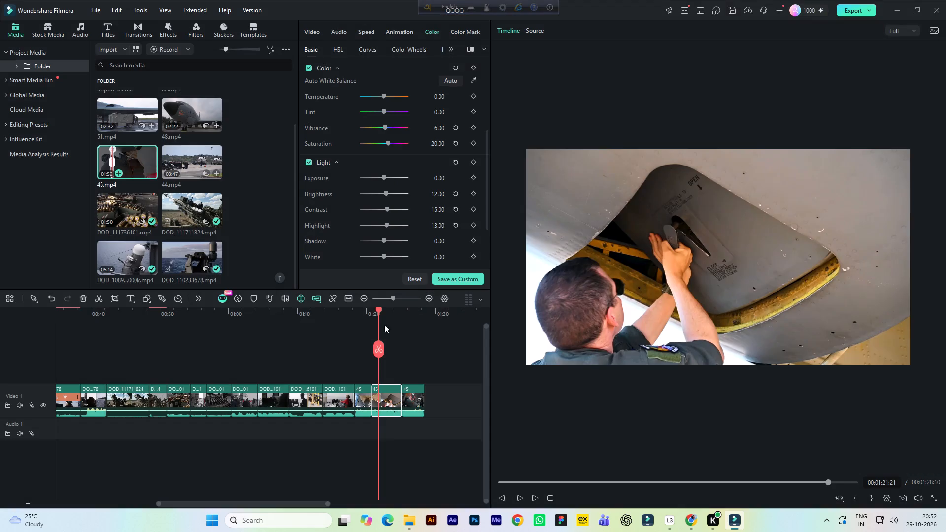
Play the timeline from about 00:01:20 through the graded hatch shot to the instruments in the cockpit shot.
left_click(366, 314)
key("space")
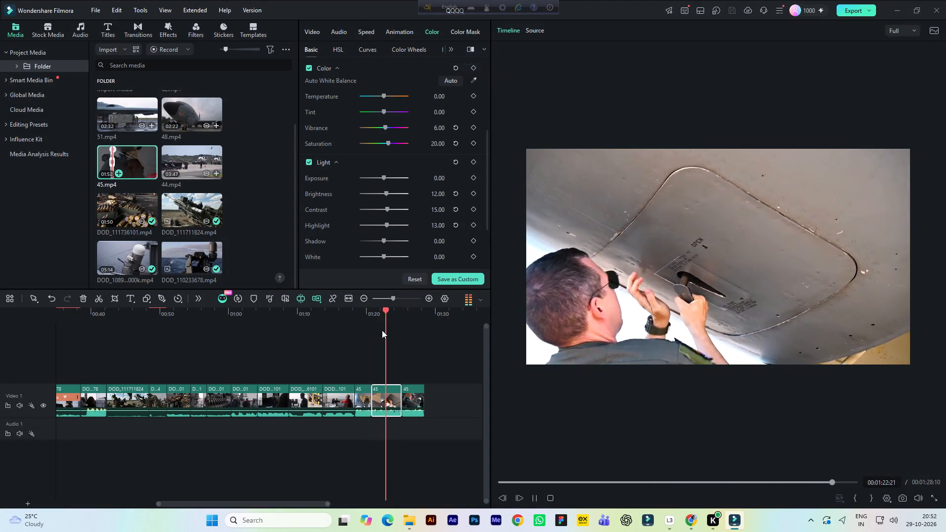
key("space")
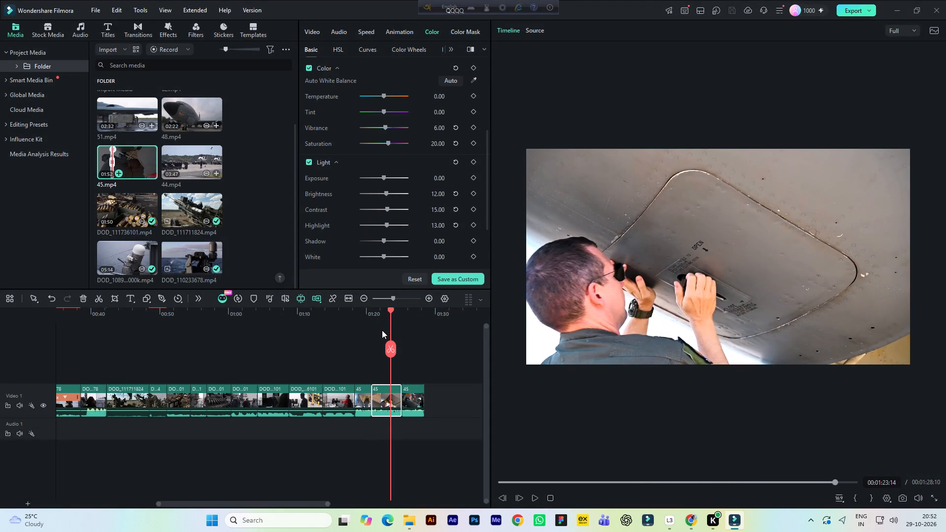
key("space")
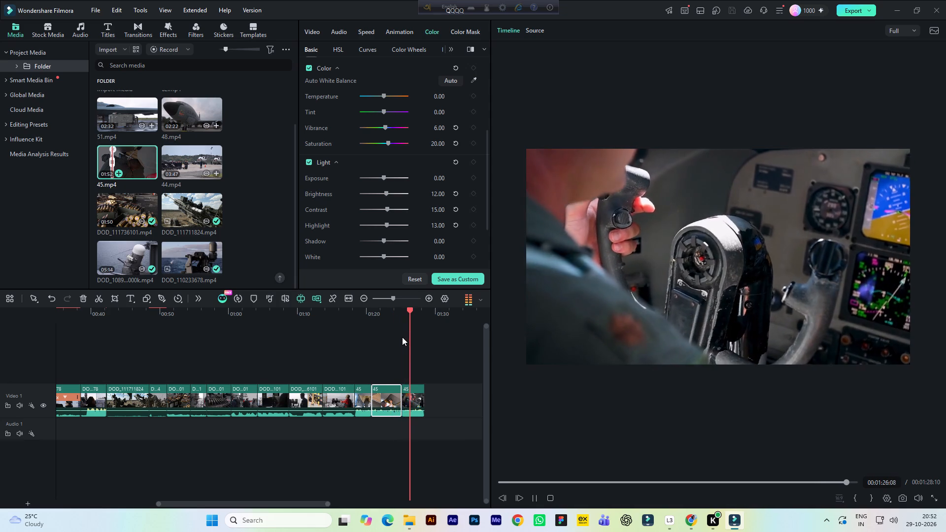
key("space")
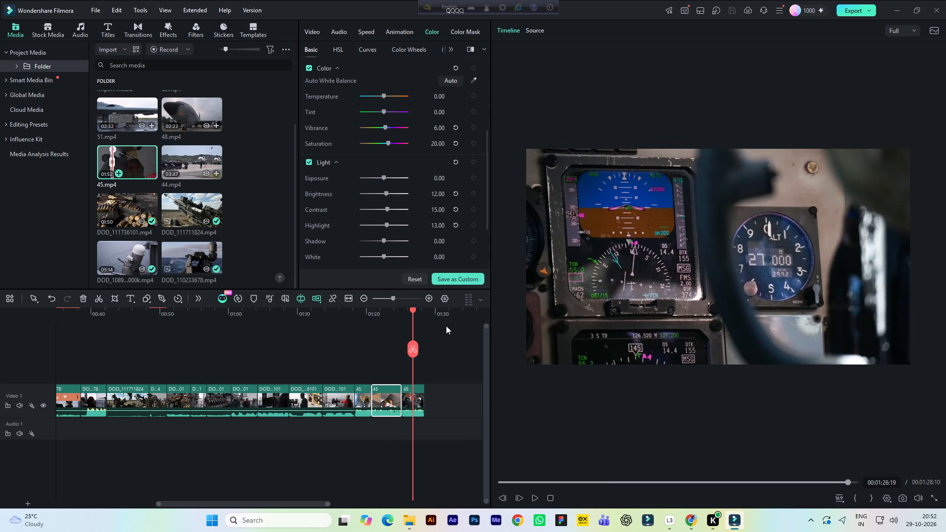
Review 45.mp4 past the cockpit shot and mark the front-on fighter jet range from about 00:00:33:19 to 00:00:37:14.
left_click(537, 29)
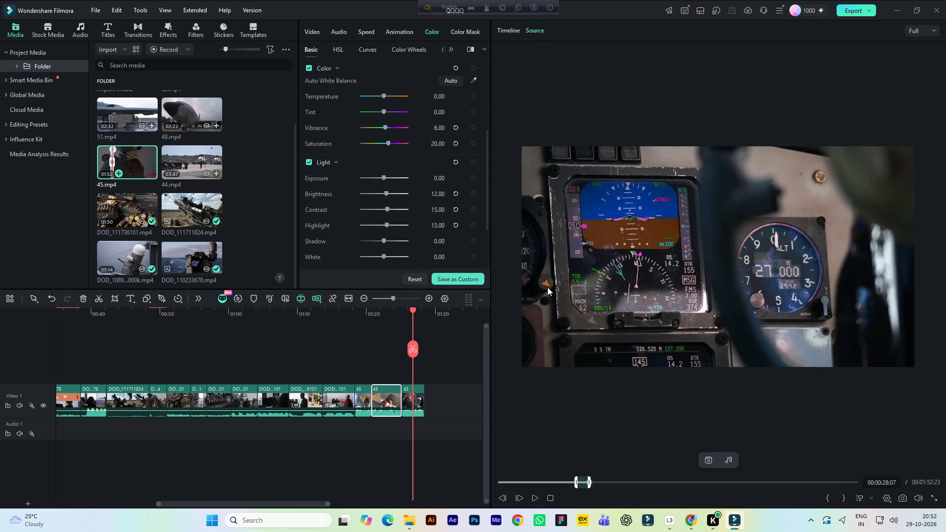
key("space")
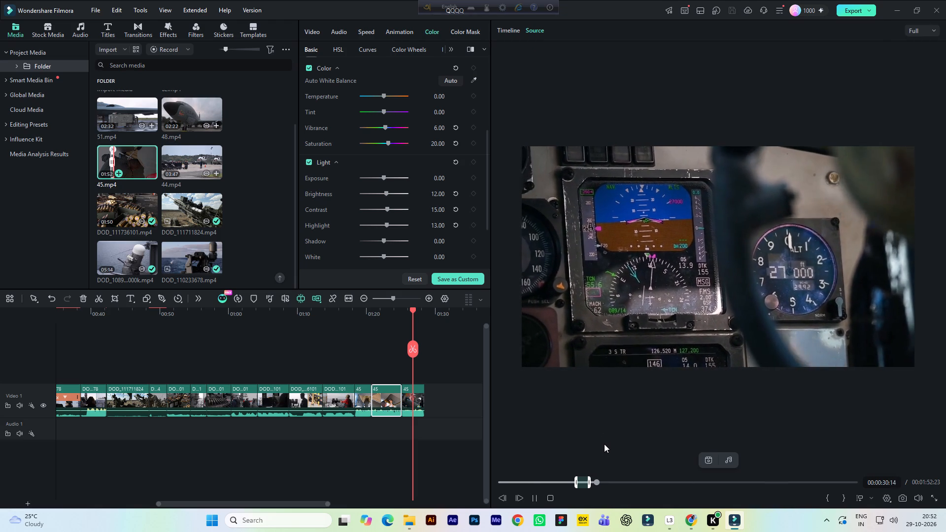
key("space")
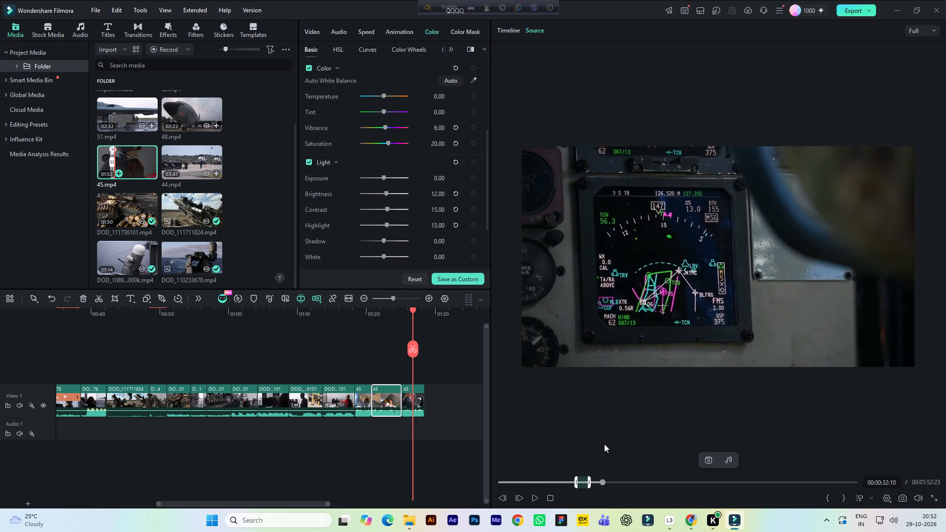
key("space")
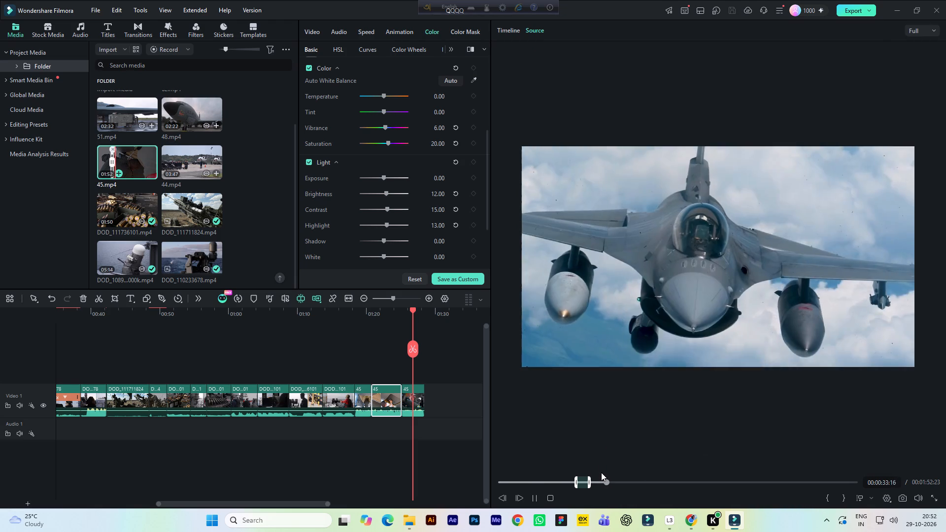
key("space")
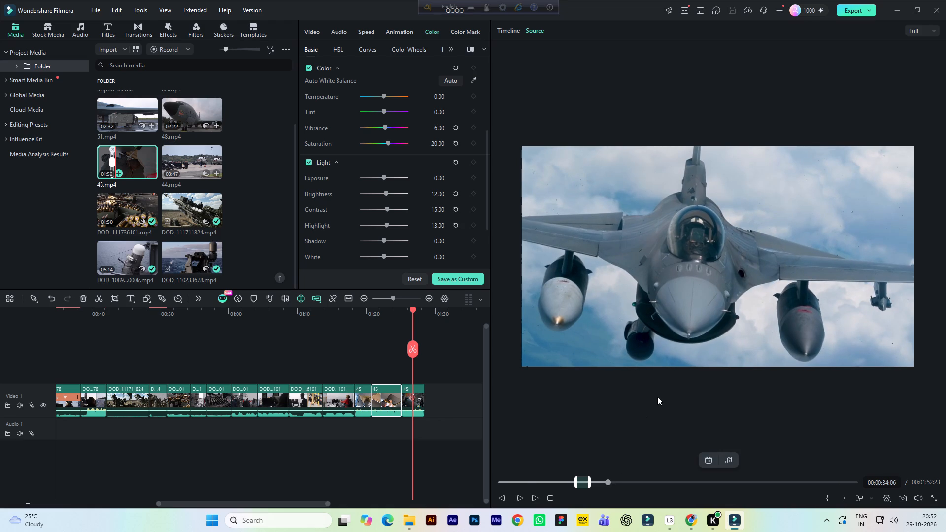
key("space")
key("space")
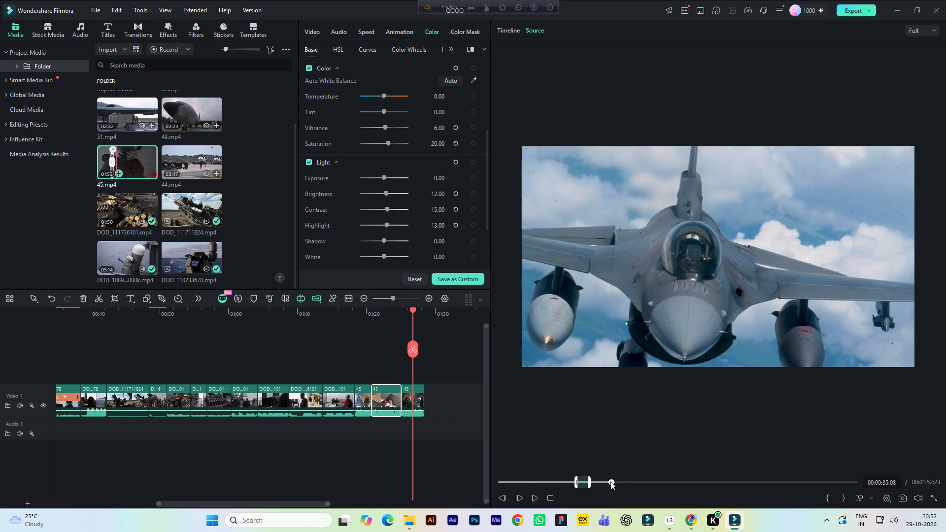
left_click(603, 483)
key("space")
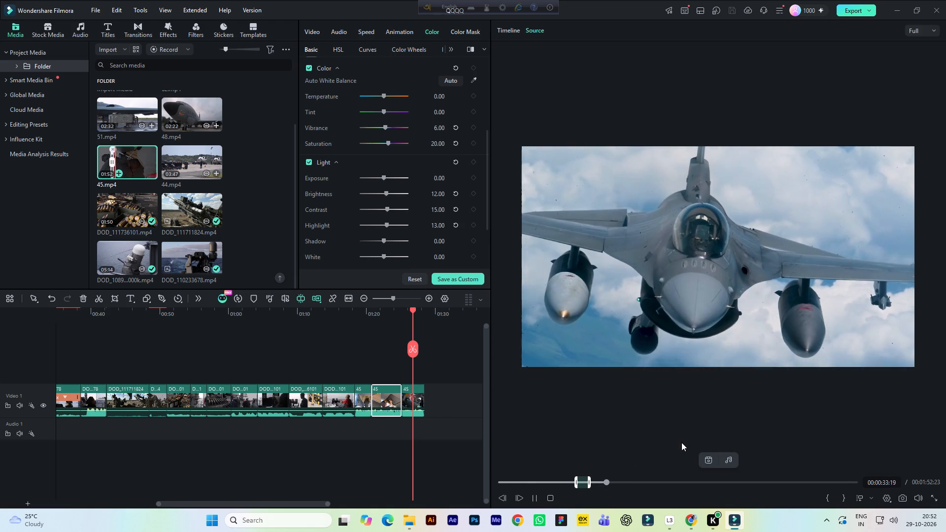
key("space")
left_click(828, 497)
key("space")
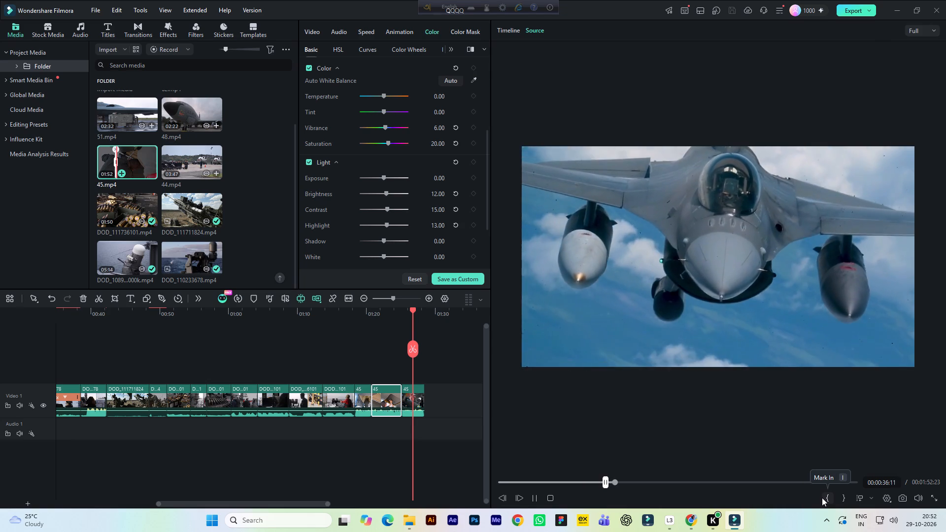
key("space")
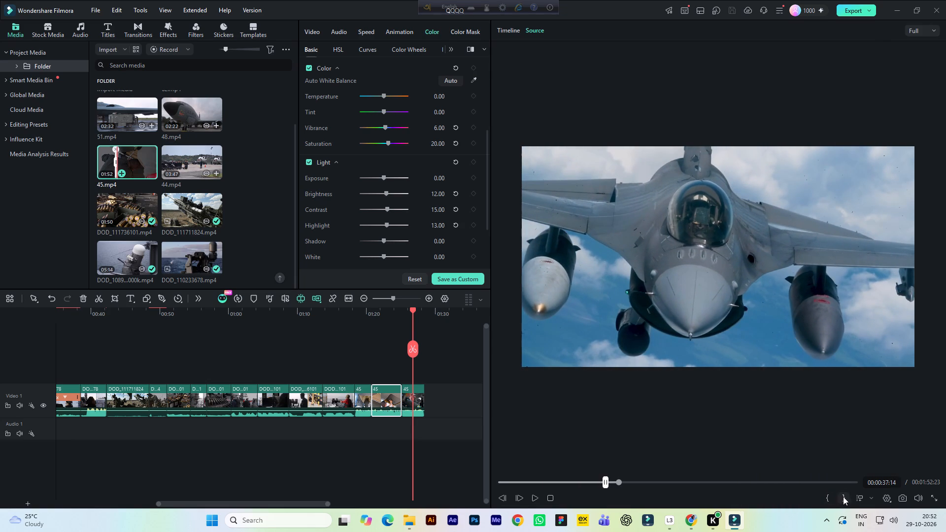
left_click(843, 497)
Add the marked fighter jet range to the end of Video 1, keeping the project at 1920x1080 25fps.
left_click_drag(664, 337, 480, 406)
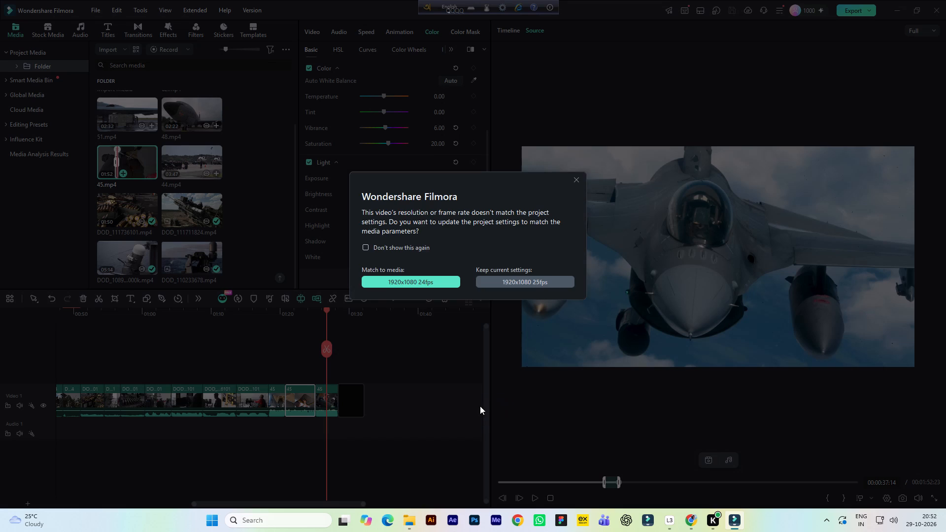
left_click(550, 284)
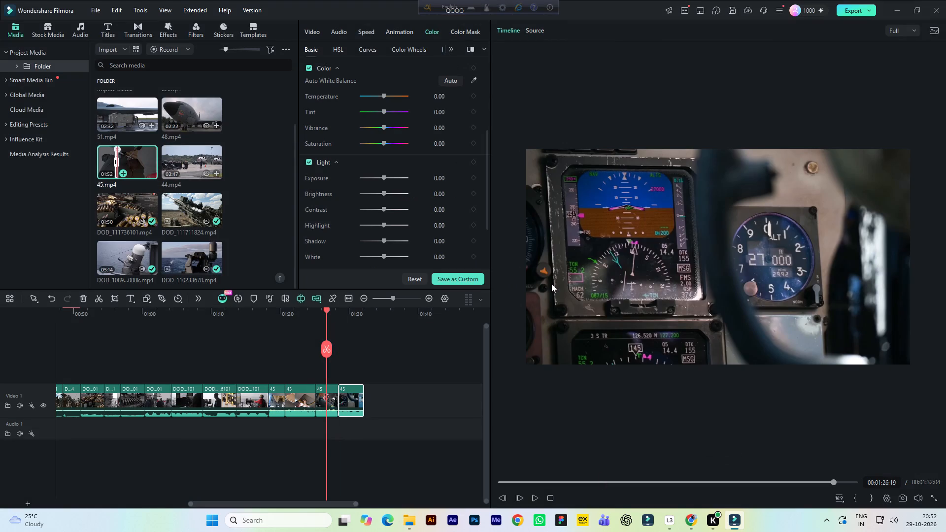
Set the new fighter jet clip's brightness to 12 and contrast to 20.
left_click(354, 319)
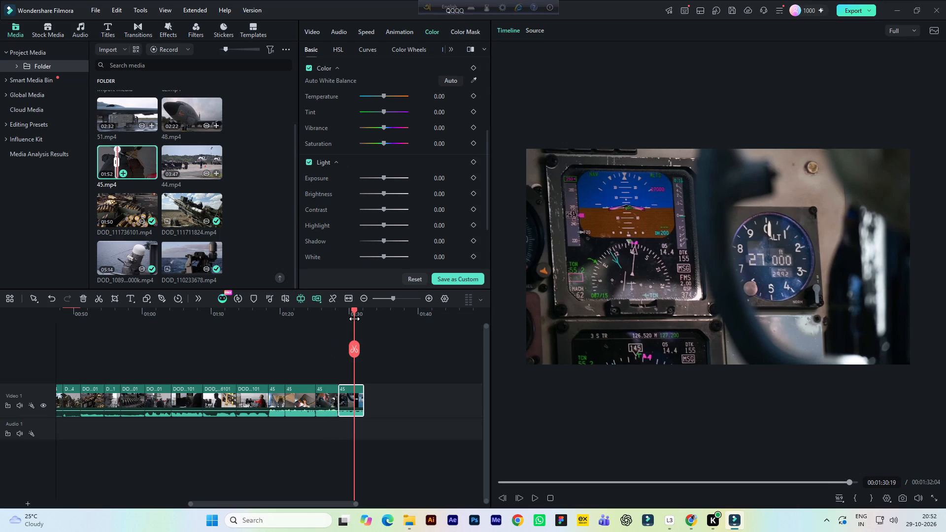
left_click(352, 394)
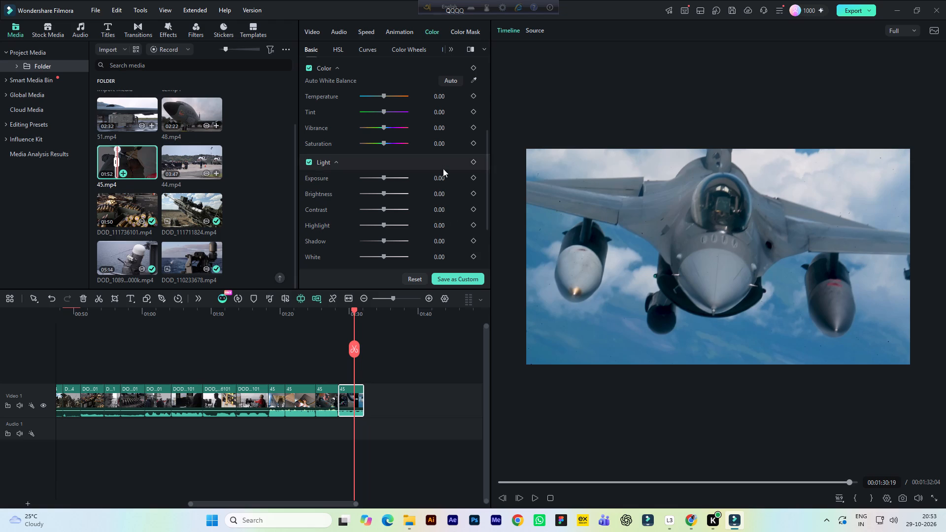
left_click(433, 196)
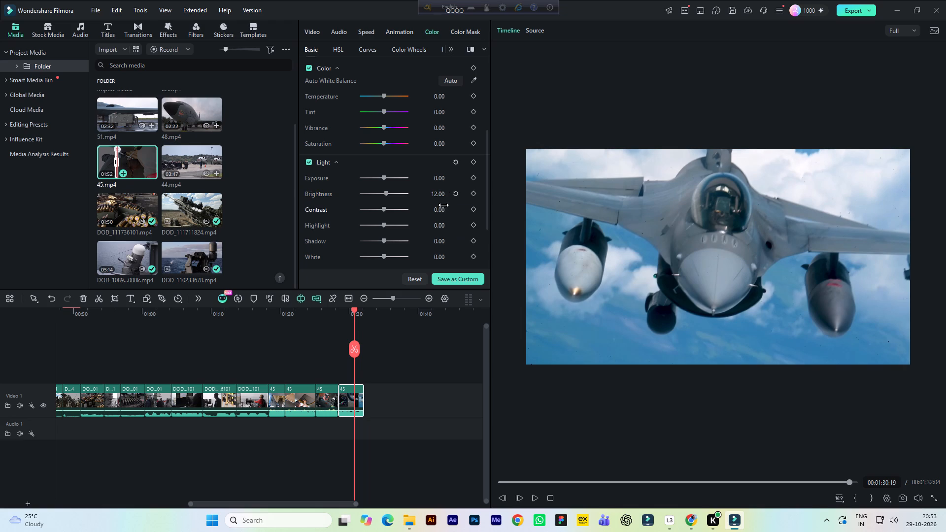
left_click(440, 212)
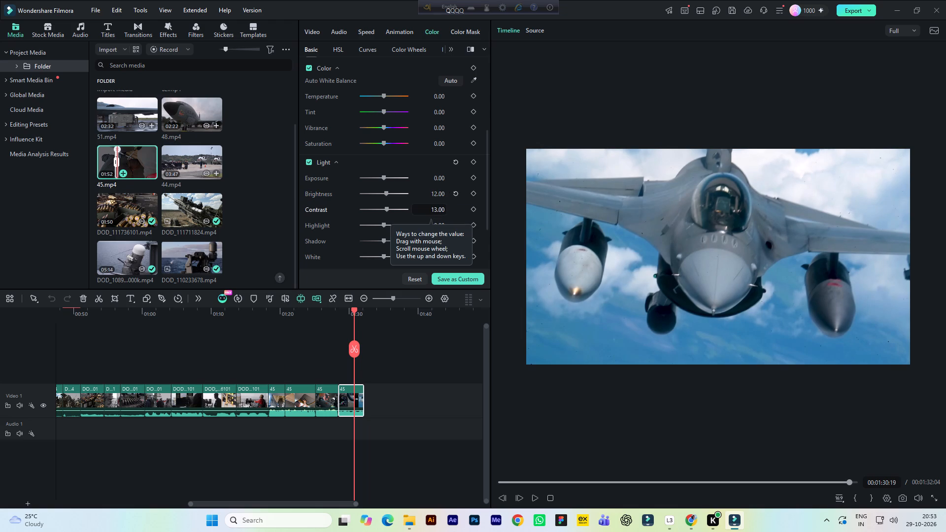
Adjust the jet clip's cyan range in HSL to hue 36, saturation 32 and luminance 25.
left_click(344, 50)
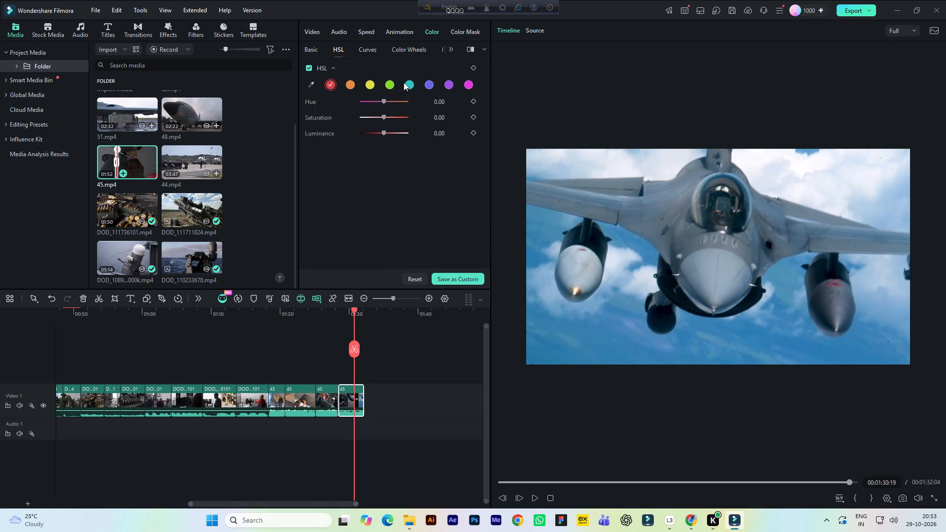
left_click(409, 83)
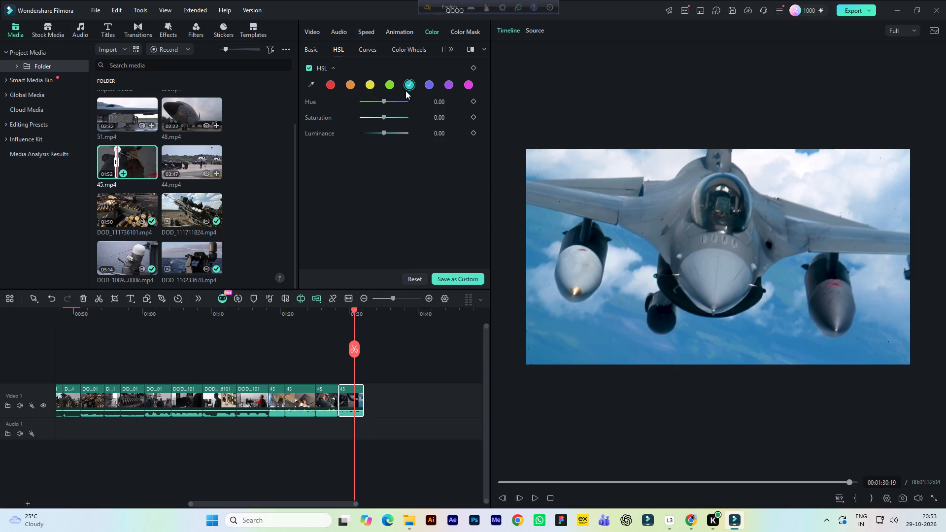
left_click(390, 100)
left_click(387, 117)
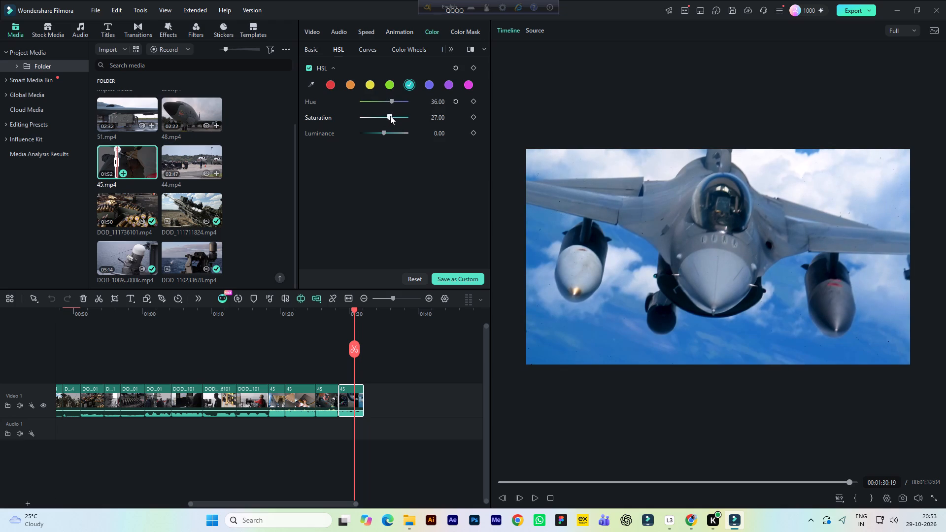
left_click(390, 132)
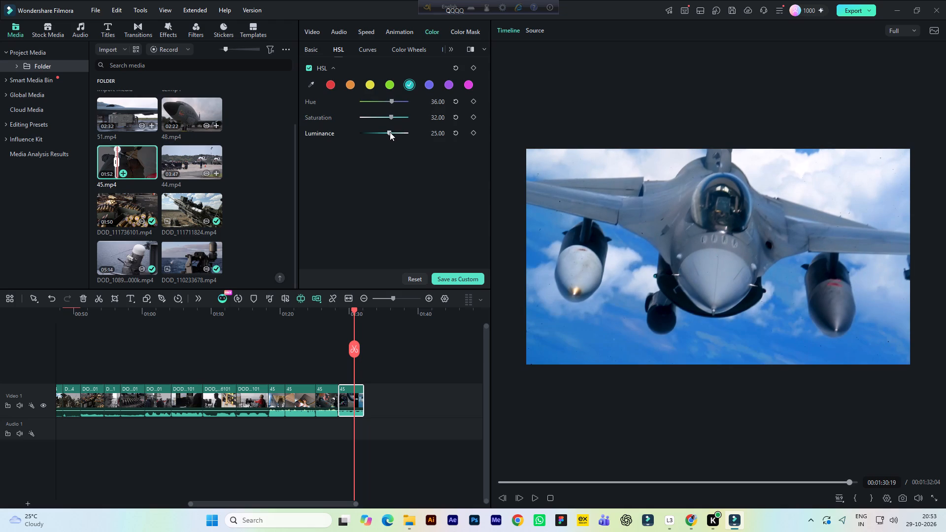
Adjust the jet clip's blue range in HSL to hue -5 and saturation 21, with slightly lowered luminance.
left_click(430, 87)
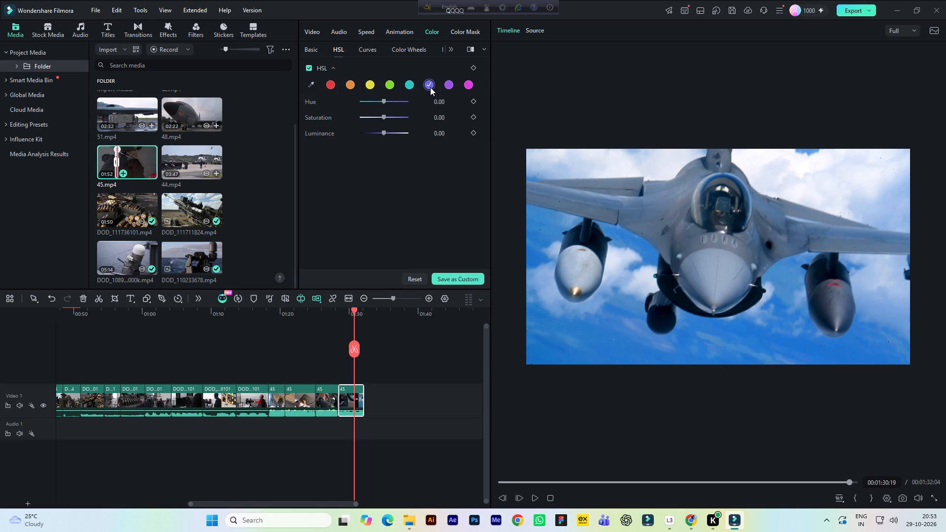
left_click(384, 100)
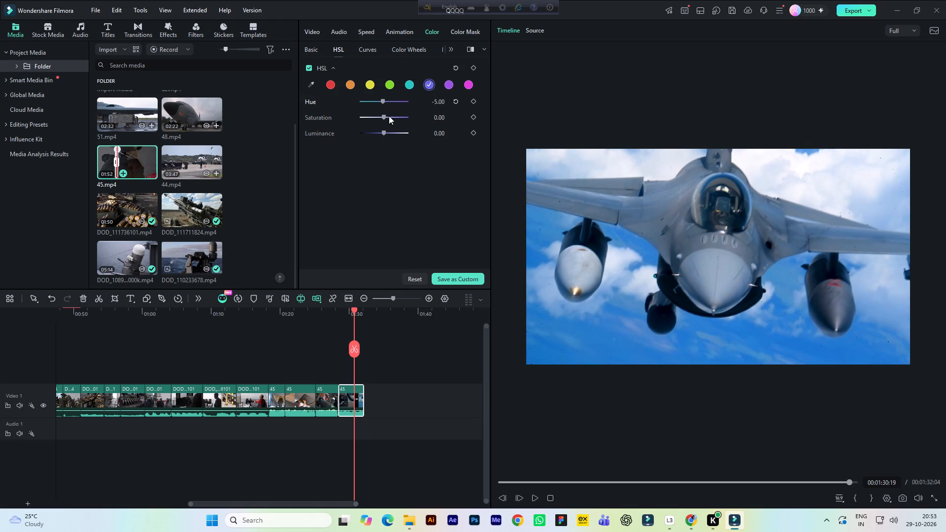
left_click(389, 116)
left_click_drag(386, 132, 372, 129)
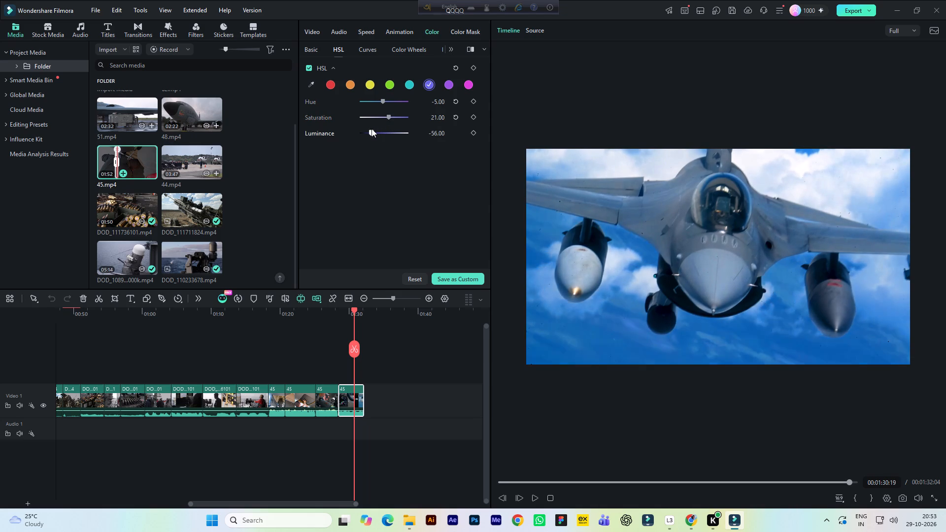
left_click_drag(372, 129, 381, 129)
Set the jet clip's highlight to 24 and shadow to 11, and save the project.
left_click(315, 51)
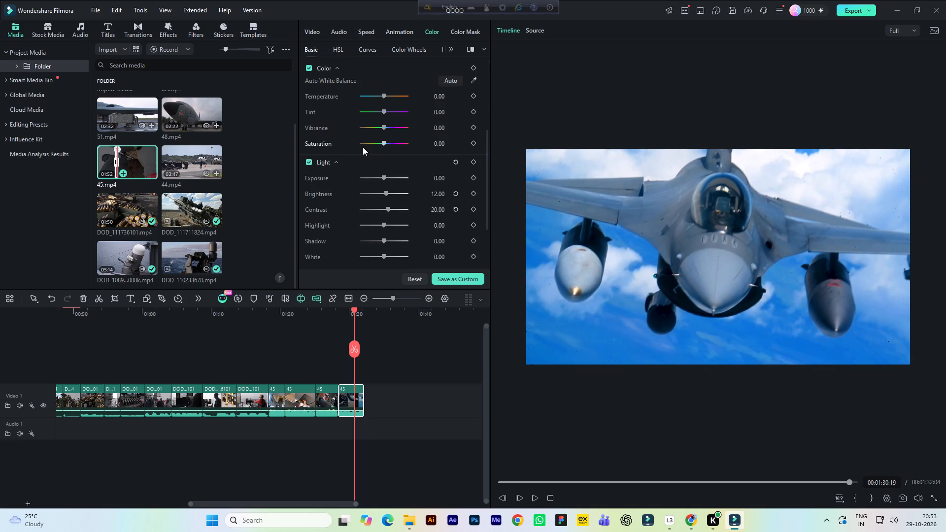
scroll(363, 148, "down", 2)
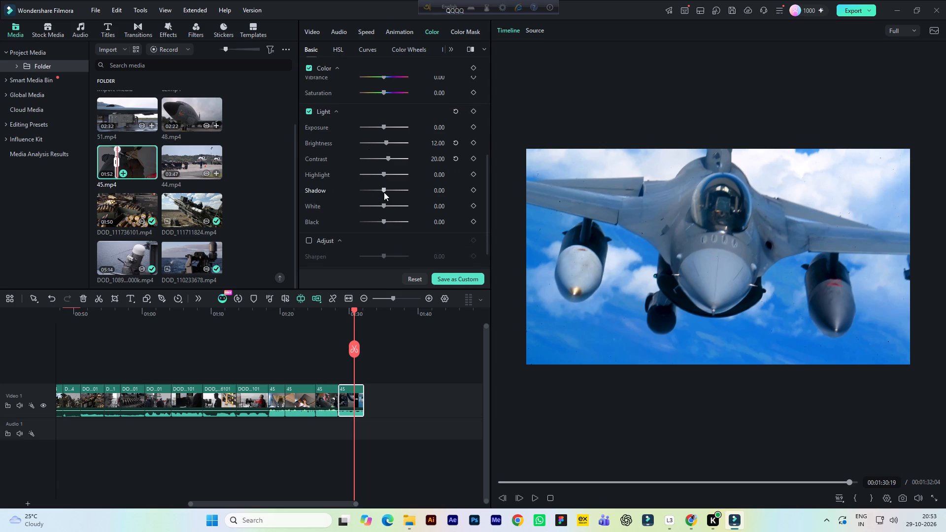
left_click(442, 176)
left_click(437, 189)
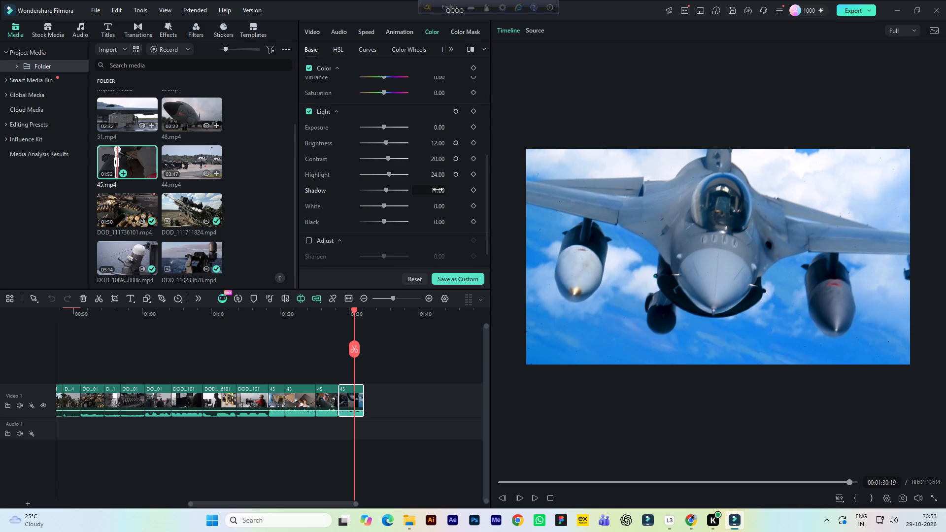
key("ctrl+s")
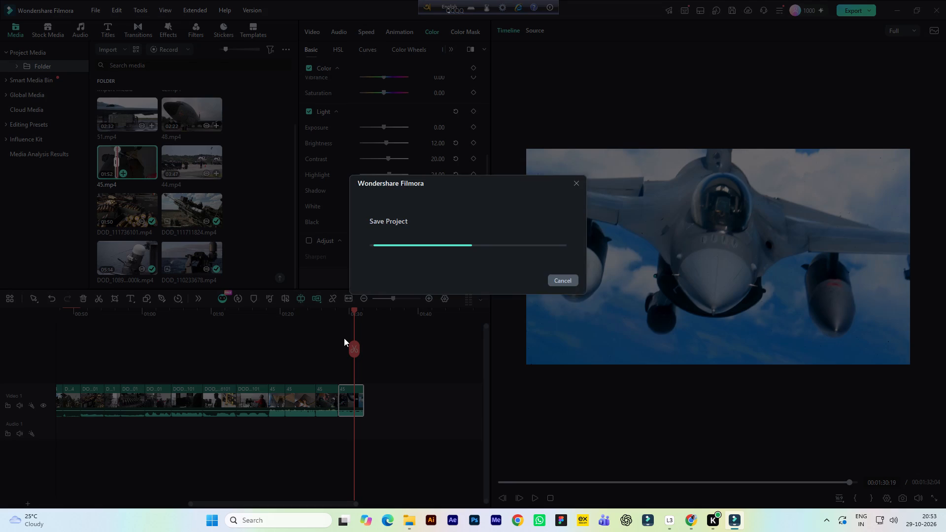
Play the graded fighter jet clip on the timeline and compare its colors with the original 45.mp4 source.
left_click(333, 312)
key("space")
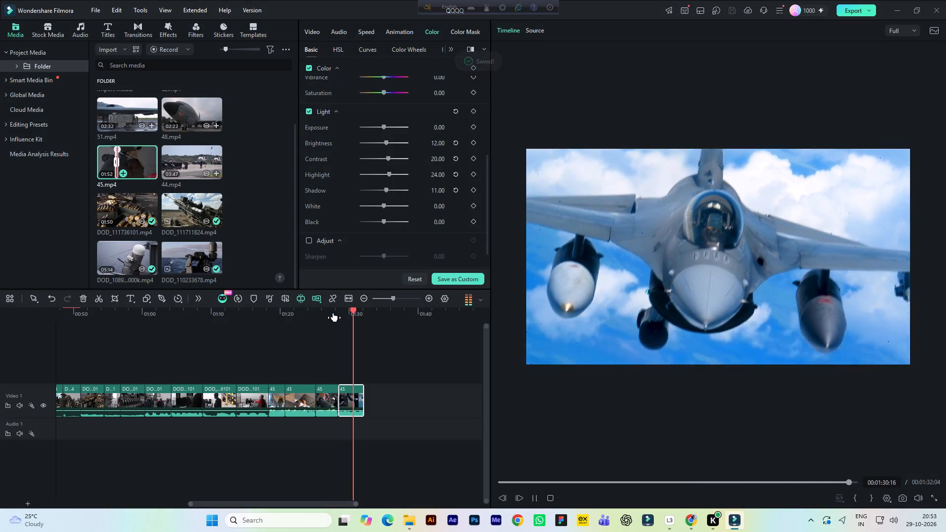
key("space")
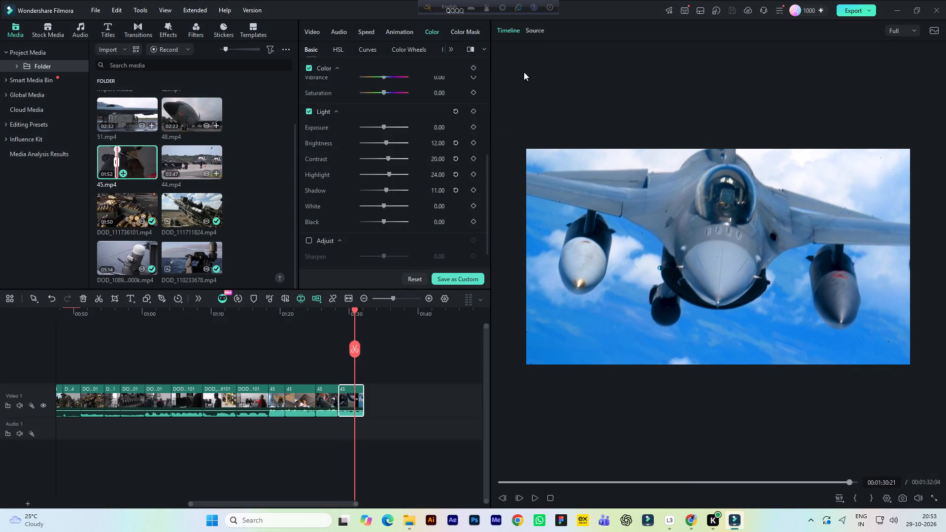
left_click(540, 32)
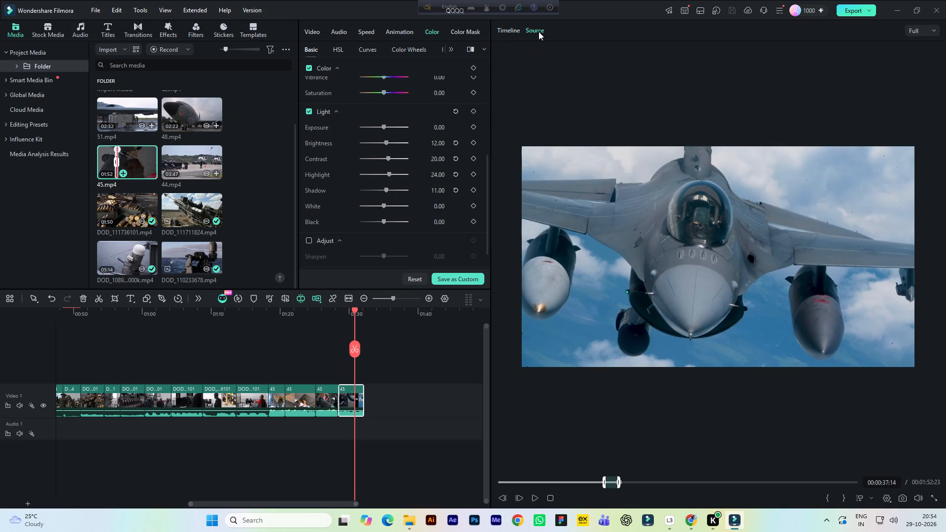
left_click(510, 29)
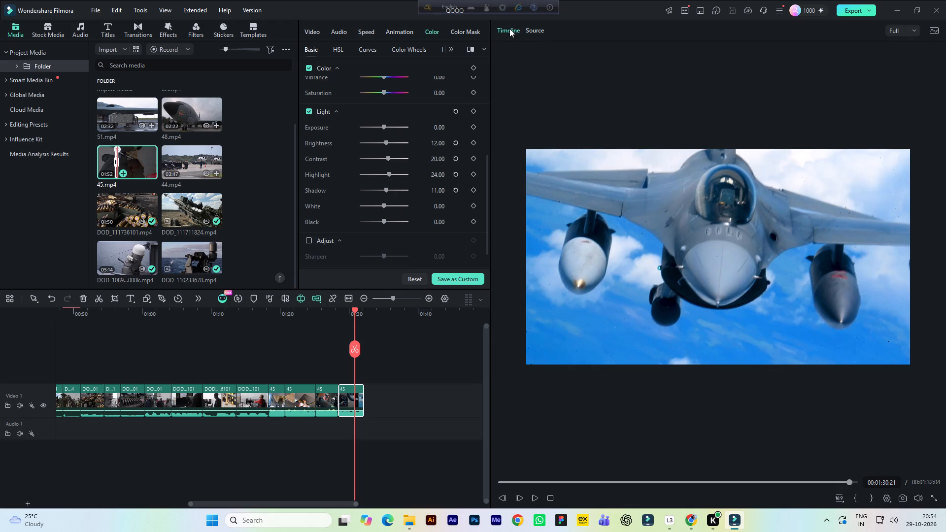
left_click(531, 30)
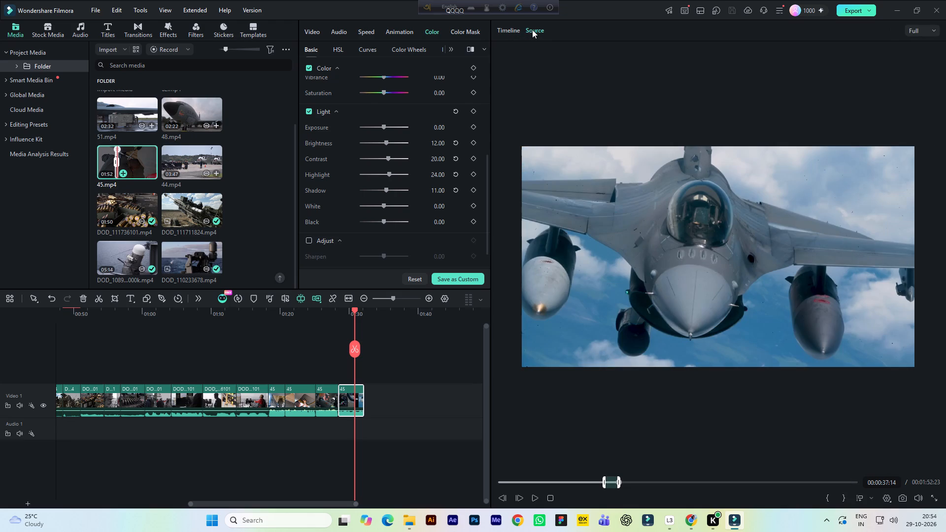
left_click(507, 27)
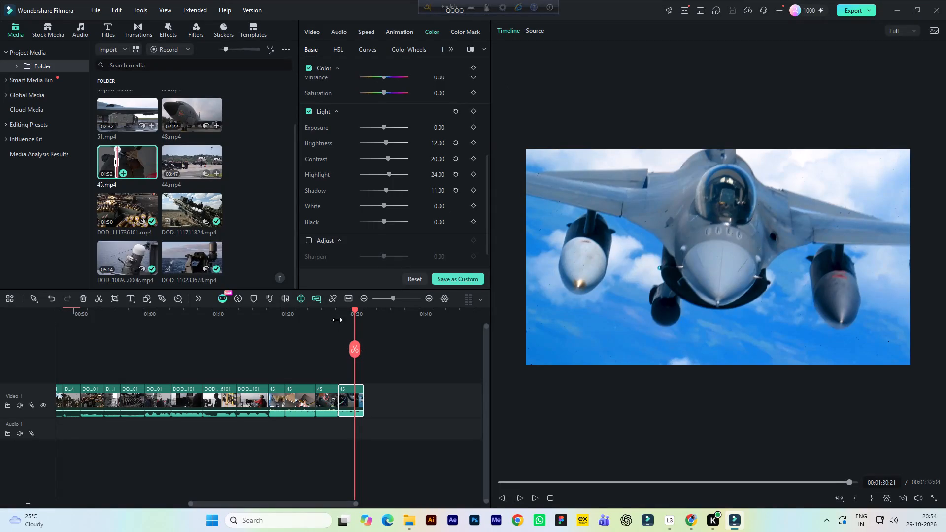
left_click(336, 316)
key("space")
key("space")
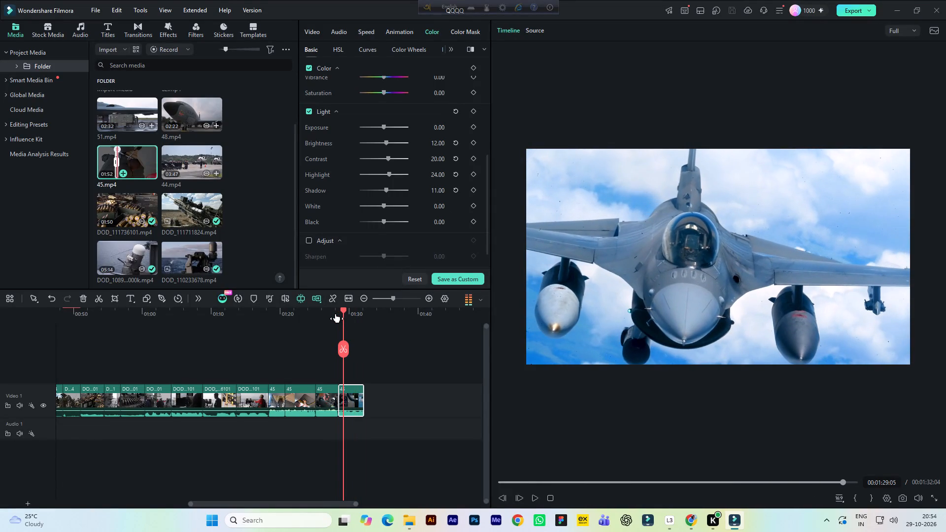
Compare the graded fighter jet frame on the timeline with the original 45.mp4 source frame again.
left_click(531, 29)
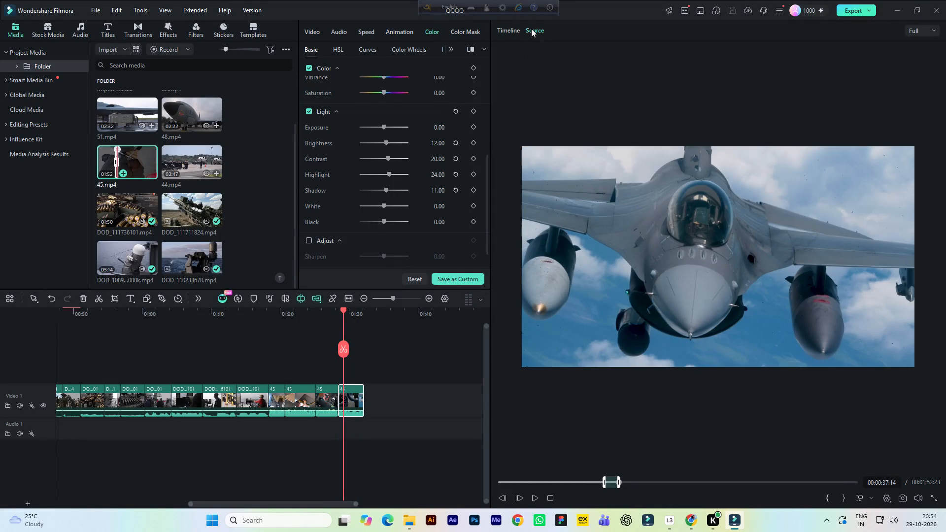
left_click(517, 29)
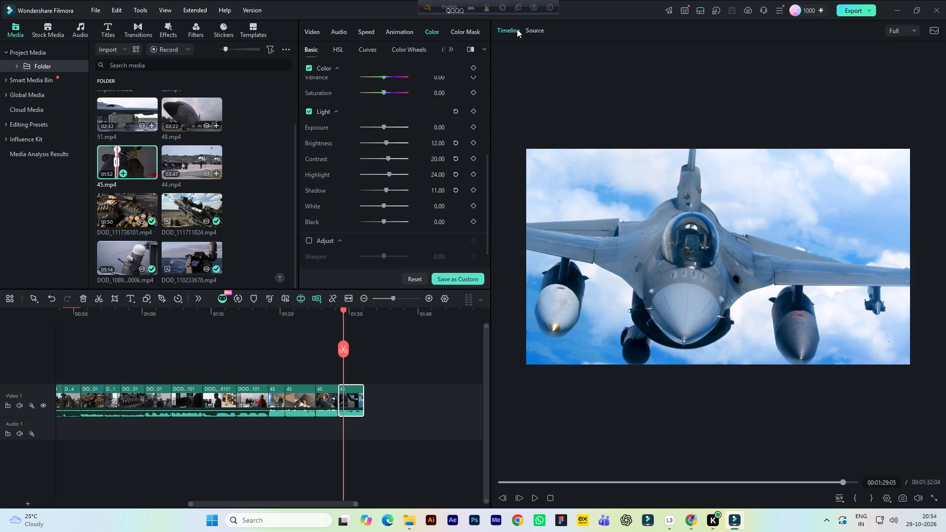
left_click(532, 29)
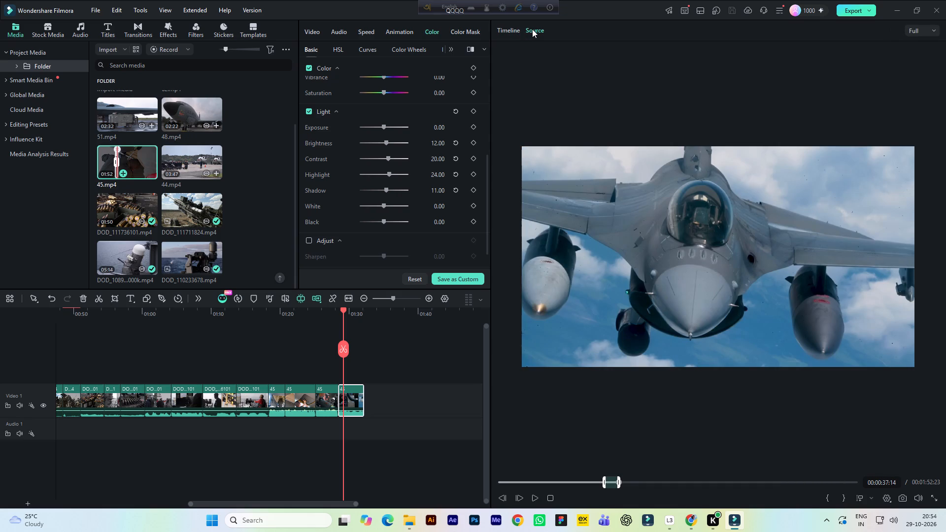
left_click(504, 29)
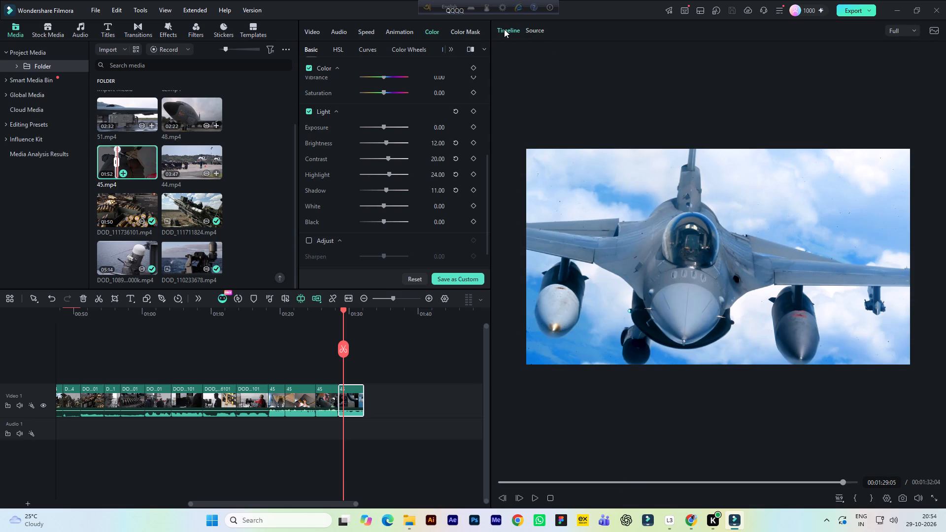
Mark the aerial refueling jet shot in 45.mp4 with an in point at 00:00:47:02 and an out point at 00:00:49:07.
left_click(526, 32)
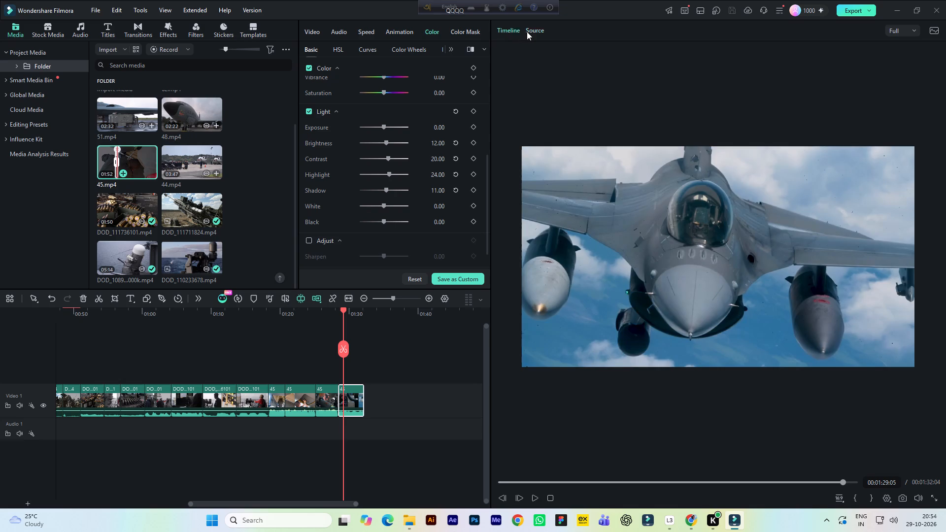
key("space")
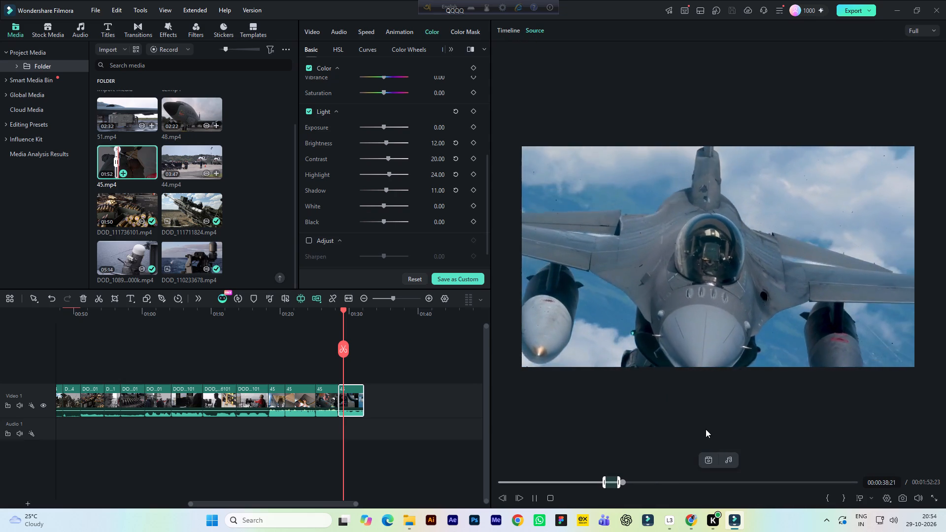
key("space")
key("space")
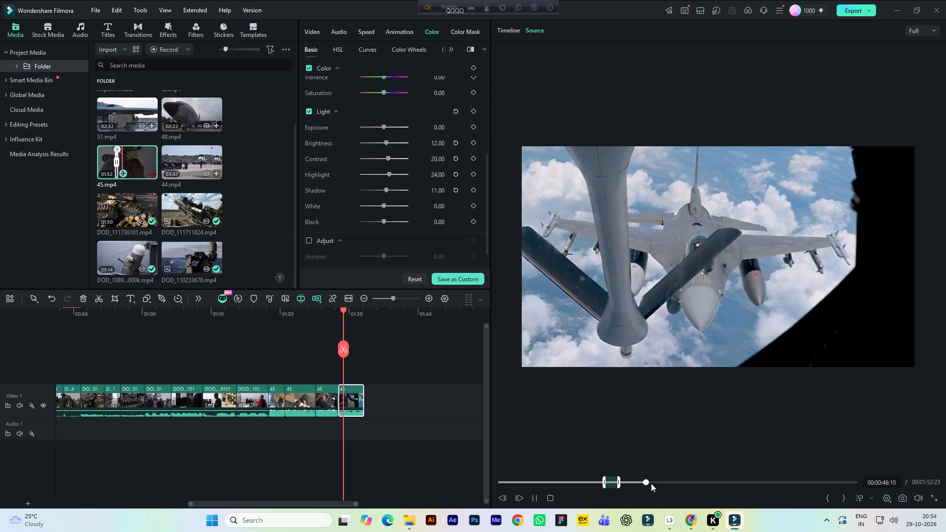
key("space")
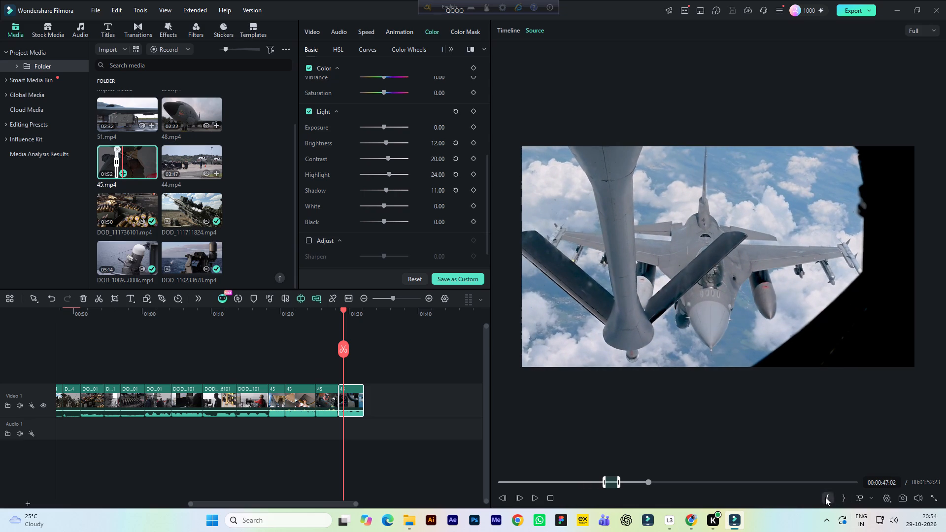
left_click(825, 497)
key("space")
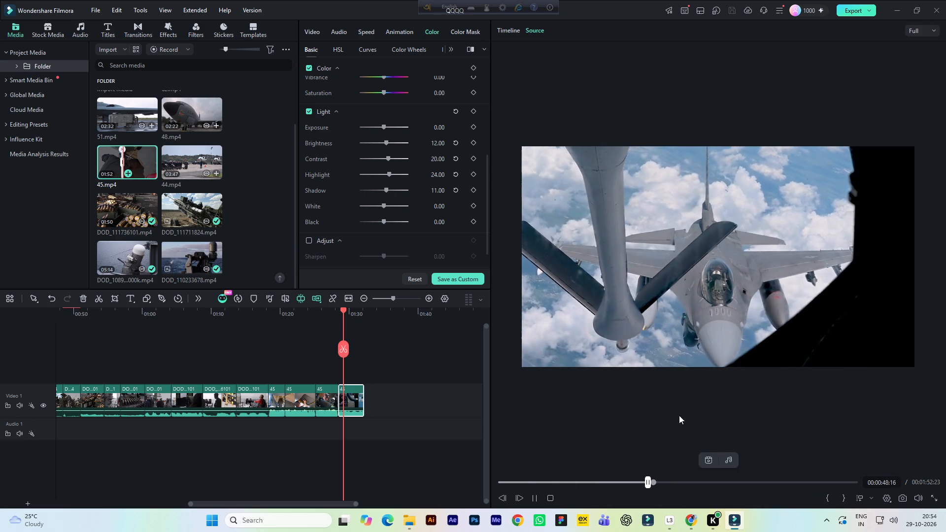
key("space")
left_click(840, 499)
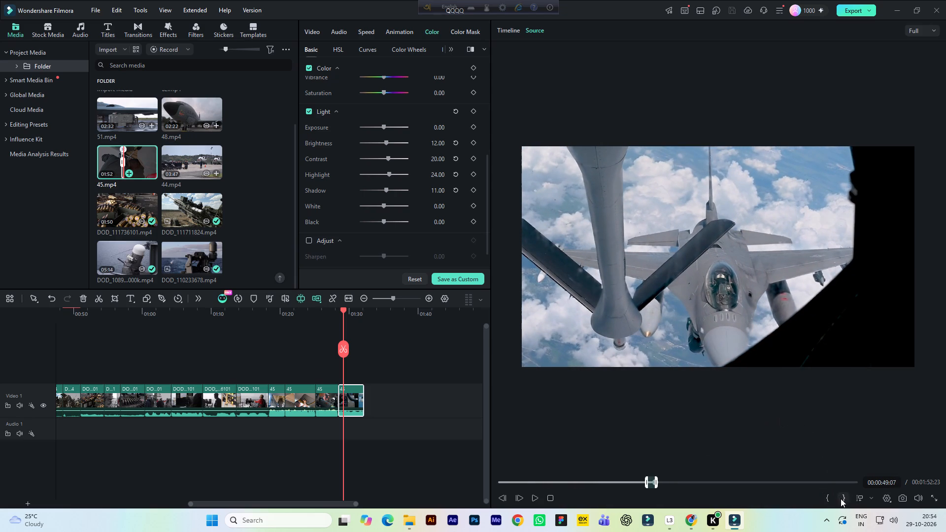
Append the marked refueling shot to the end of Video 1, keeping the 1920x1080 25fps project settings, and save the project.
left_click_drag(661, 298, 402, 388)
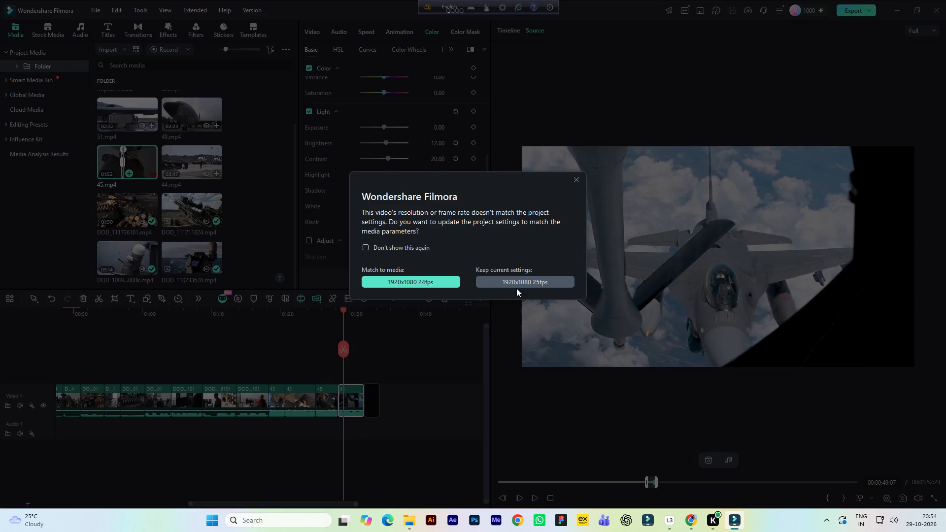
left_click(523, 280)
key("ctrl+s")
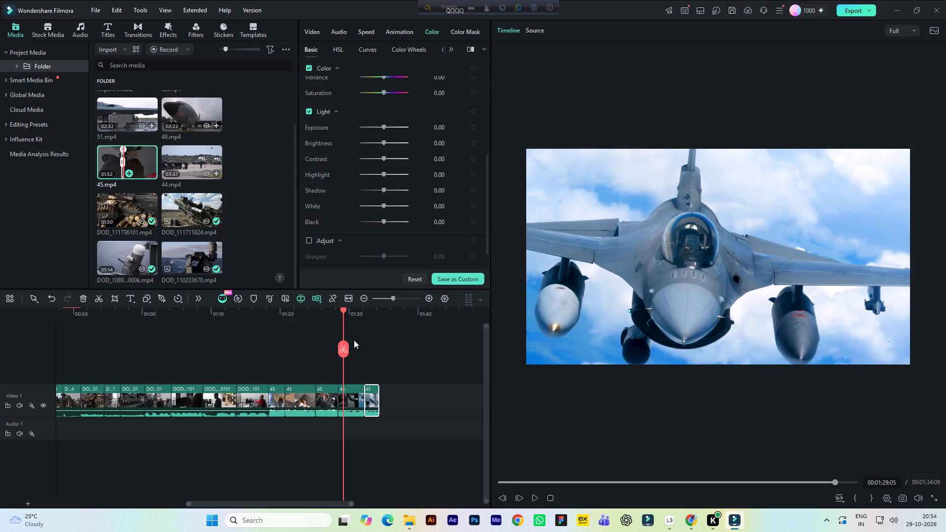
key("space")
left_click(363, 313)
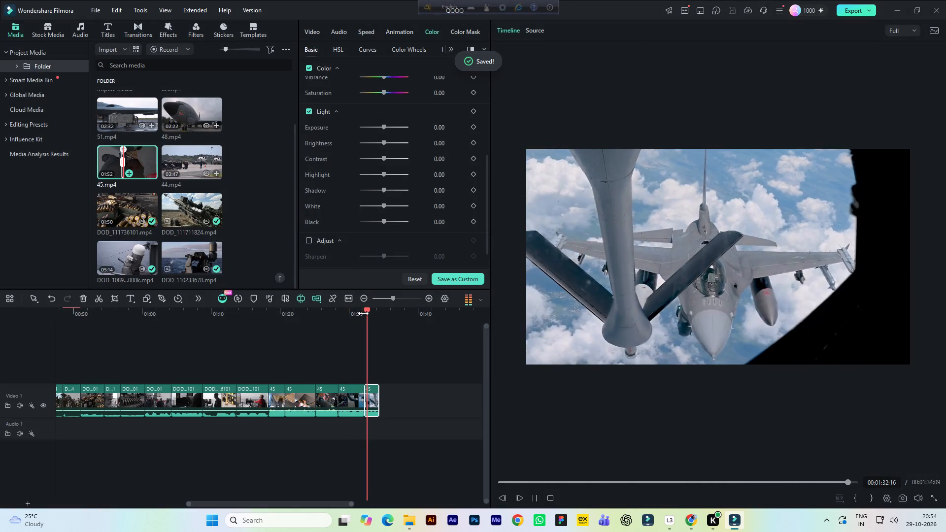
key("space")
Look through the remainder of the 45.mp4 source after the marked range for further usable fighter jet shots.
left_click(533, 33)
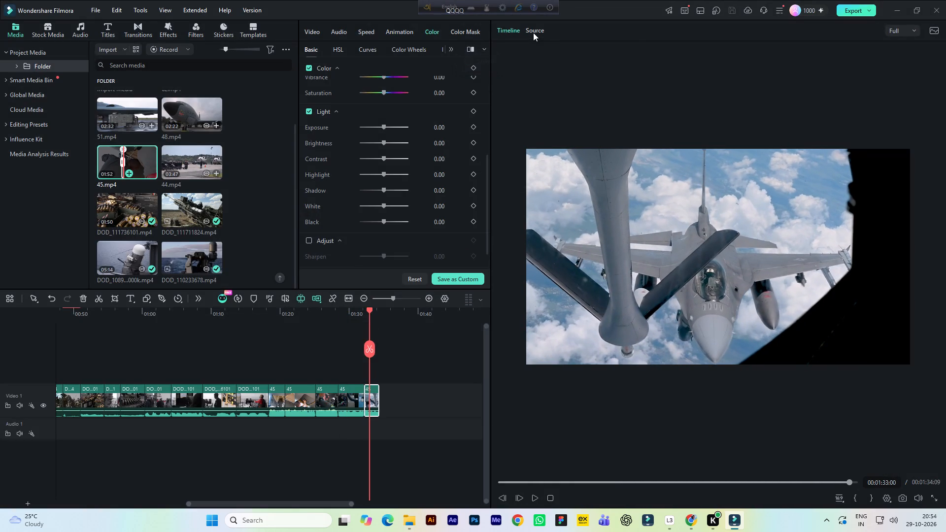
key("space")
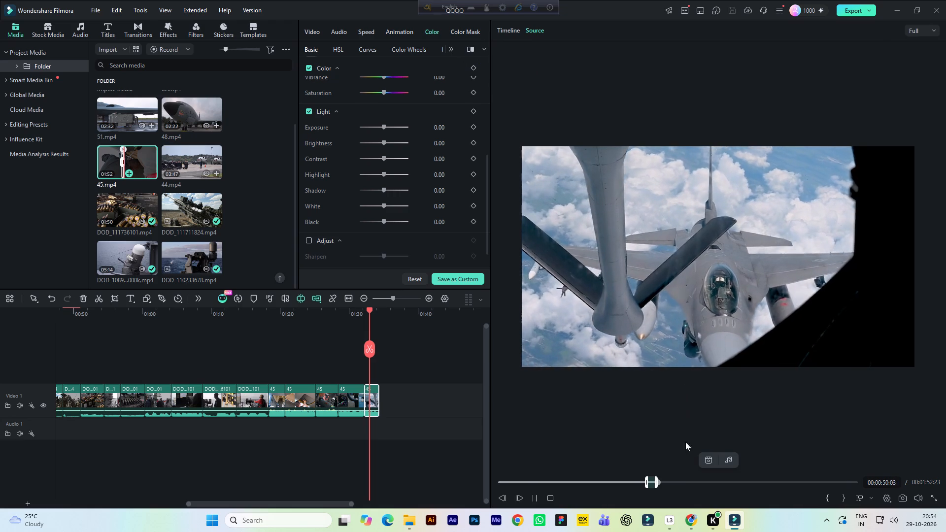
left_click(670, 480)
key("space")
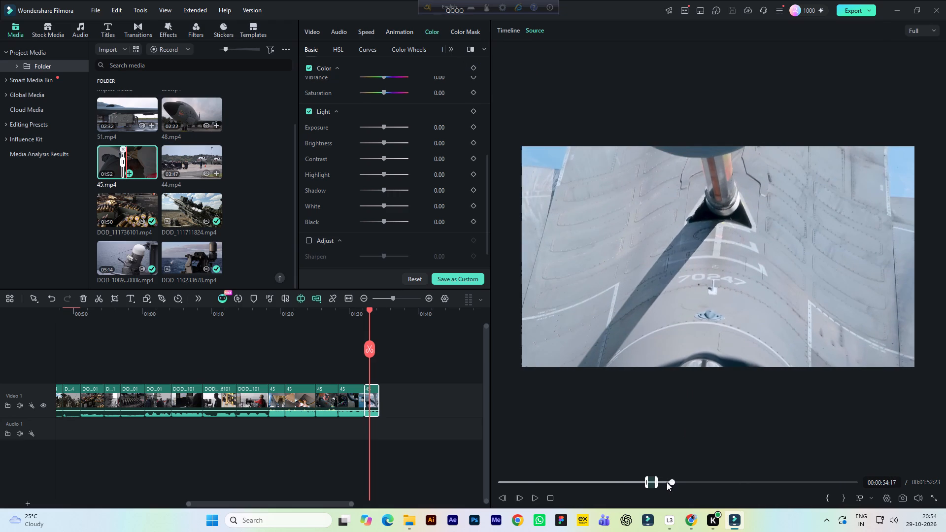
left_click(662, 482)
left_click(661, 481)
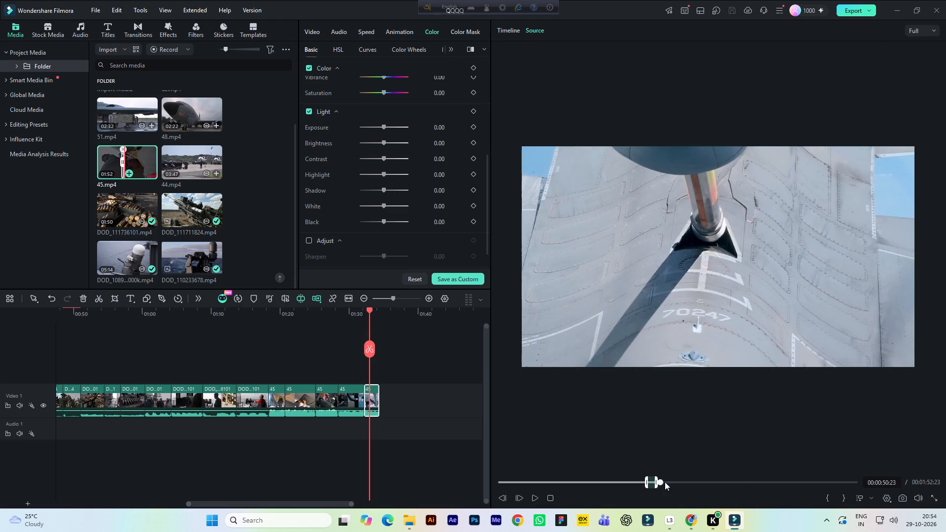
left_click(665, 482)
key("space")
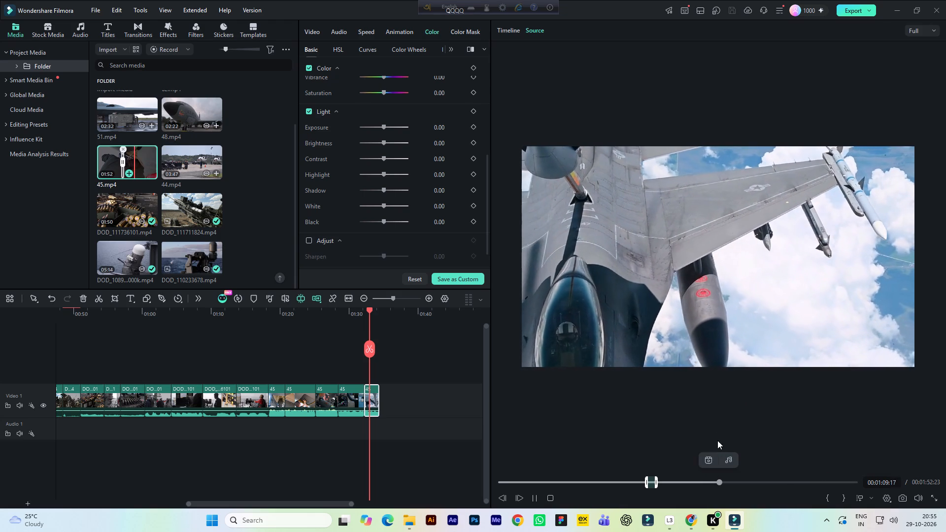
left_click(729, 482)
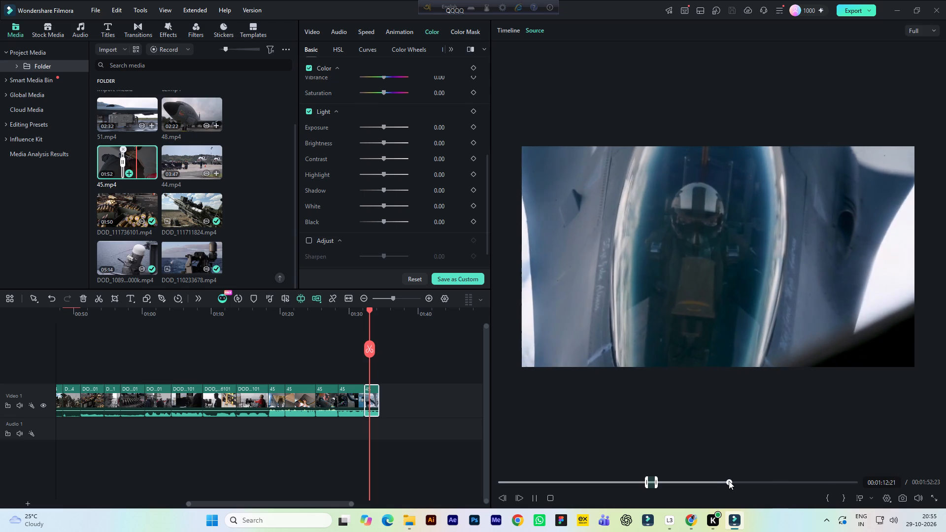
left_click(725, 481)
left_click(719, 480)
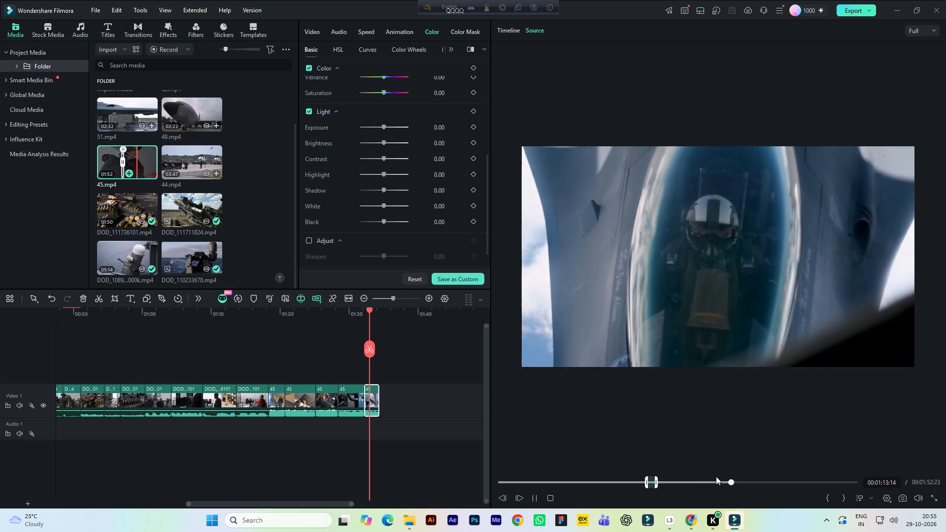
left_click(745, 481)
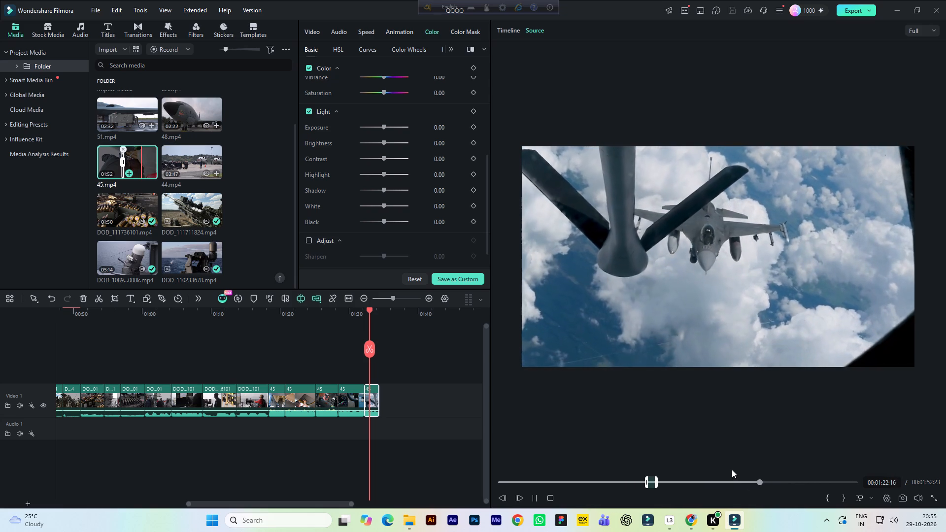
left_click(767, 483)
key("space")
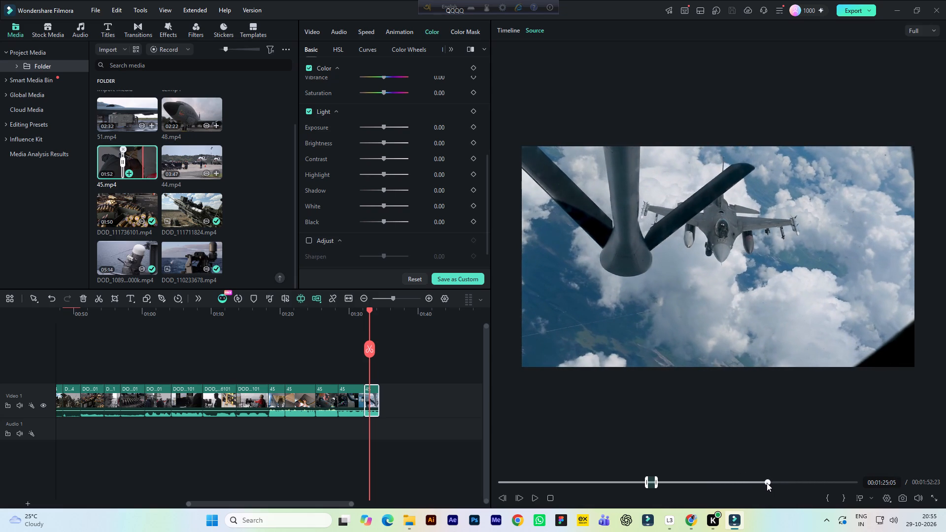
key("space")
left_click(773, 481)
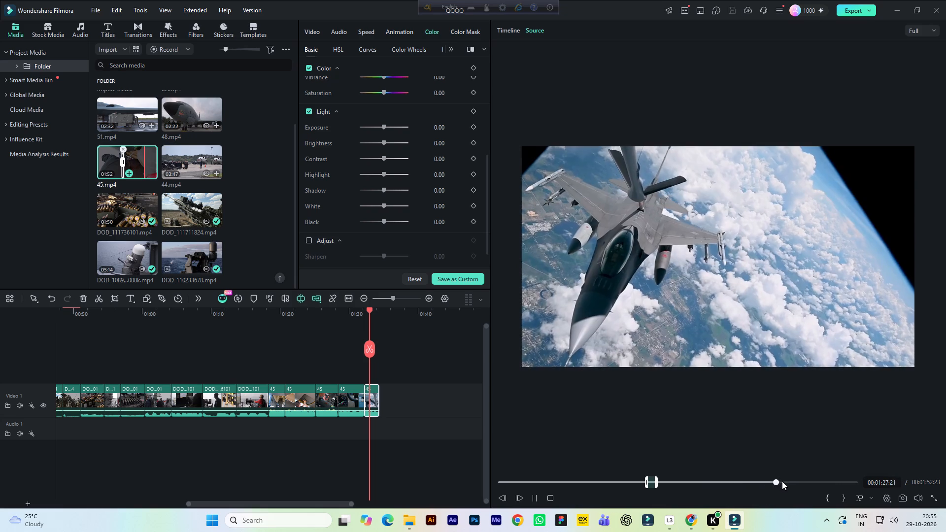
left_click(783, 482)
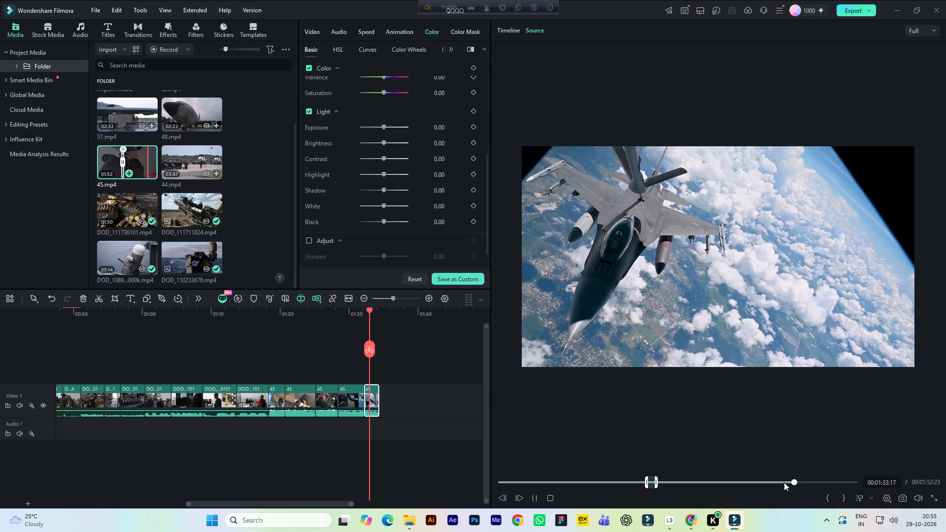
left_click(802, 481)
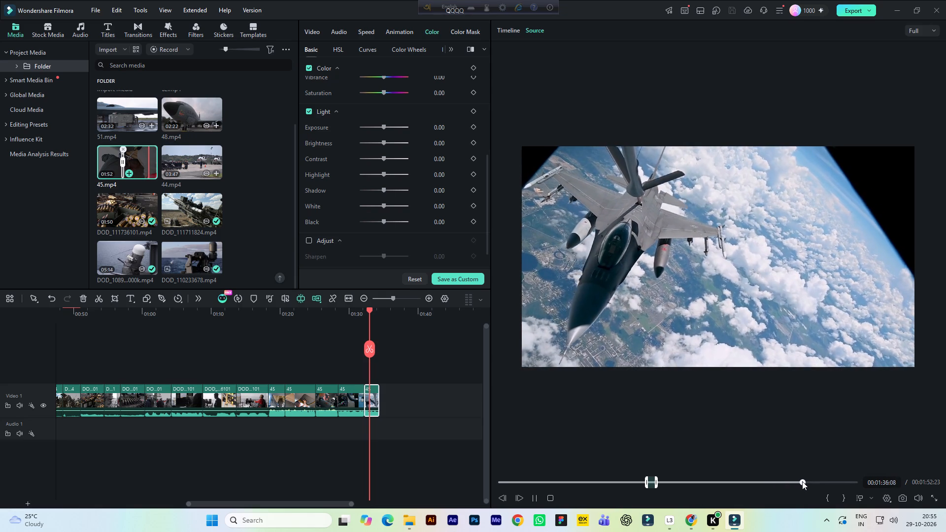
key("space")
left_click(811, 481)
key("space")
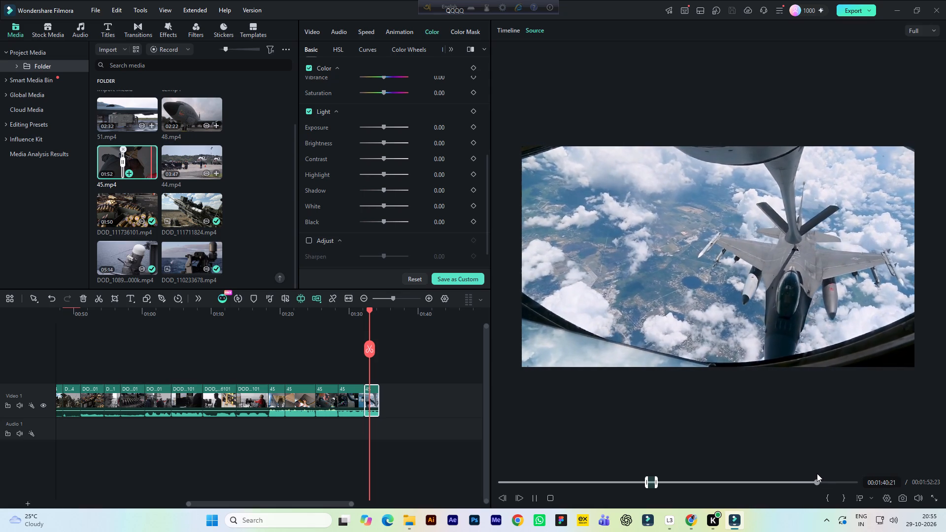
left_click(830, 481)
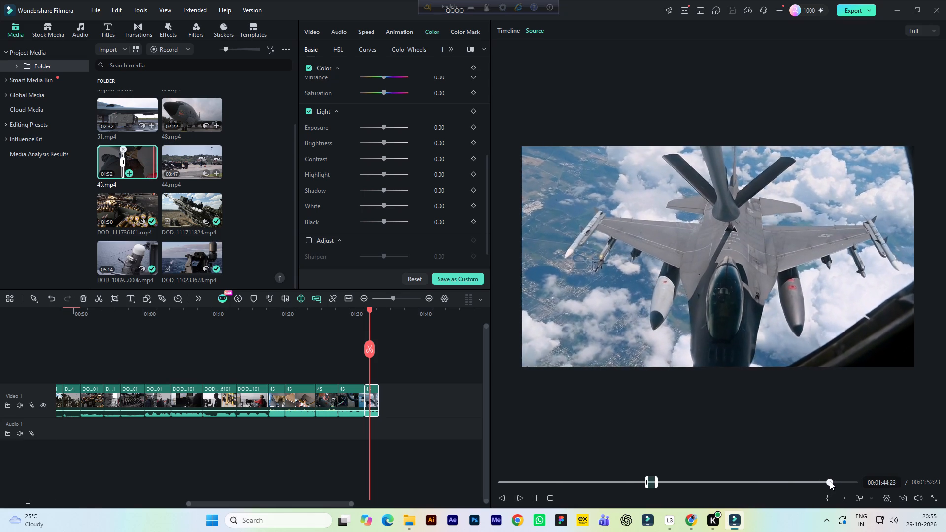
left_click(836, 481)
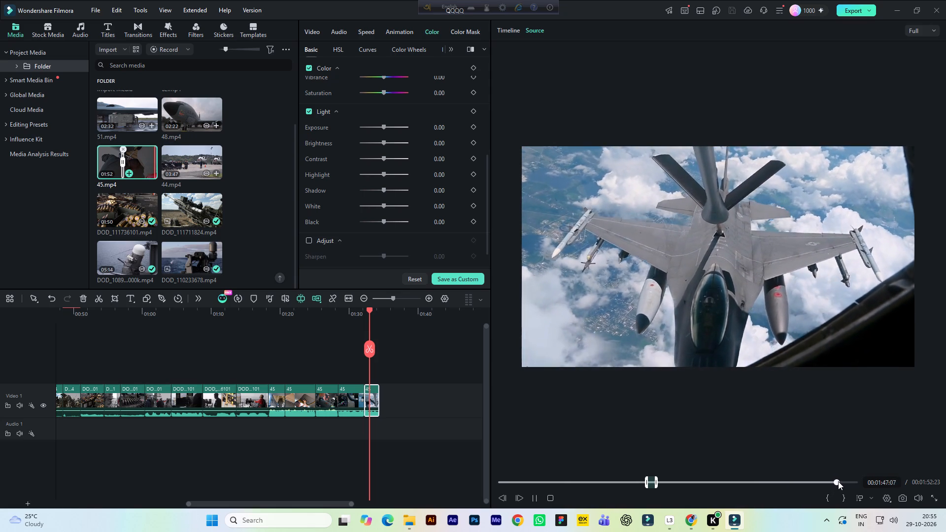
left_click(842, 482)
key("space")
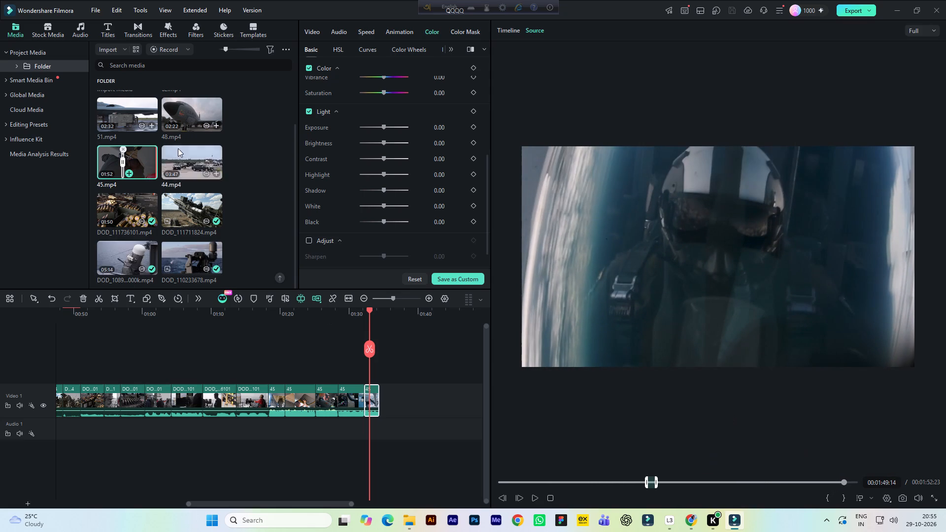
Mark the shot of the crewman climbing into the U.S. Air Force aircraft in 48.mp4, with the out point at 00:00:17:44.
left_click(202, 111)
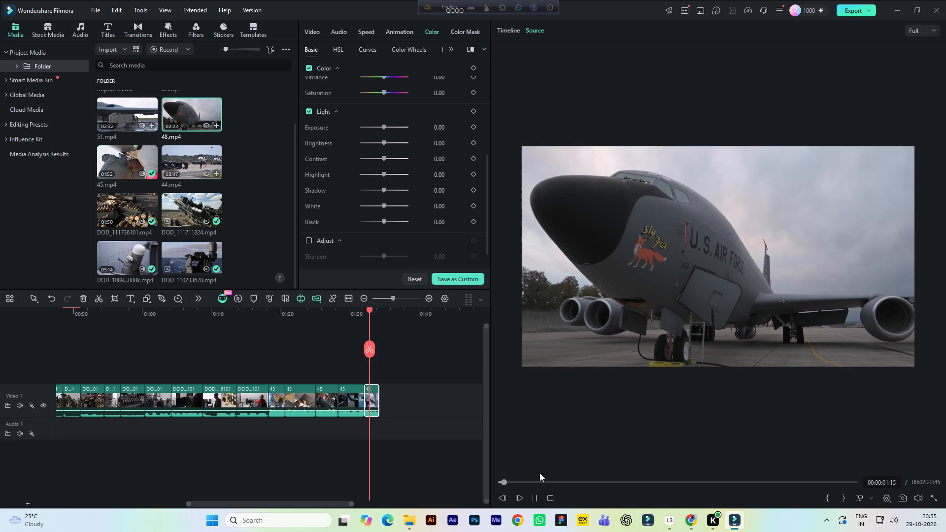
left_click(510, 483)
left_click(517, 483)
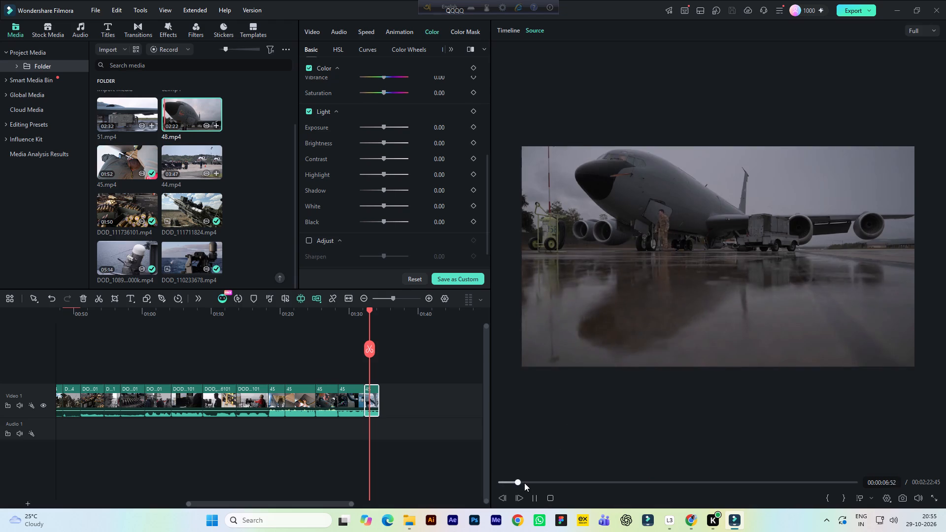
left_click(530, 482)
left_click(542, 482)
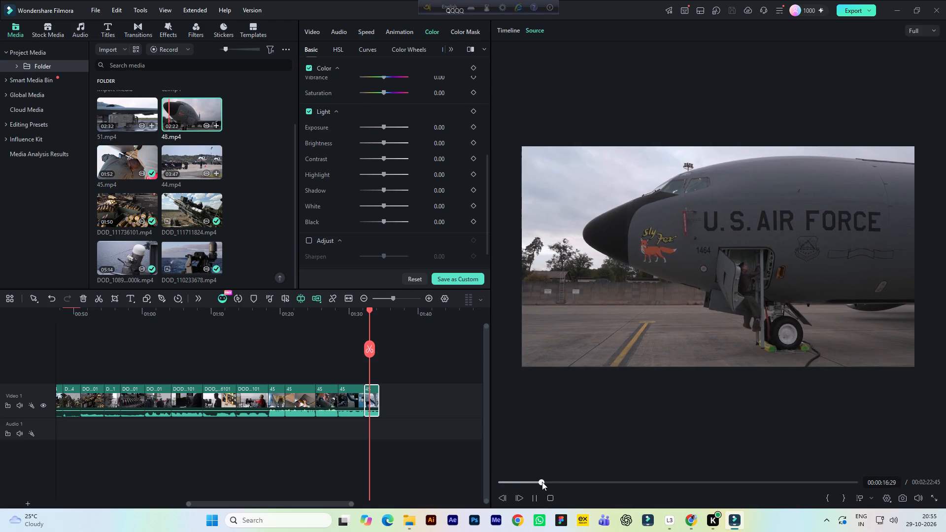
left_click(537, 483)
left_click(530, 481)
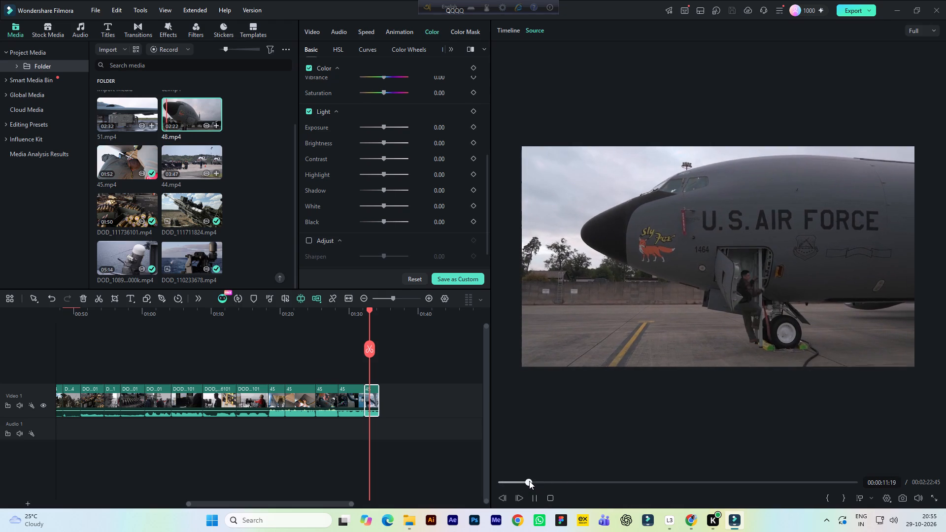
left_click(523, 480)
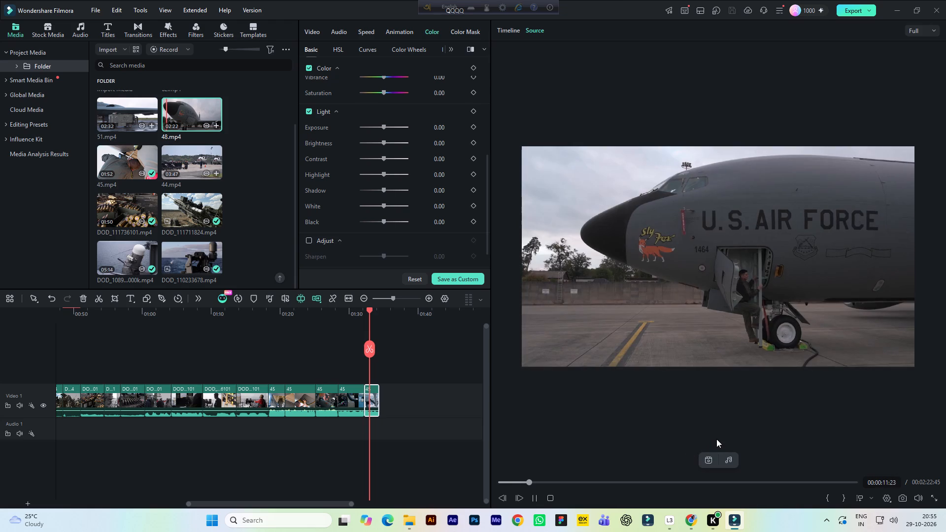
key("space")
key("space")
left_click(825, 495)
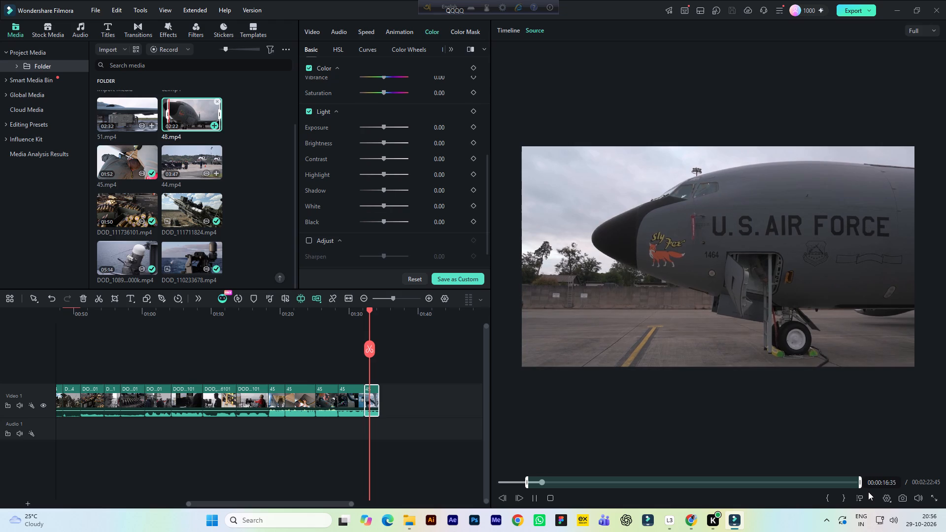
key("space")
left_click(847, 497)
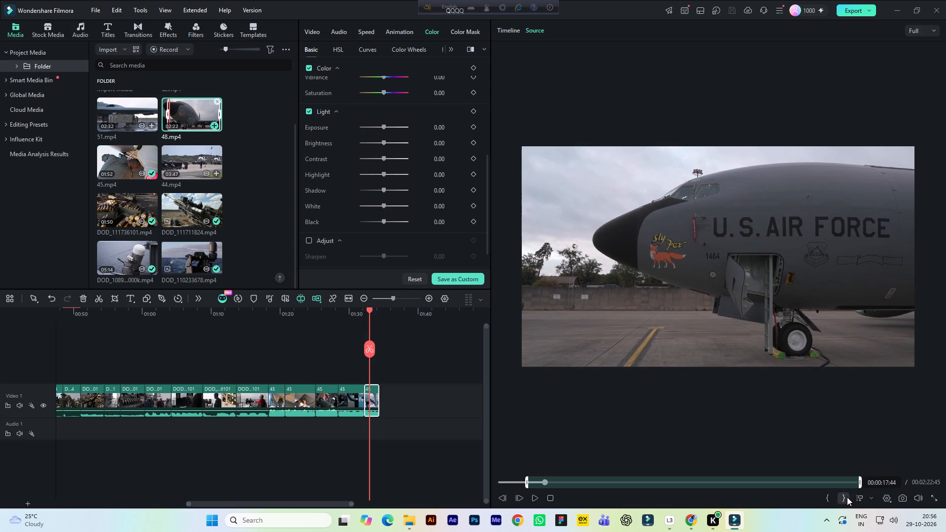
Append the marked 48.mp4 aircraft shot to the end of Video 1, keeping the current project settings.
left_click_drag(598, 268, 443, 393)
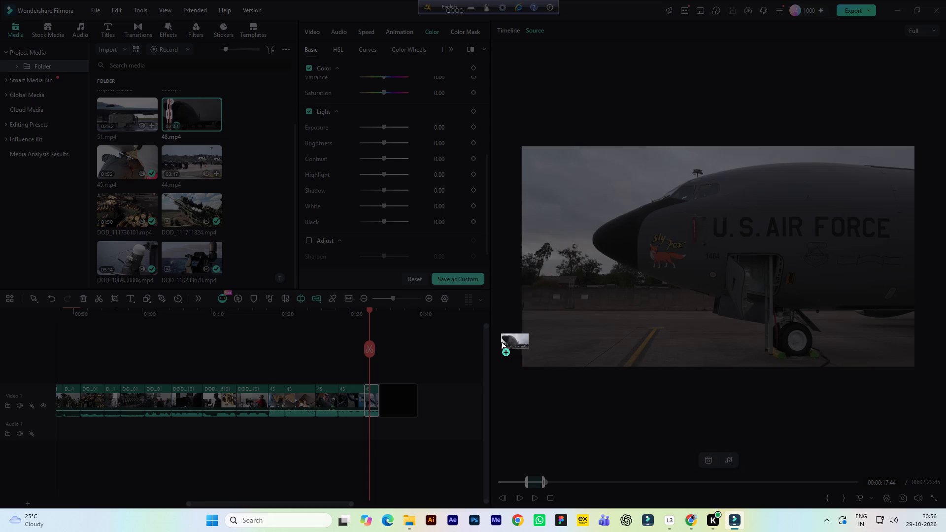
left_click(557, 281)
Set the new aircraft clip's light values to brightness 51, contrast 30, highlight 19 and shadow 14.
key("space")
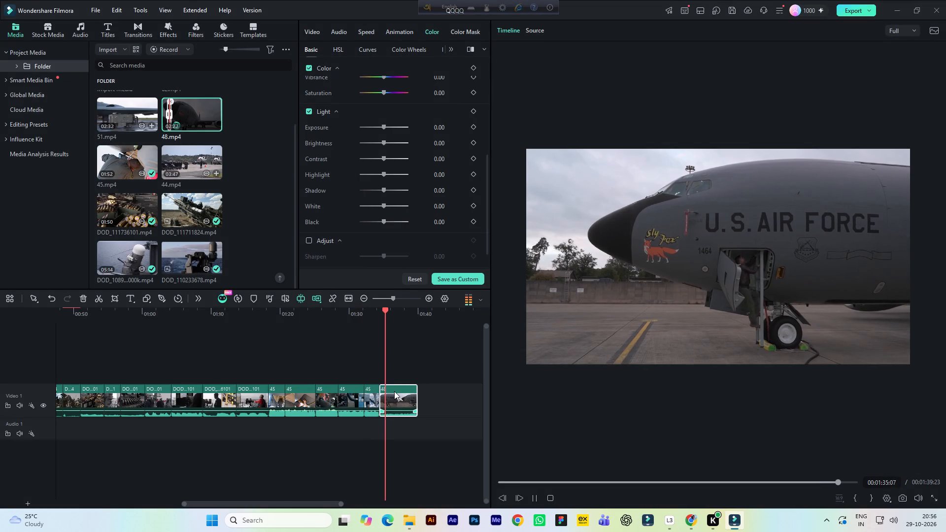
key("space")
left_click(399, 394)
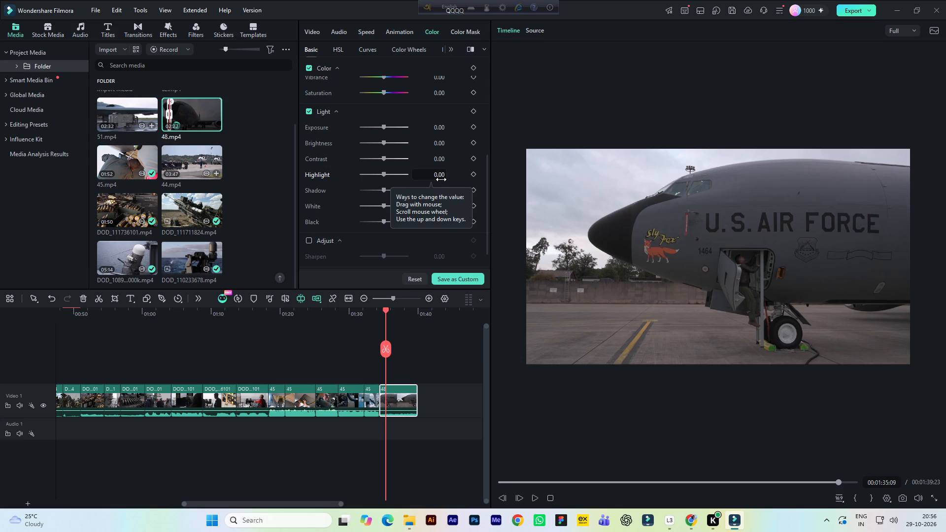
left_click(441, 145)
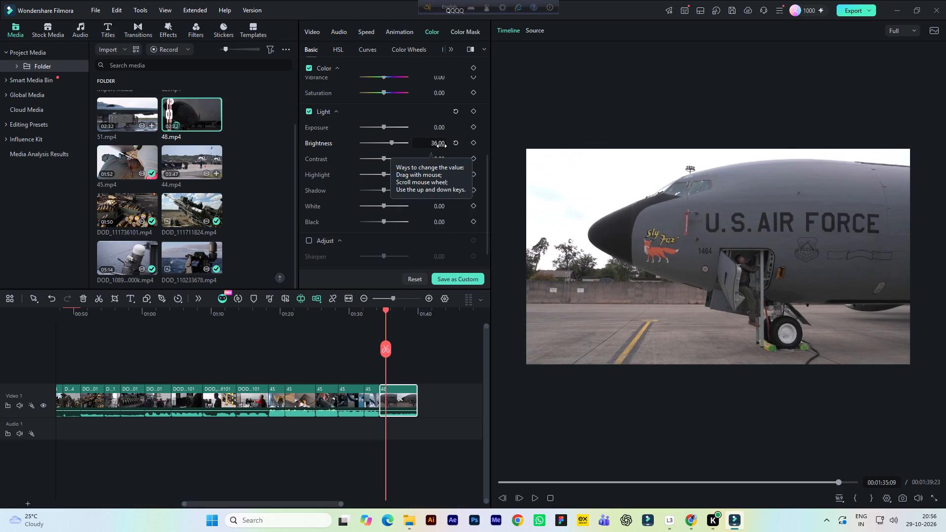
left_click(441, 158)
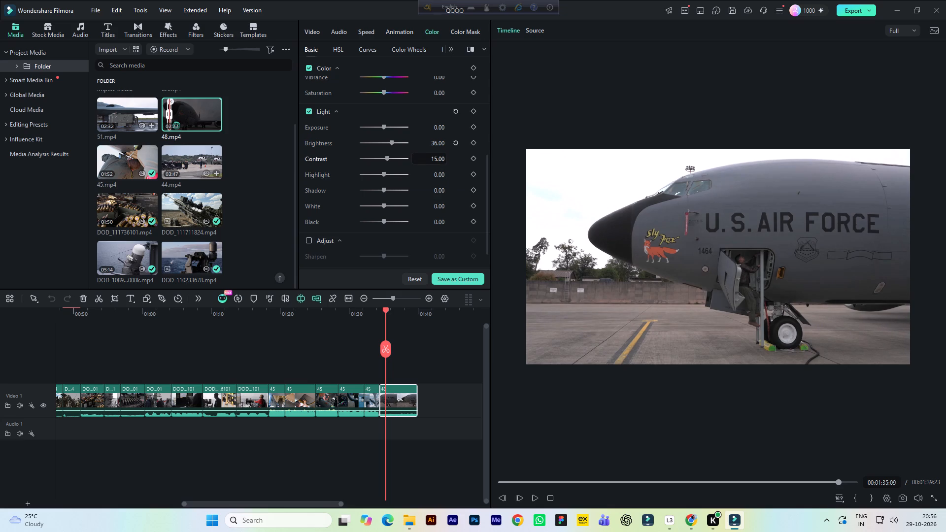
left_click(438, 143)
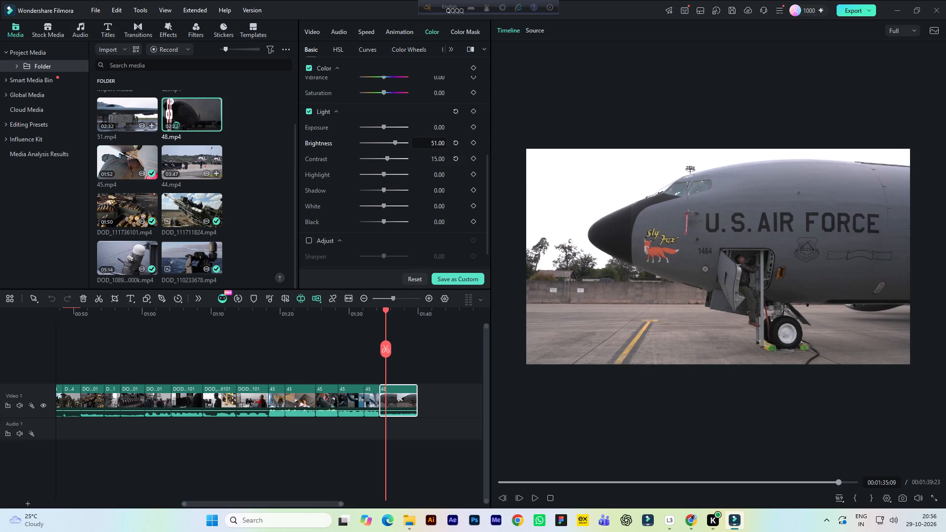
left_click(435, 158)
left_click(439, 176)
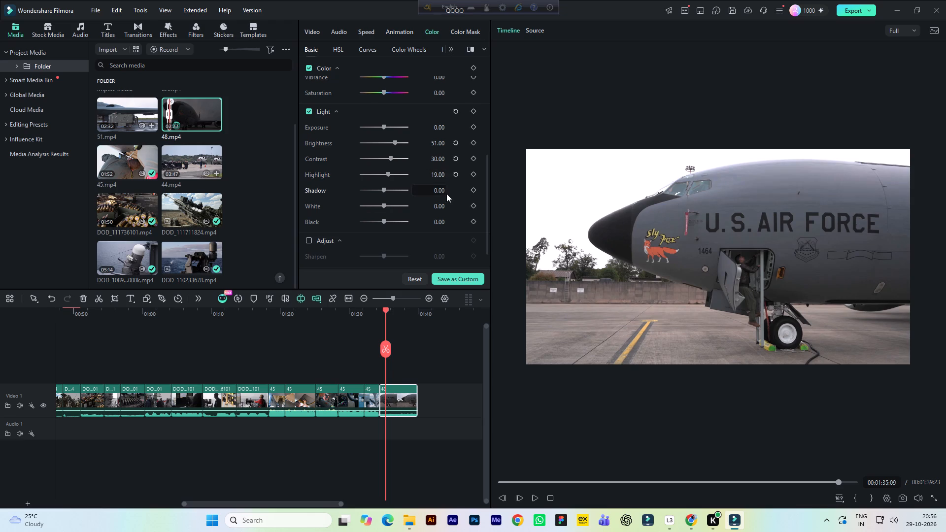
left_click(442, 191)
Set the aircraft clip's saturation to 58 and vibrance to 85.
scroll(455, 132, "up", 2)
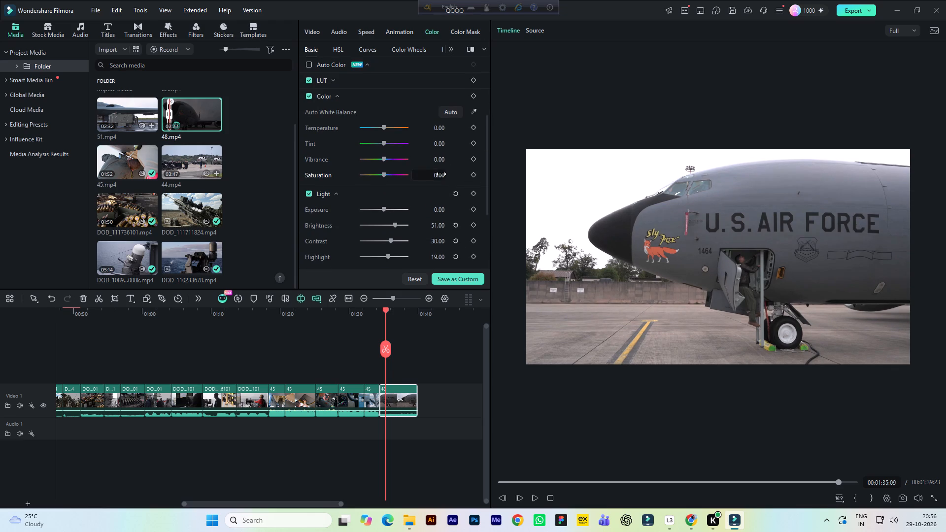
left_click(441, 174)
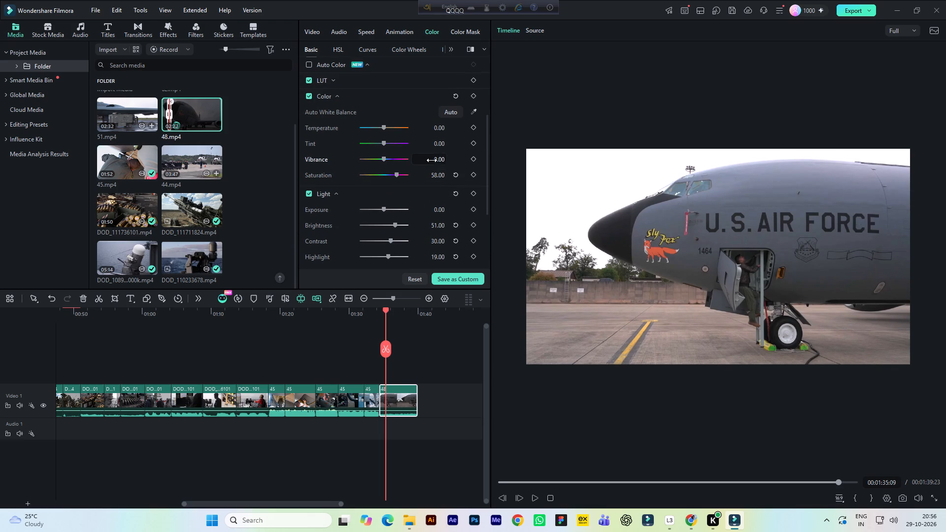
left_click(433, 160)
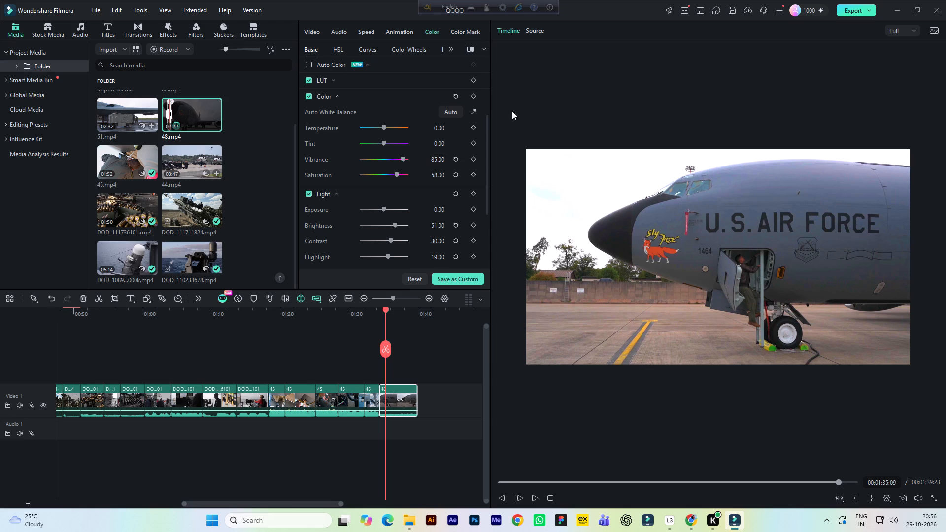
Compare the graded aircraft frame on the timeline with the original 48.mp4 source frame.
left_click(538, 31)
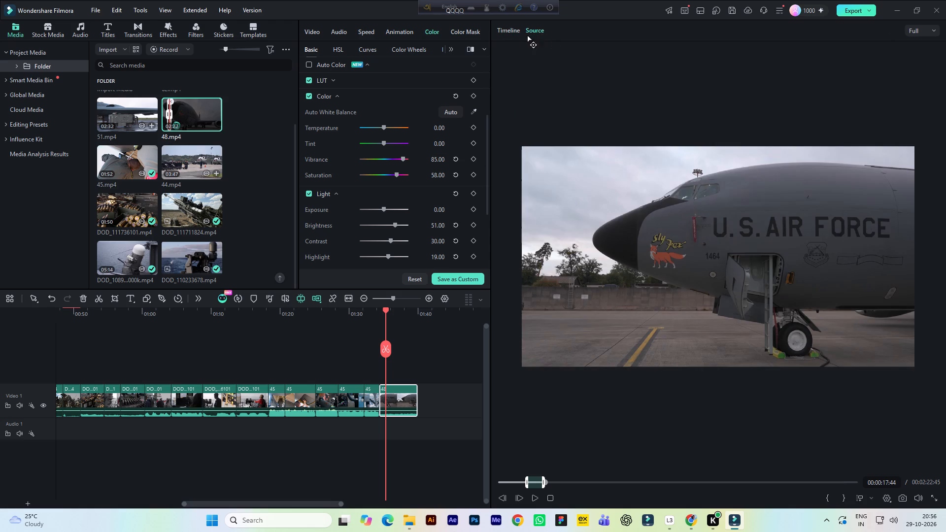
left_click(510, 32)
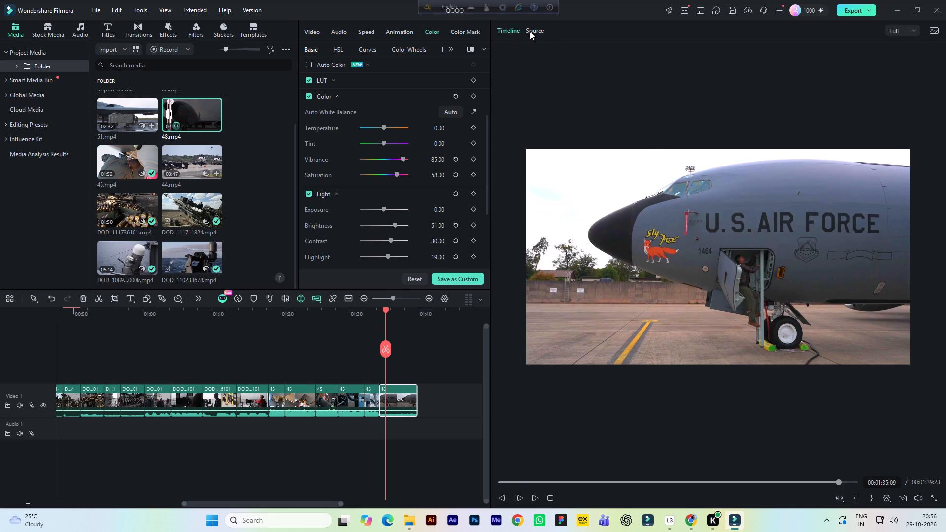
left_click(532, 31)
left_click(517, 30)
Warm the aircraft clip to a temperature of 25 and check it against the original source frame.
left_click(437, 128)
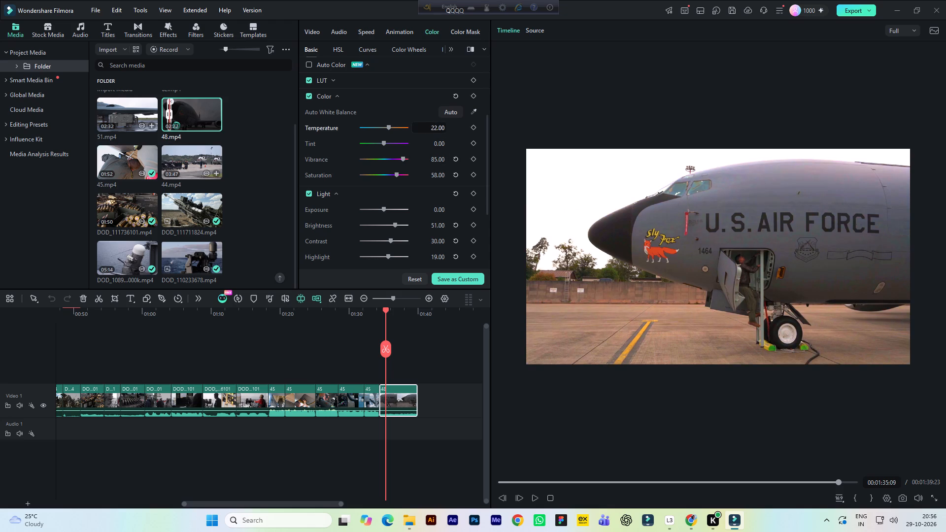
left_click(532, 37)
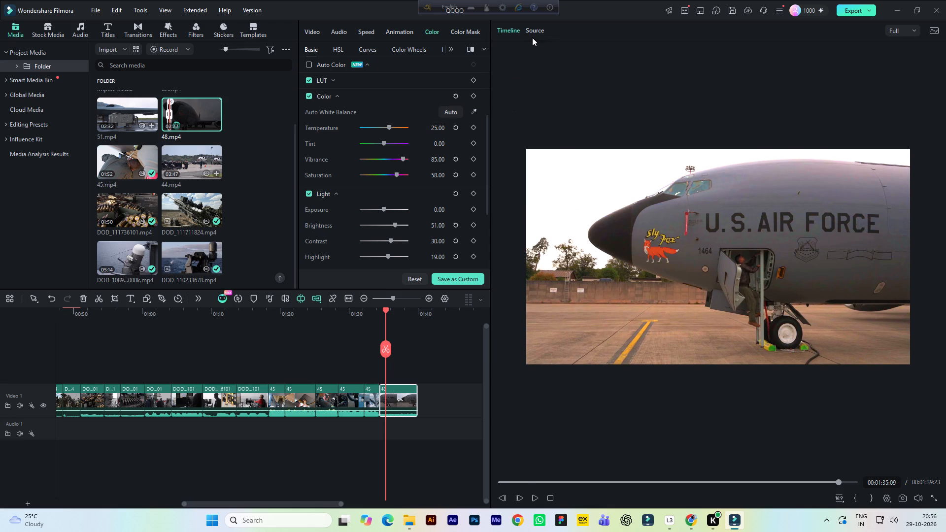
left_click(534, 33)
left_click(507, 33)
Play the timeline from the refueling jet shot into the graded aircraft clip and save the project.
left_click(371, 315)
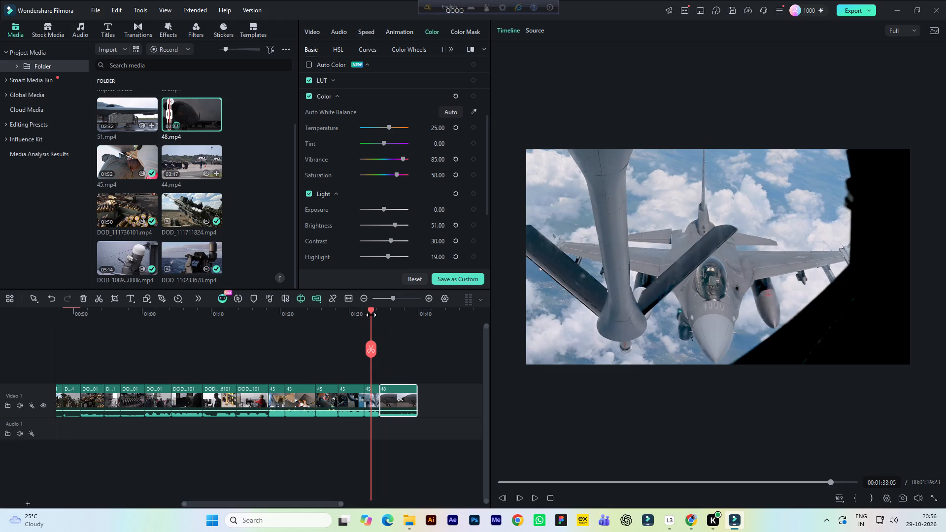
key("space")
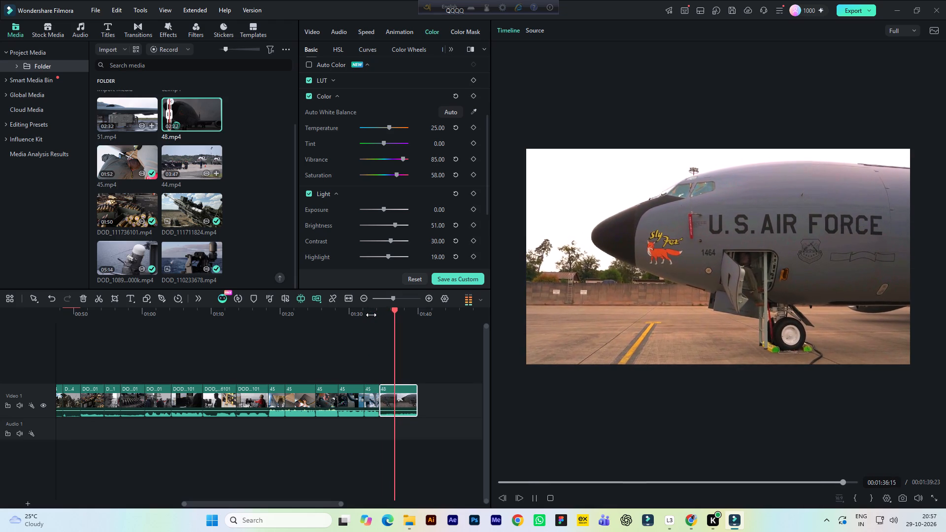
key("space")
key("ctrl+s")
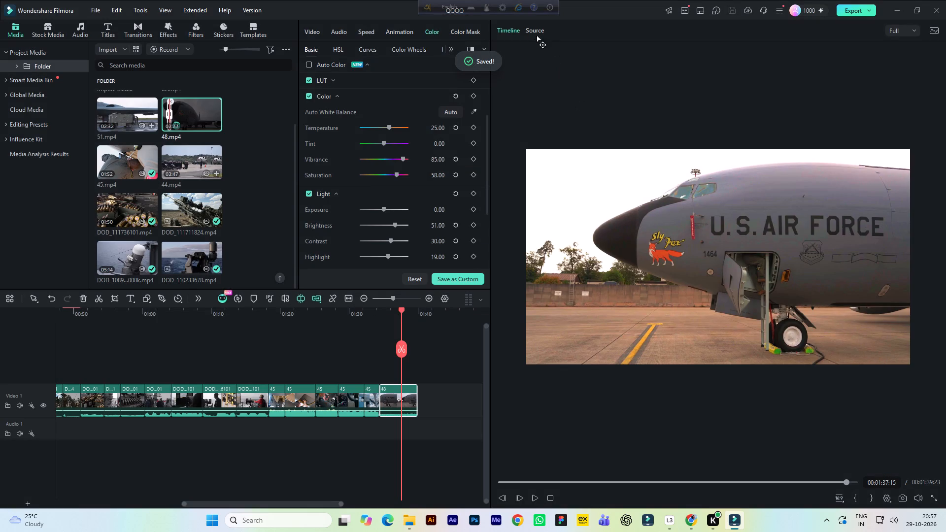
Mark the front-view shot of the aircraft nose in 48.mp4 from 00:00:19:36 to 00:00:21:21.
left_click(530, 27)
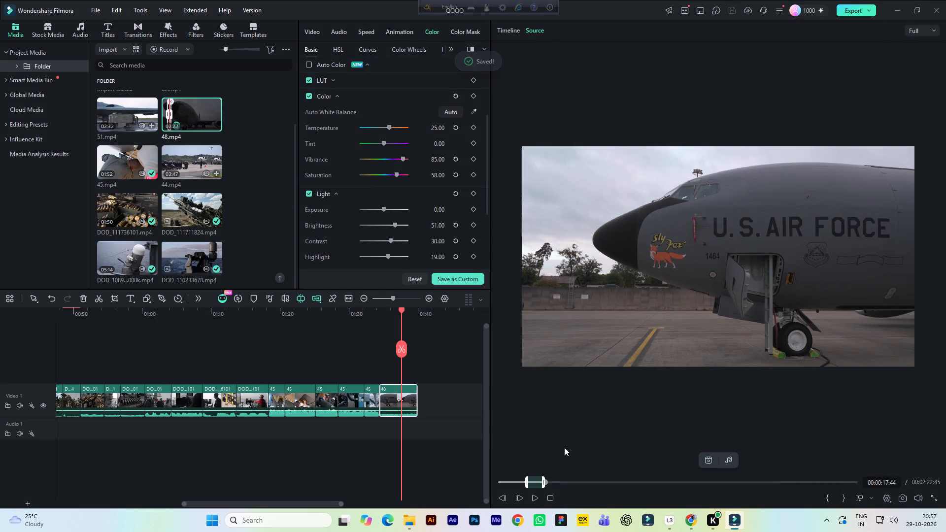
key("space")
key("space")
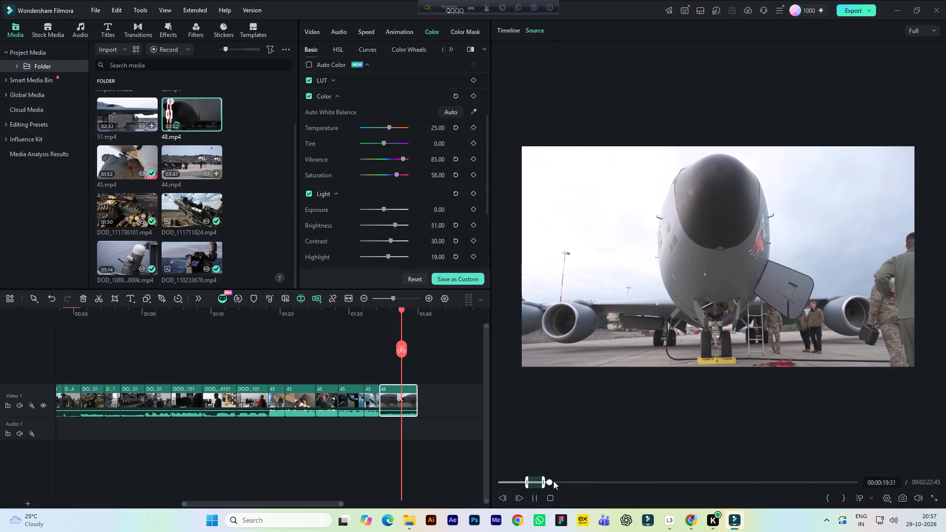
left_click(829, 498)
key("space")
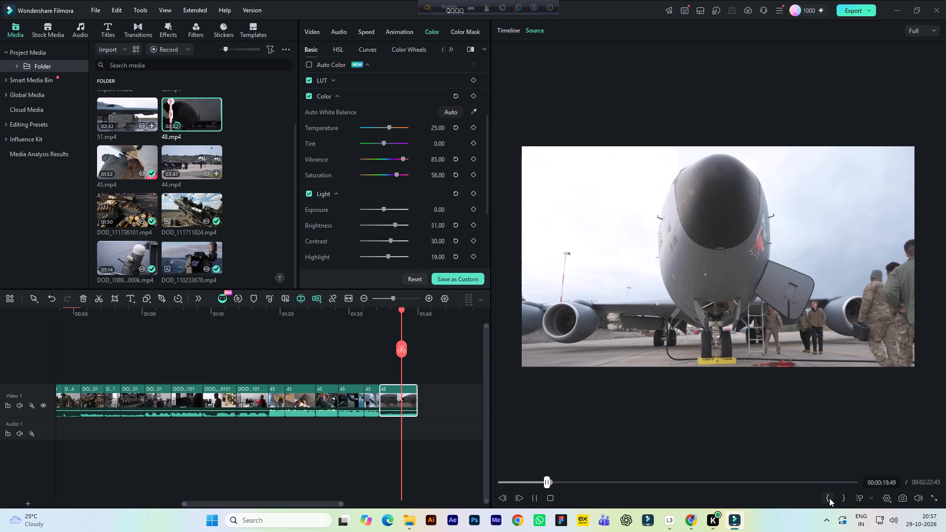
key("space")
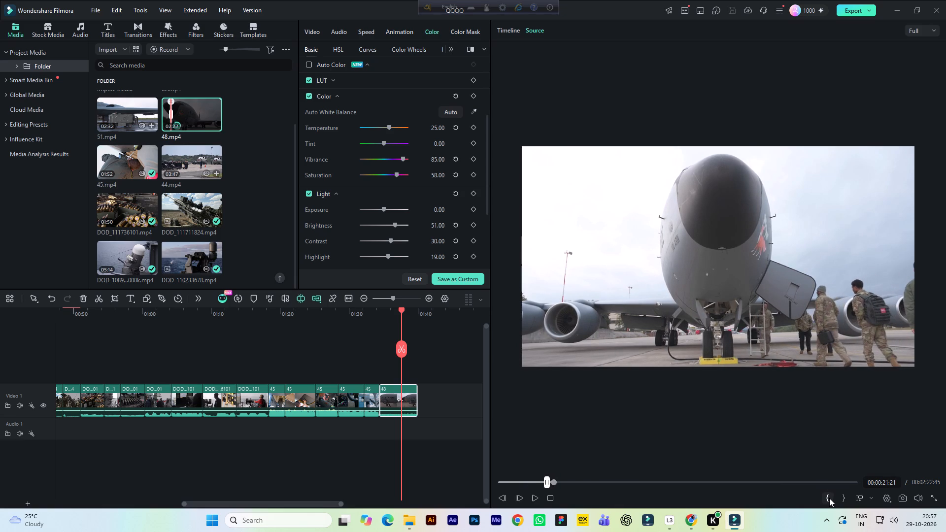
left_click(847, 495)
Append the marked aircraft nose shot to the end of Video 1, keeping the current project settings.
left_click_drag(642, 305, 465, 394)
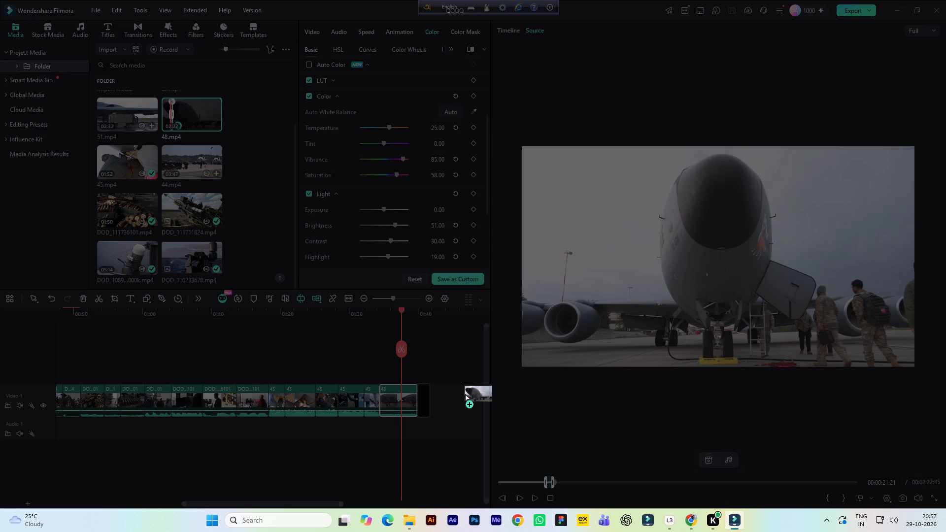
left_click(540, 286)
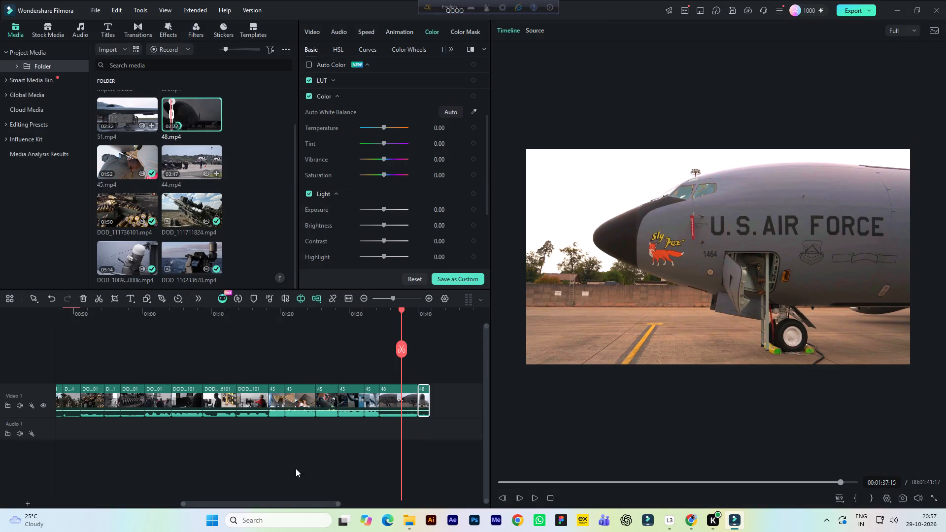
left_click_drag(283, 502, 318, 508)
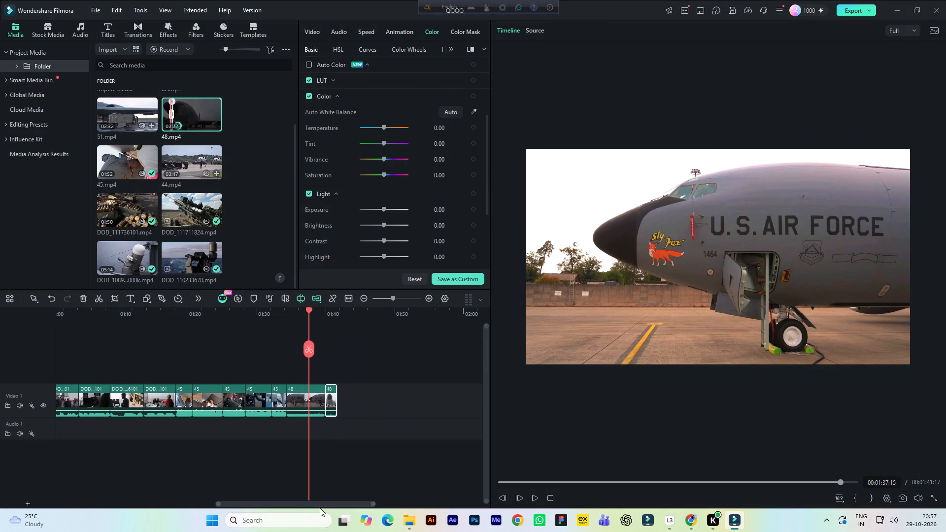
Play the end of the timeline through the newly added aircraft nose shot to review the transition.
key("space")
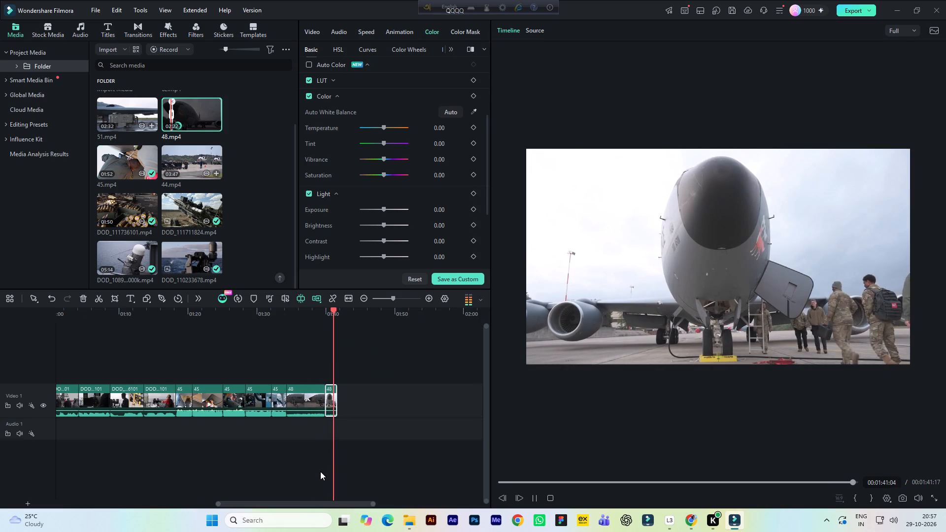
key("space")
key("space")
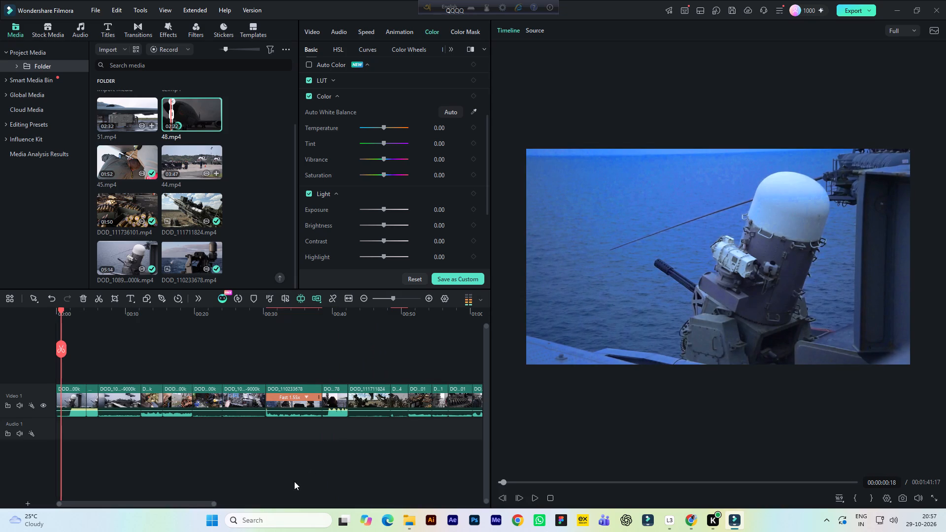
left_click_drag(196, 505, 377, 517)
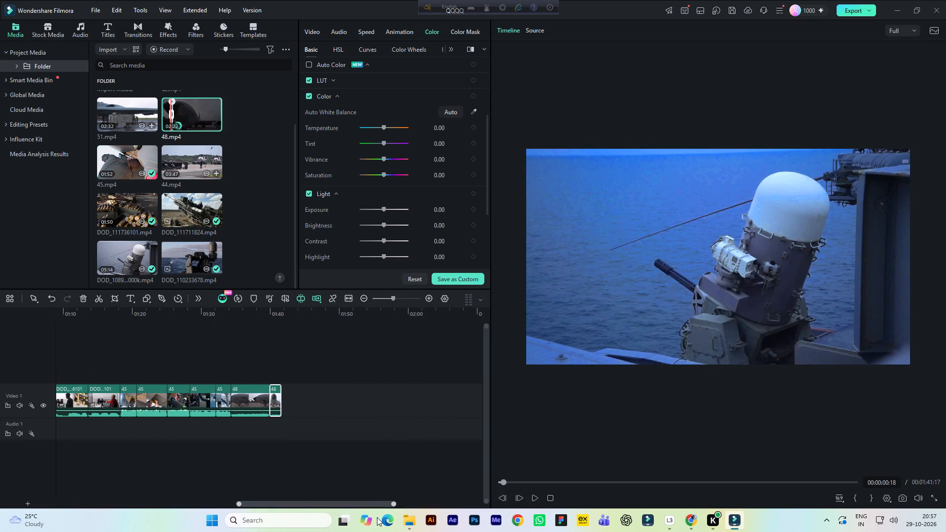
left_click_drag(377, 517, 363, 520)
left_click(312, 317)
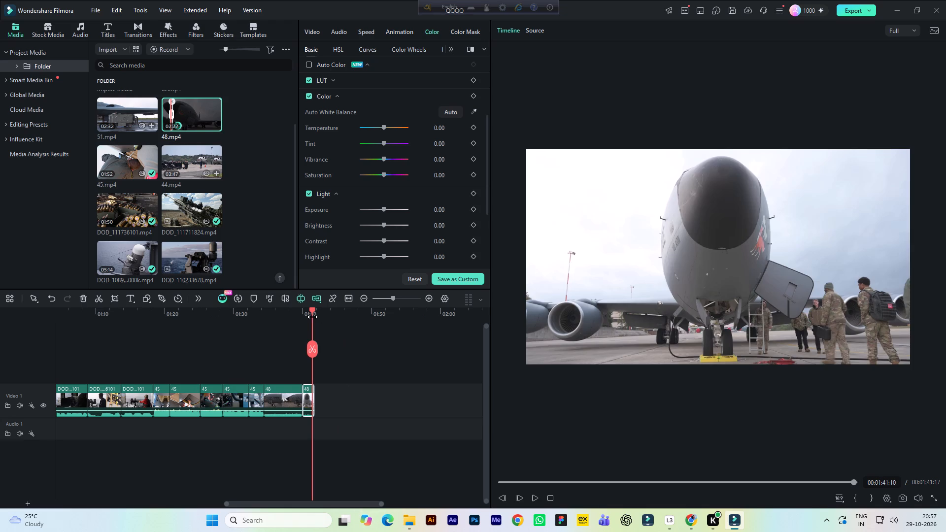
Mark the cockpit runway takeoff shot in the 48.mp4 source from 00:00:23:49 to 00:00:31:24.
left_click(538, 33)
key("space")
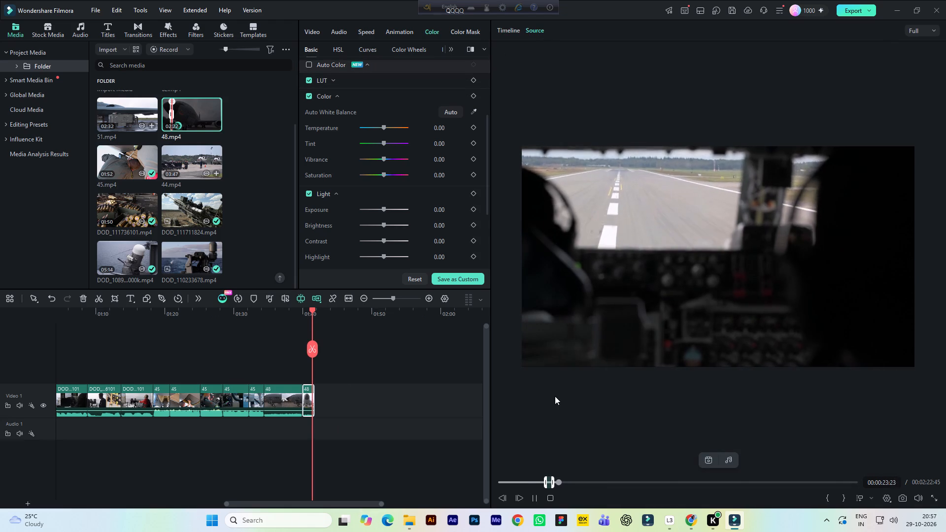
key("space")
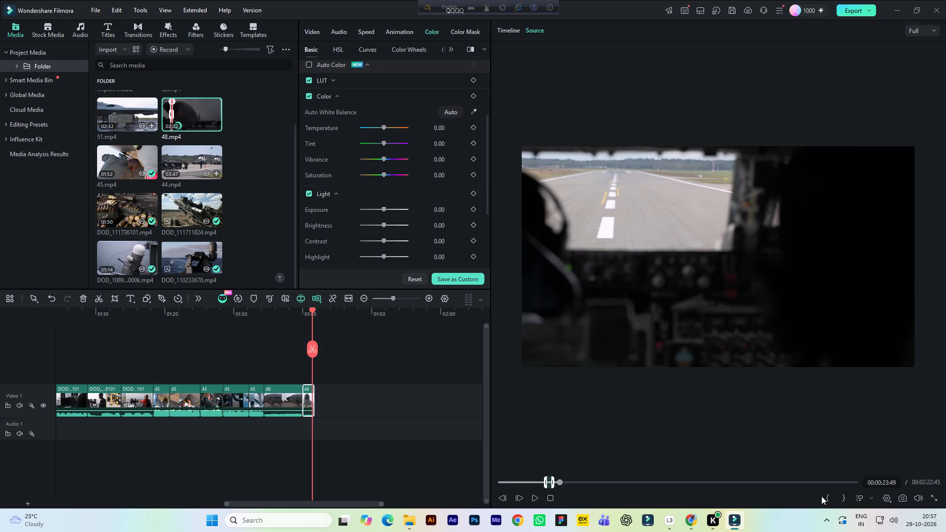
left_click(825, 497)
key("space")
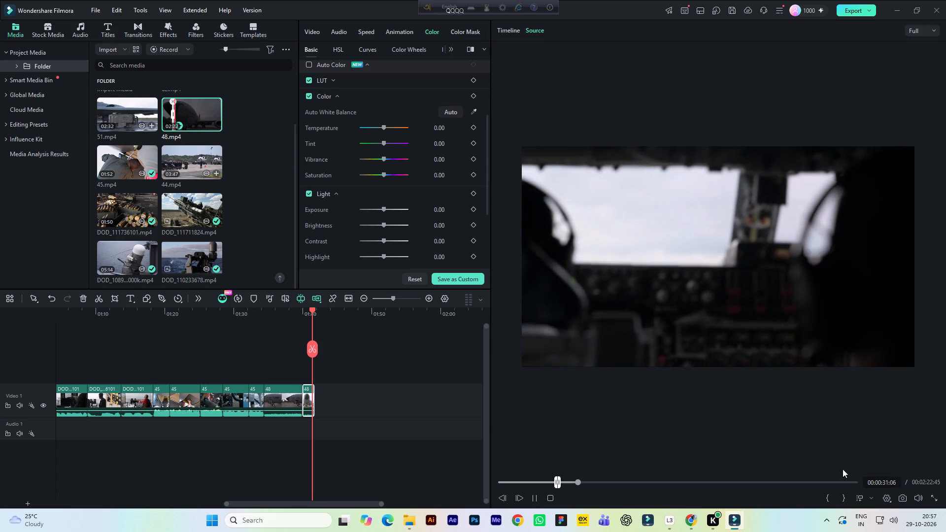
key("space")
left_click(844, 496)
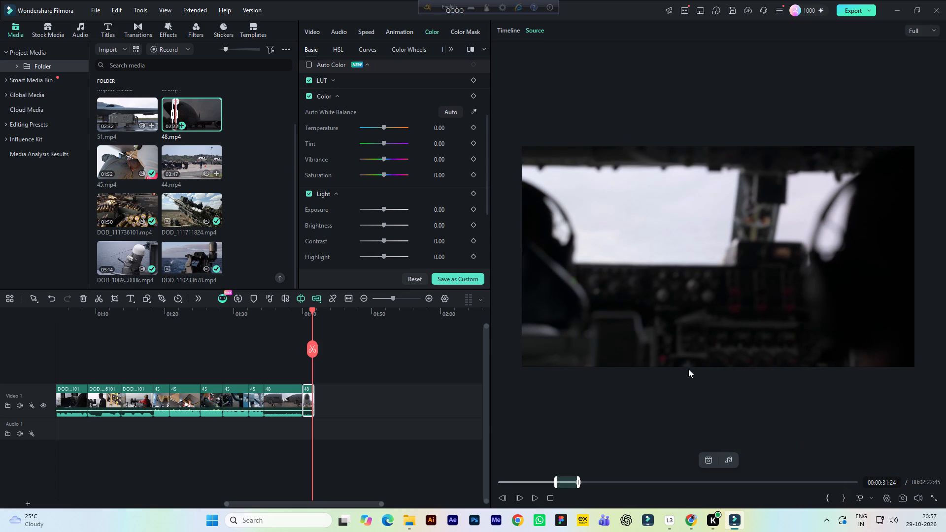
Append the marked cockpit shot to the end of Video 1, keeping the current project settings, and play its opening.
left_click_drag(671, 316, 424, 400)
left_click(544, 281)
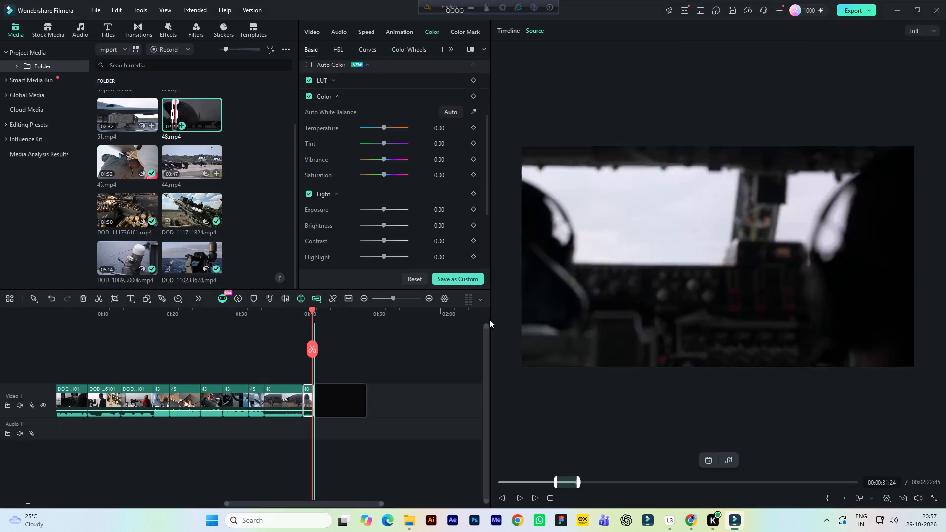
key("space")
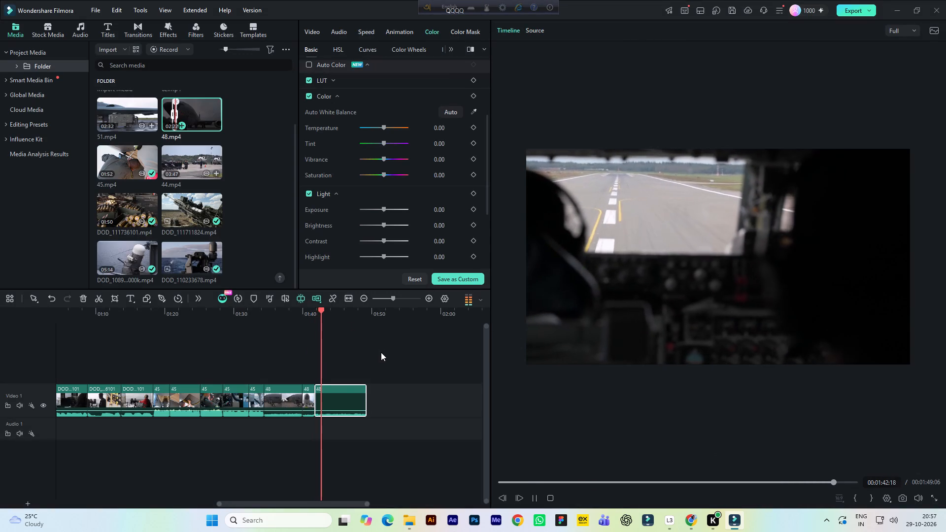
key("space")
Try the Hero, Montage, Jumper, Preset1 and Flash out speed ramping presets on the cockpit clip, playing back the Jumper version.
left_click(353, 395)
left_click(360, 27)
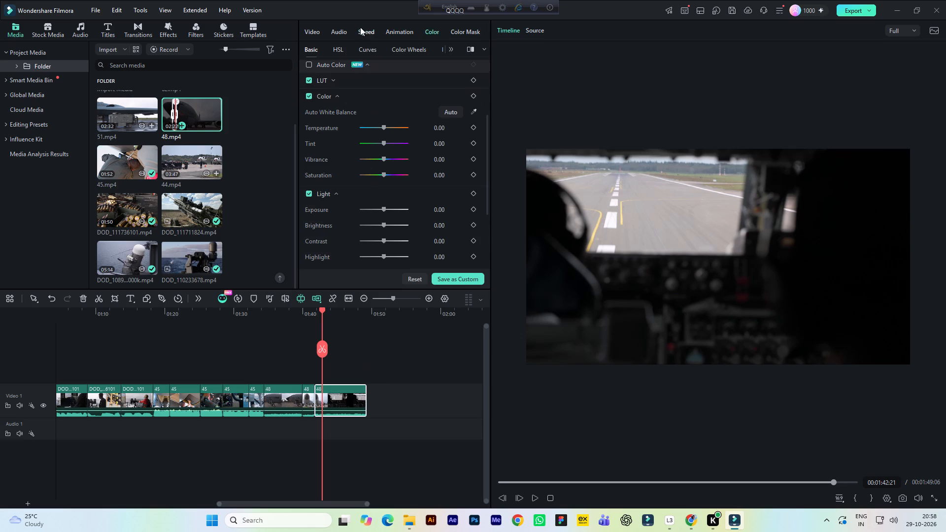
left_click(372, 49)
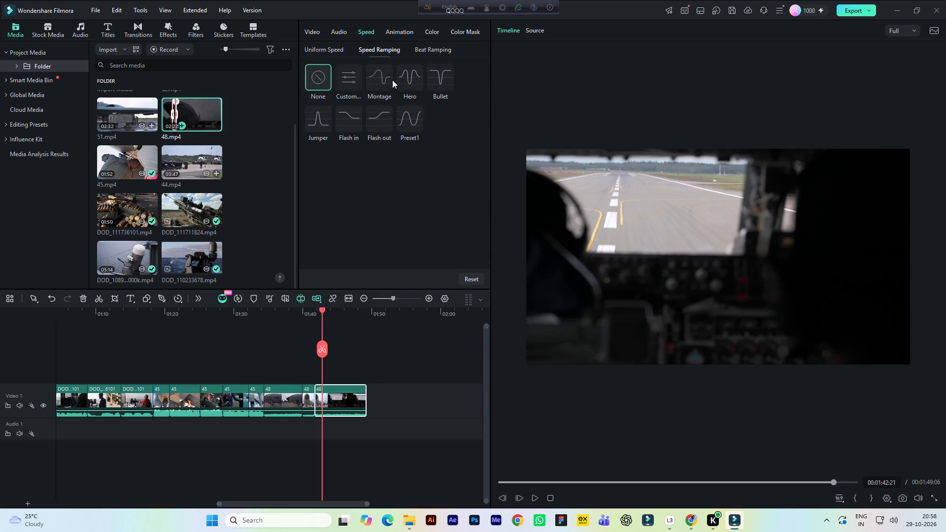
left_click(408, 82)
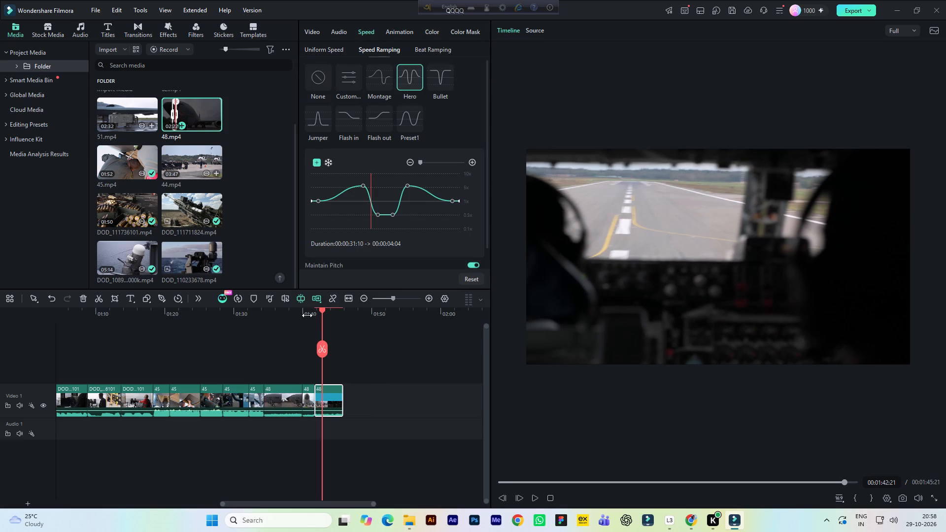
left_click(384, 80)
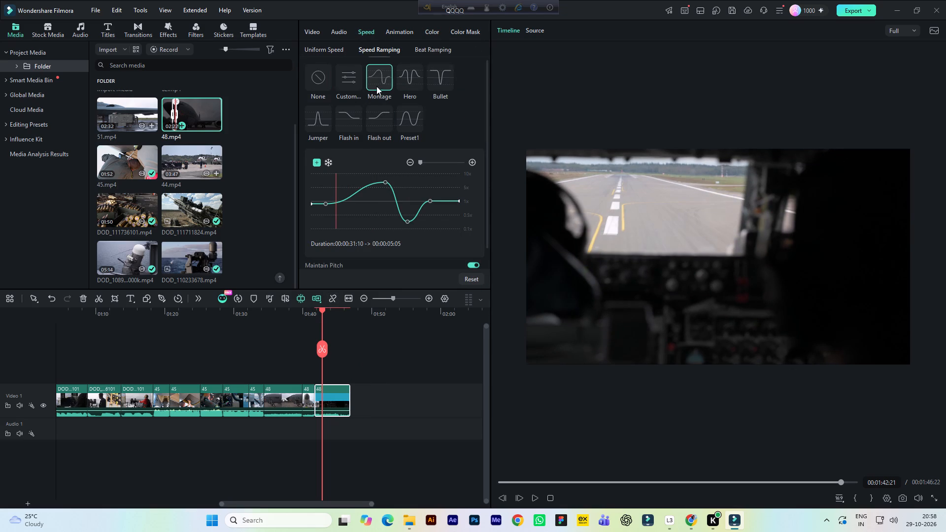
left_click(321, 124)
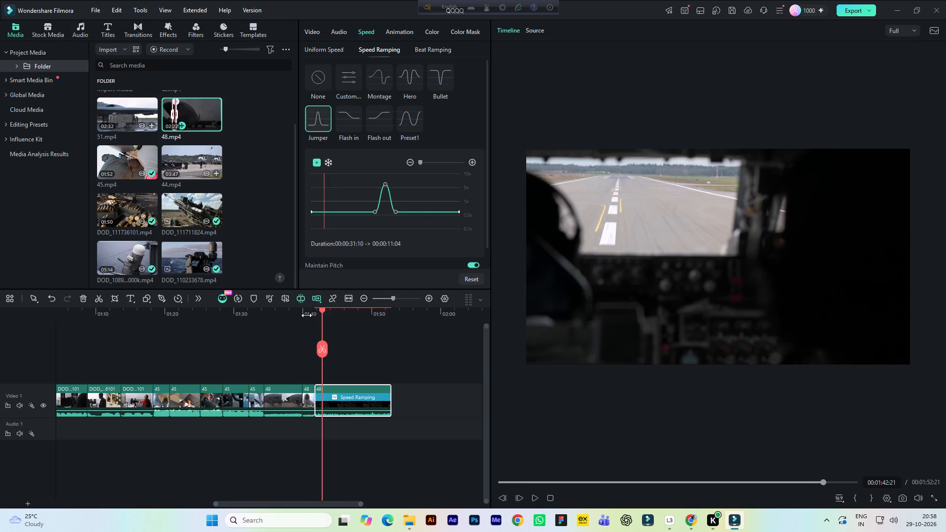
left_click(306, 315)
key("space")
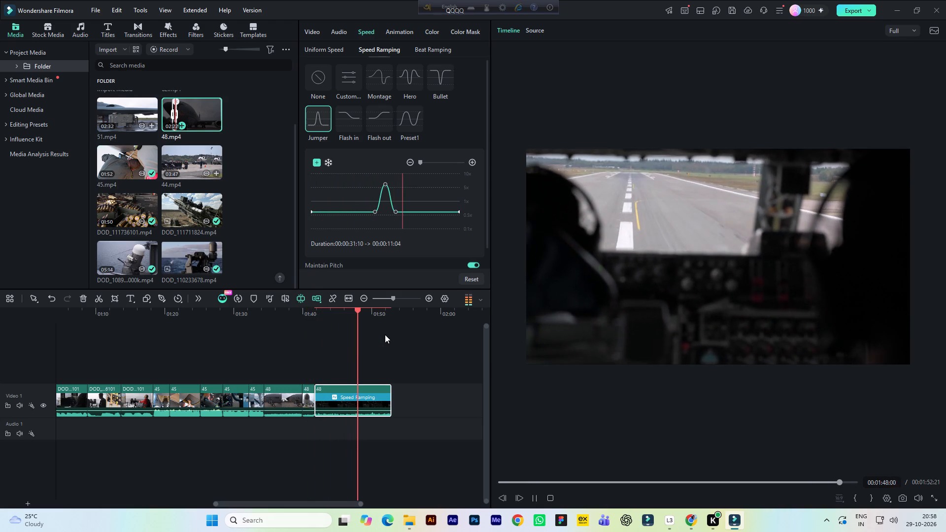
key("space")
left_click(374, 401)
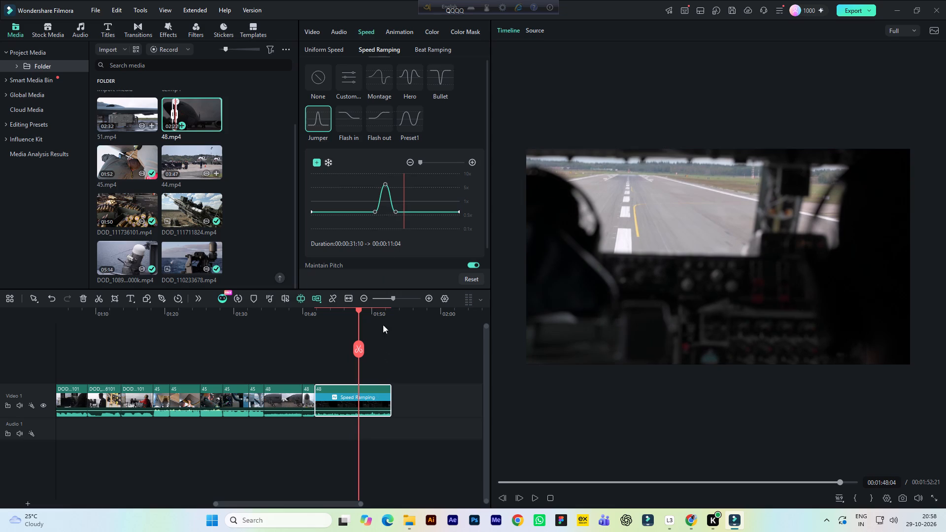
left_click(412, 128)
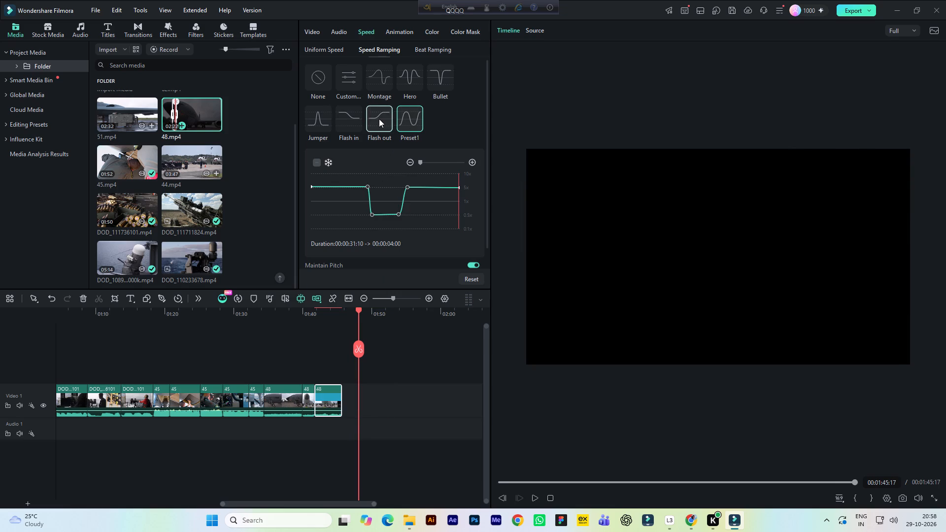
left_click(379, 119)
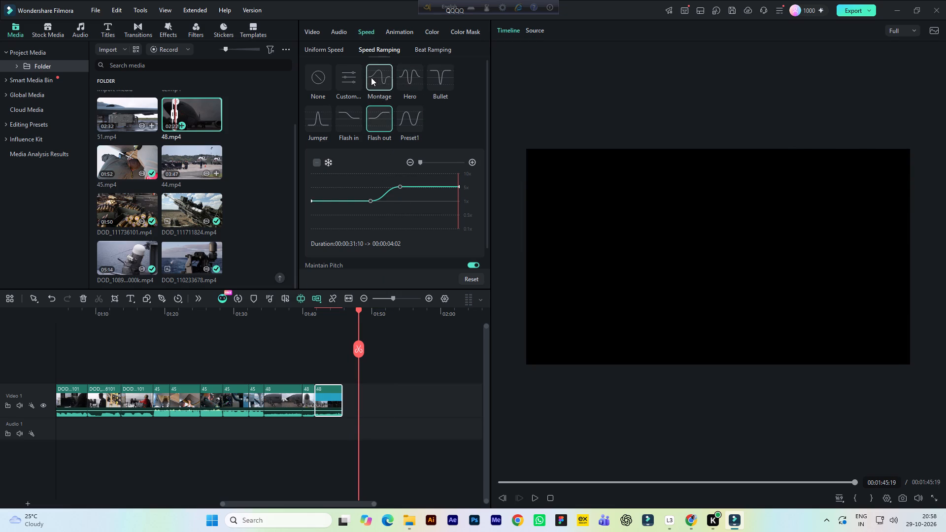
Apply the Montage speed ramping preset to the cockpit clip, play it back and save the project.
left_click(371, 77)
left_click(304, 314)
key("space")
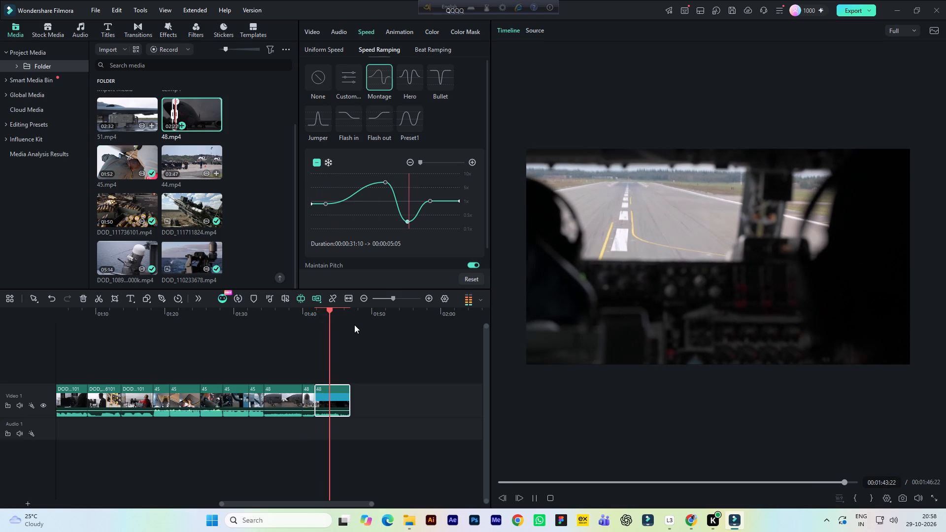
key("space")
key("ctrl+s")
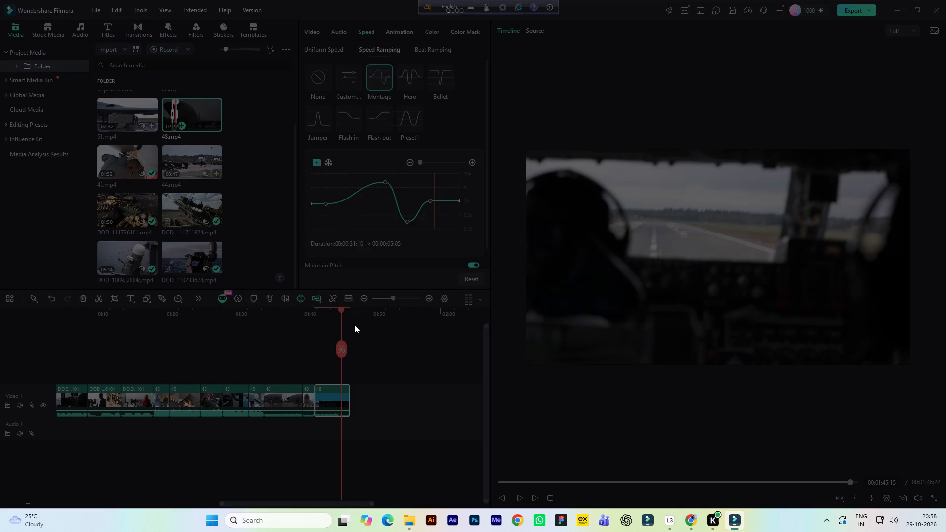
Replay the speed-ramped cockpit clip from just before its start to check its pacing.
left_click(307, 315)
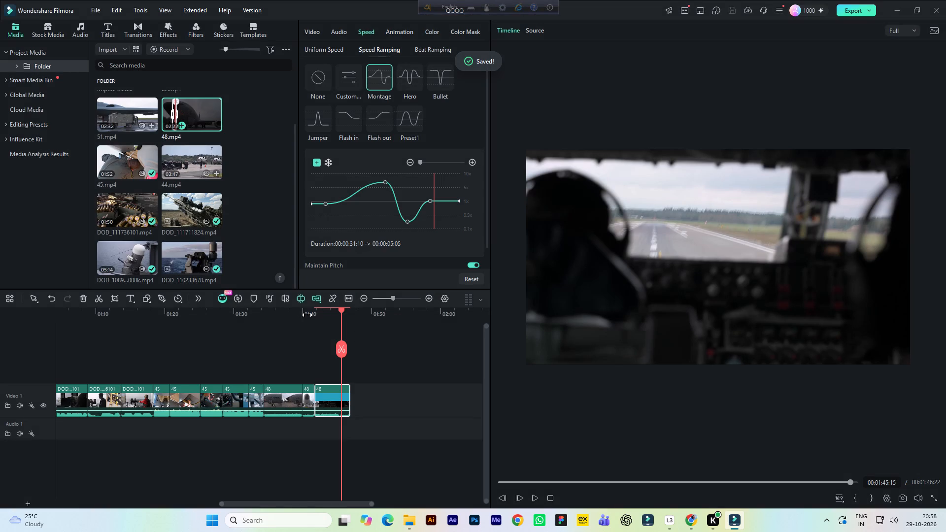
key("space")
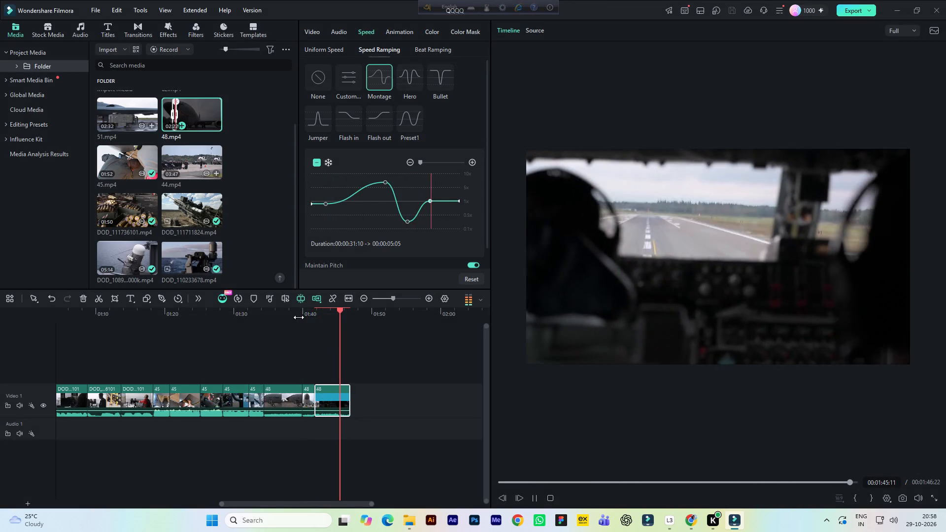
key("space")
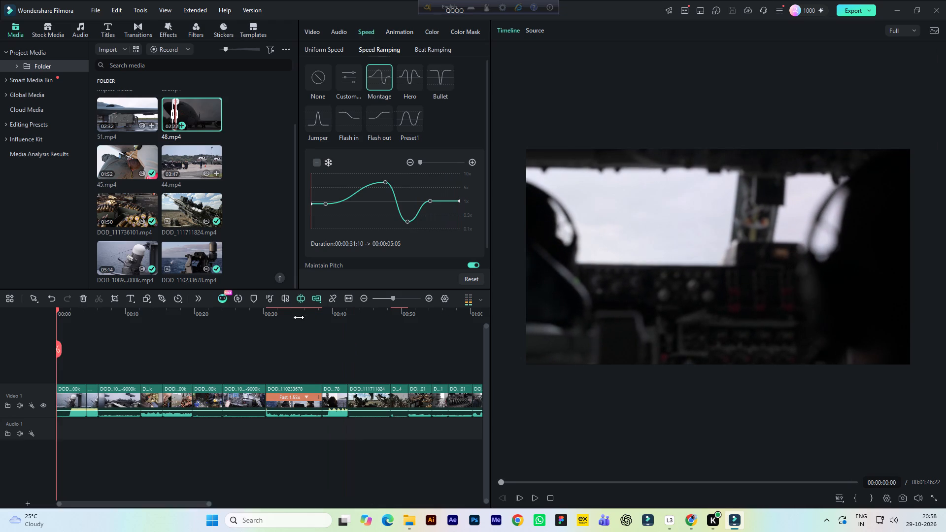
key("space")
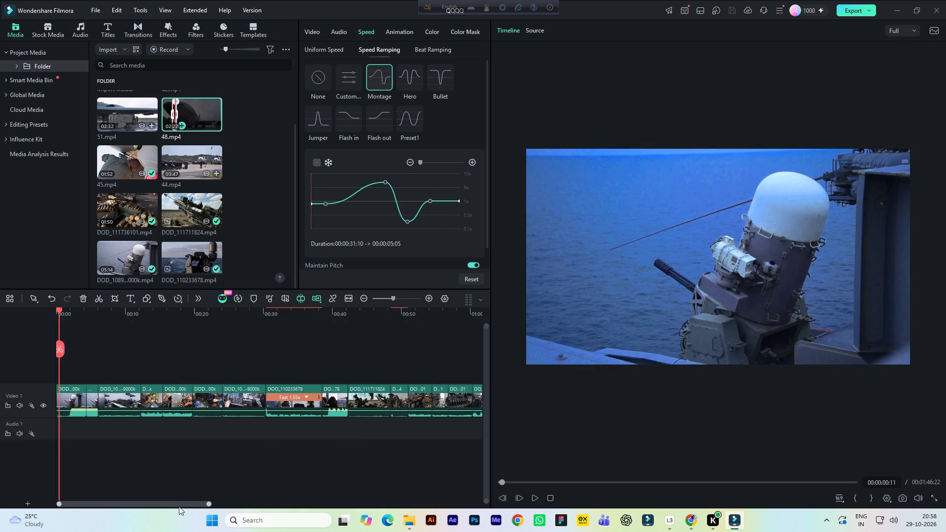
left_click_drag(180, 502, 378, 501)
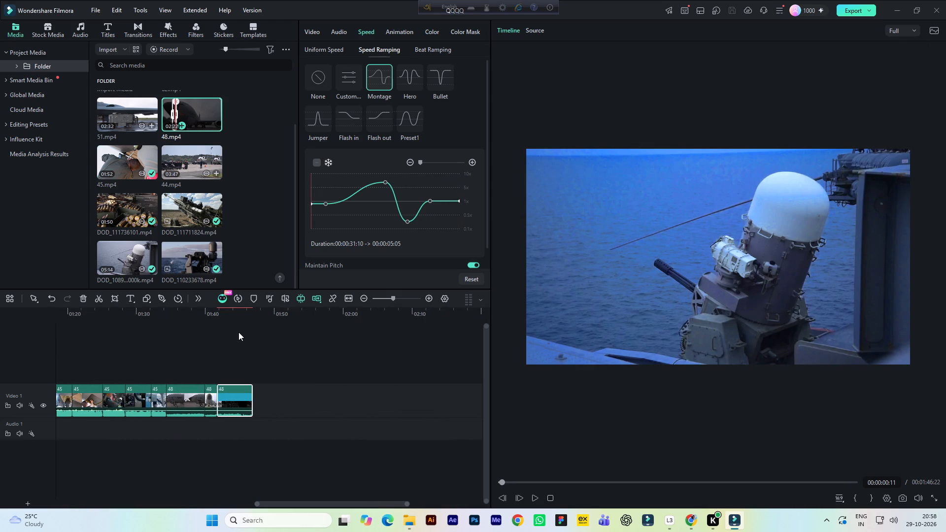
left_click(241, 313)
Find the three-jet formation shot in the 48.mp4 source and mark it from 00:01:09:50 to 00:01:14:37.
left_click(526, 28)
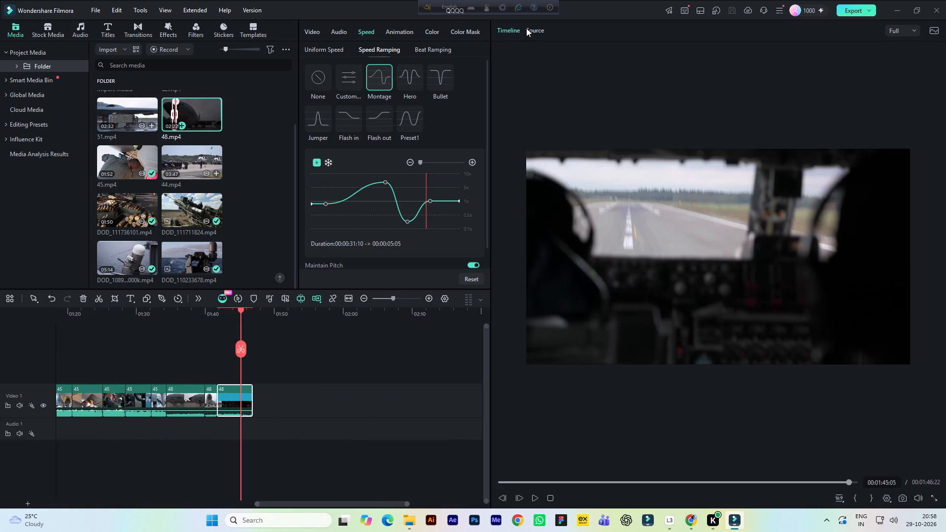
key("space")
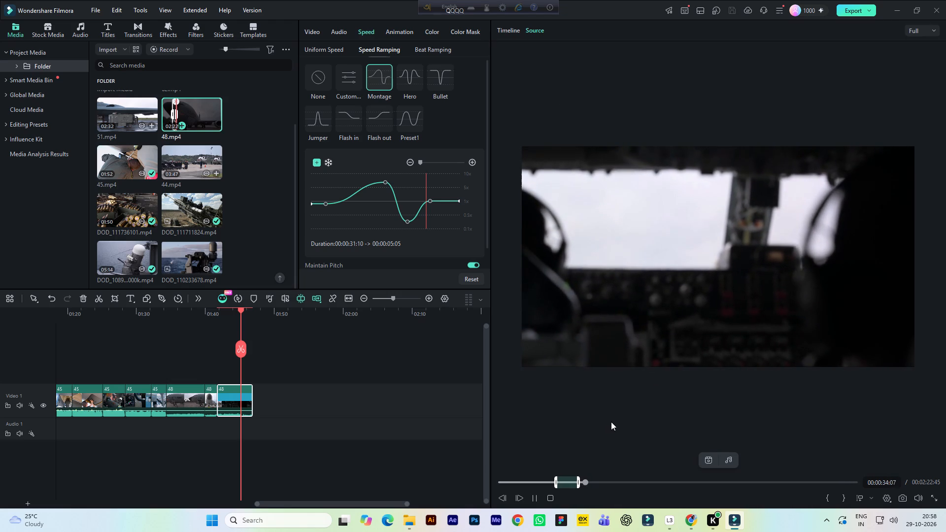
key("space")
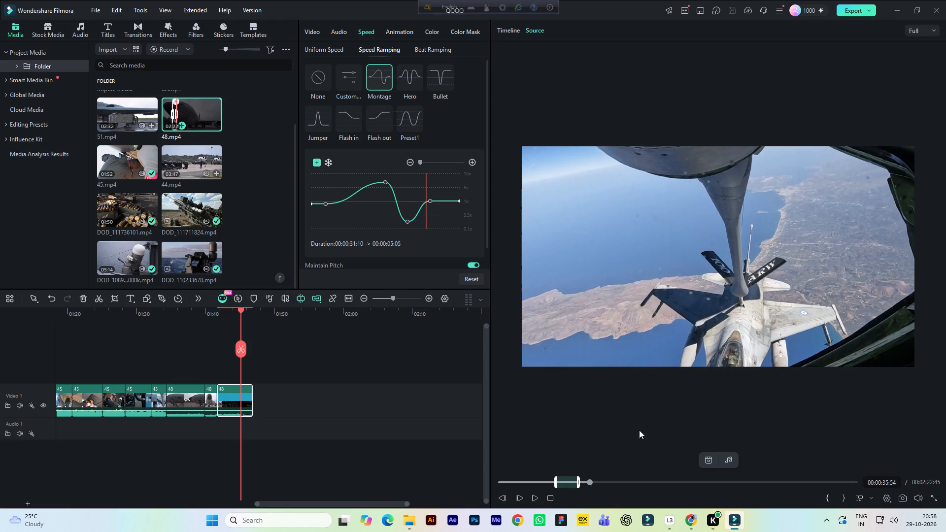
key("space")
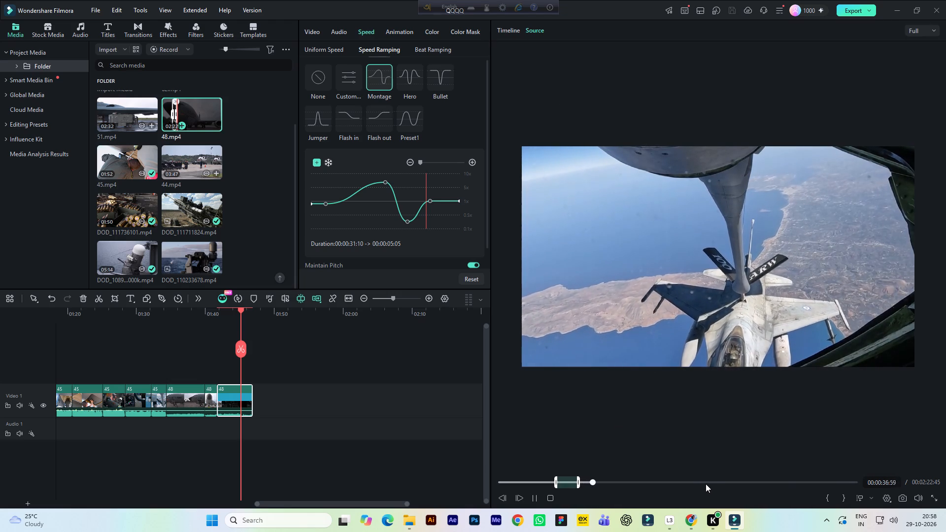
left_click(605, 483)
left_click(612, 482)
left_click(620, 482)
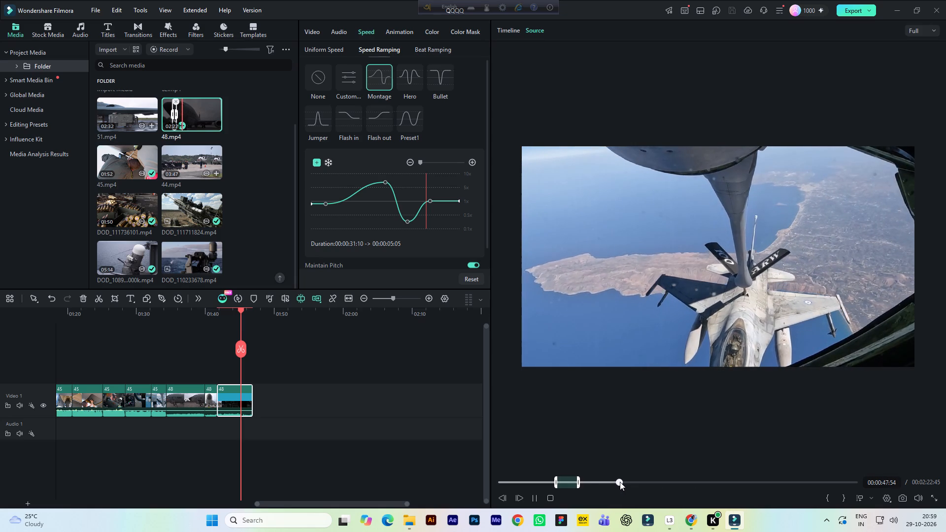
left_click(626, 482)
left_click(634, 482)
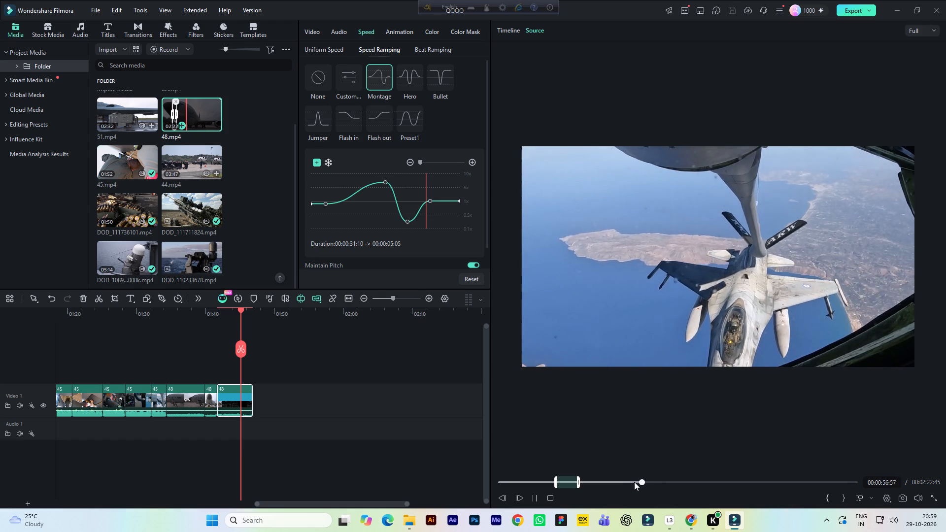
left_click(650, 480)
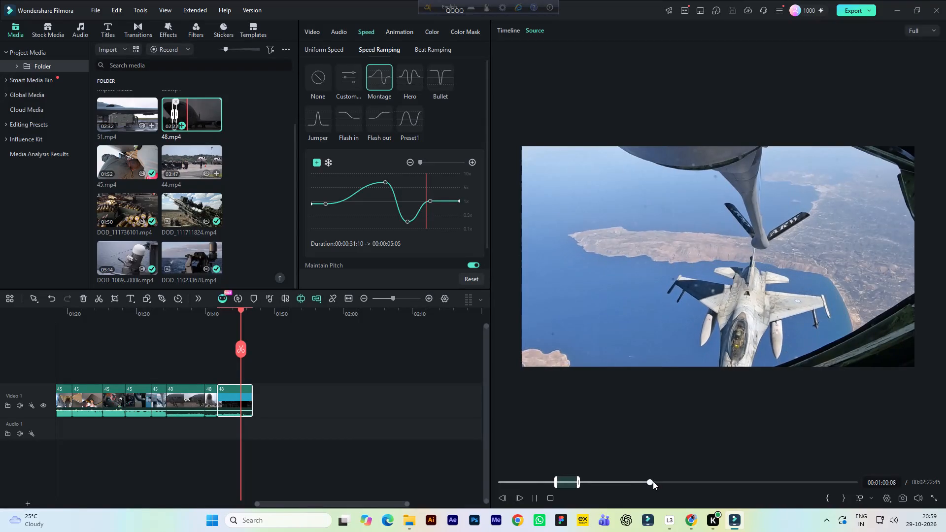
left_click(654, 481)
left_click(662, 482)
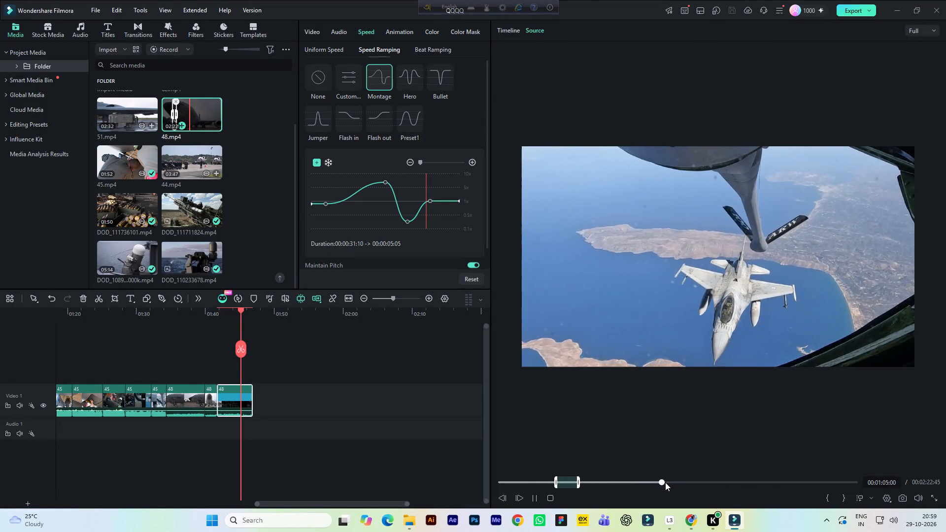
left_click(671, 482)
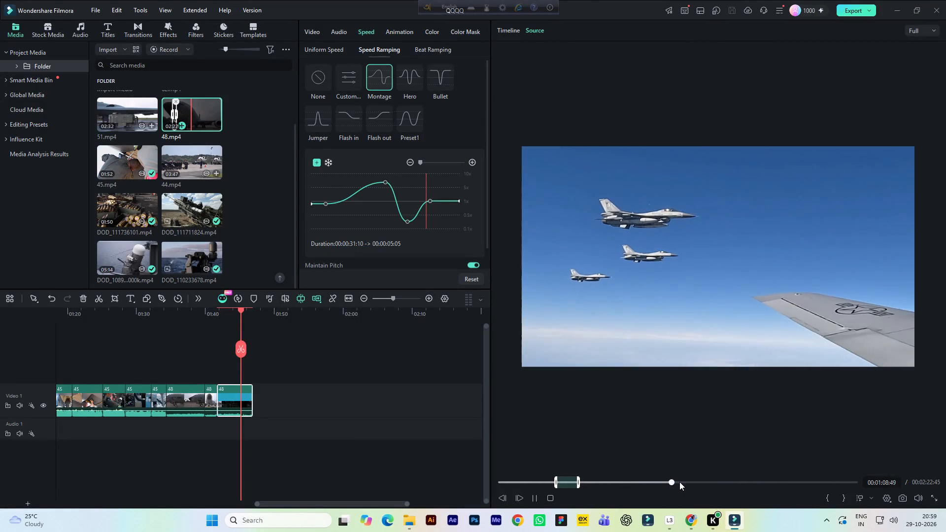
key("space")
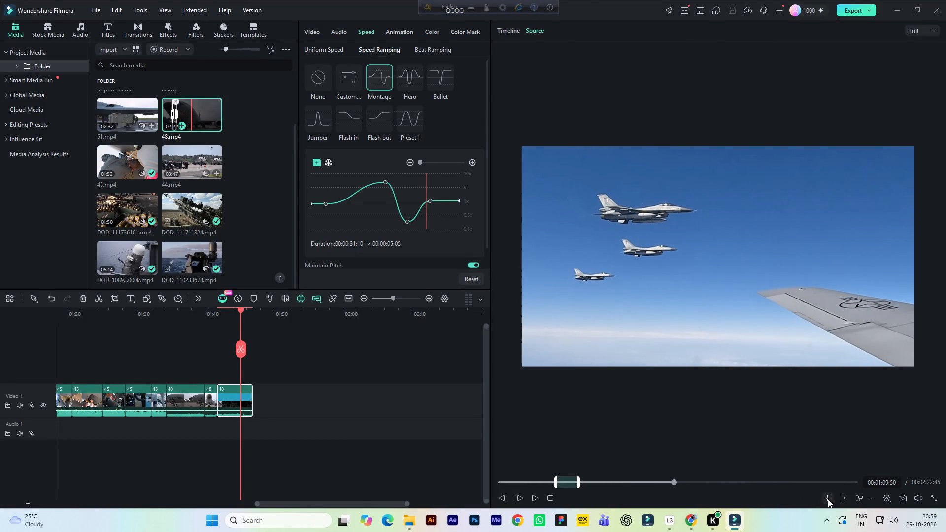
left_click(828, 497)
key("space")
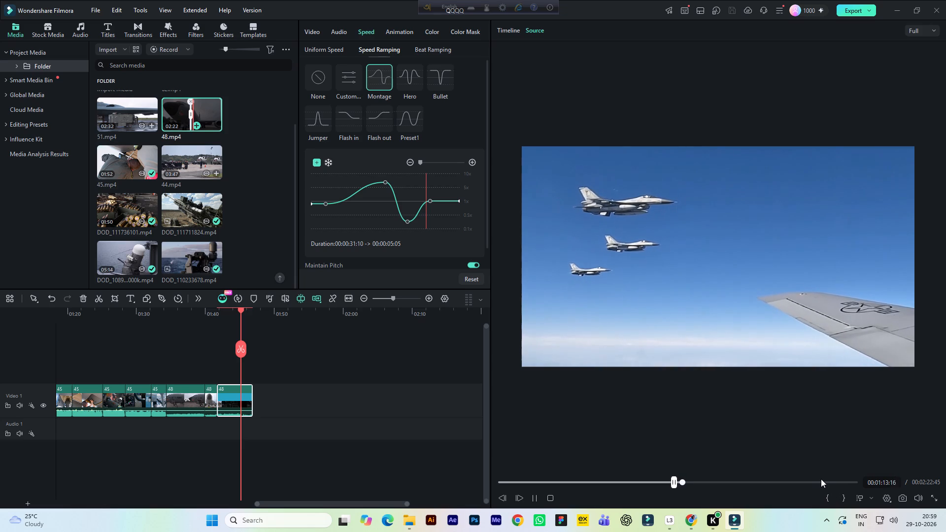
key("space")
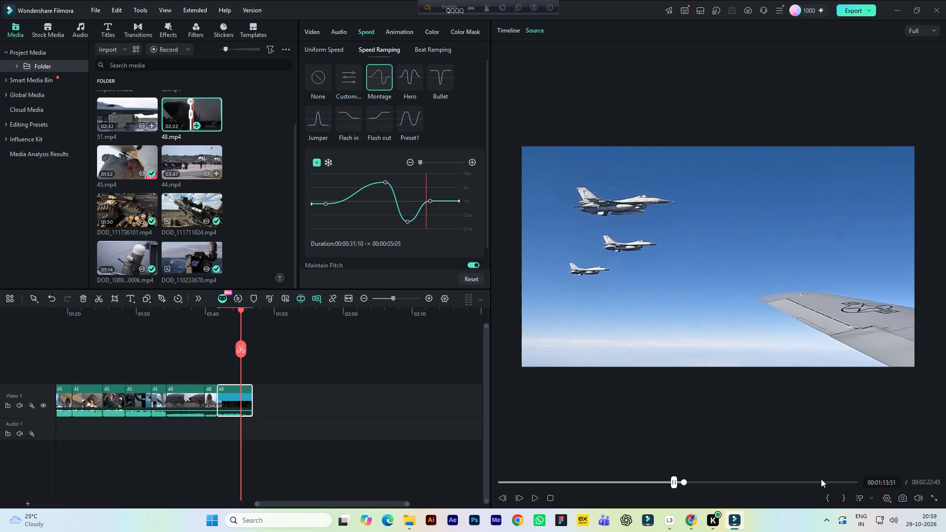
key("space")
key("space")
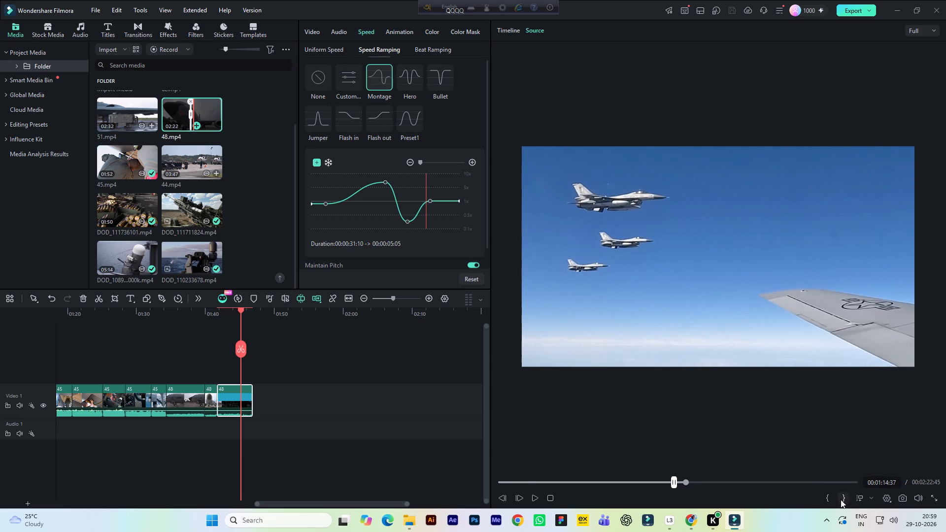
left_click(841, 499)
Append the marked formation shot to the end of Video 1, keeping the current project settings, and play across the join from the cockpit clip.
left_click_drag(621, 266, 372, 354)
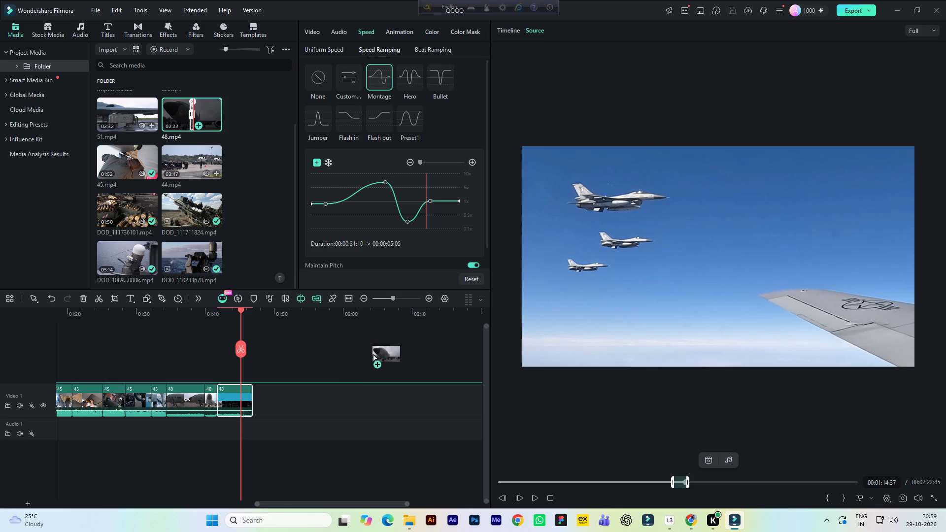
left_click_drag(372, 354, 333, 385)
left_click(499, 281)
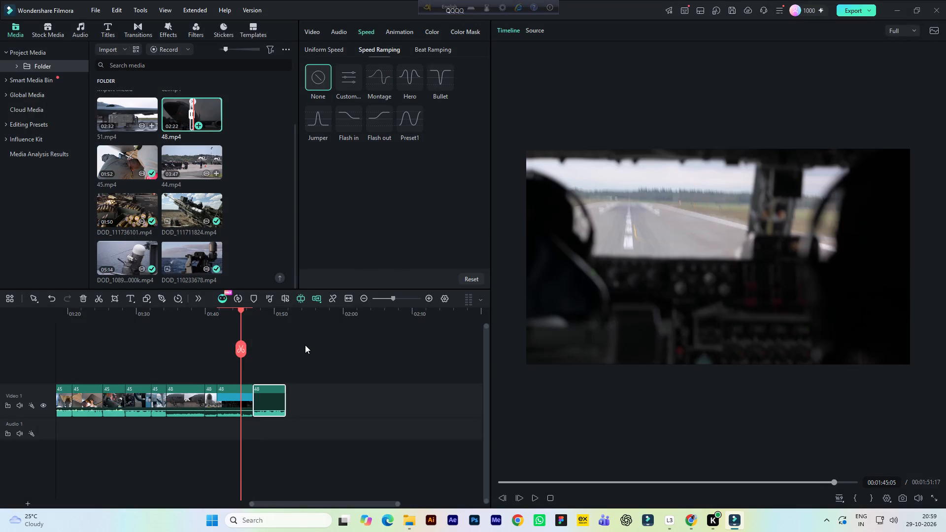
key("space")
key("space")
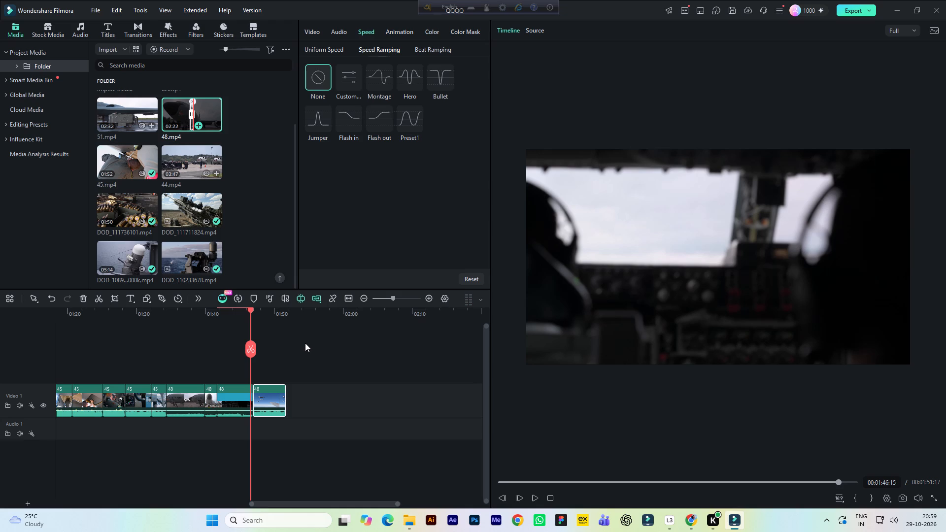
scroll(305, 342, "up", 1)
key("space")
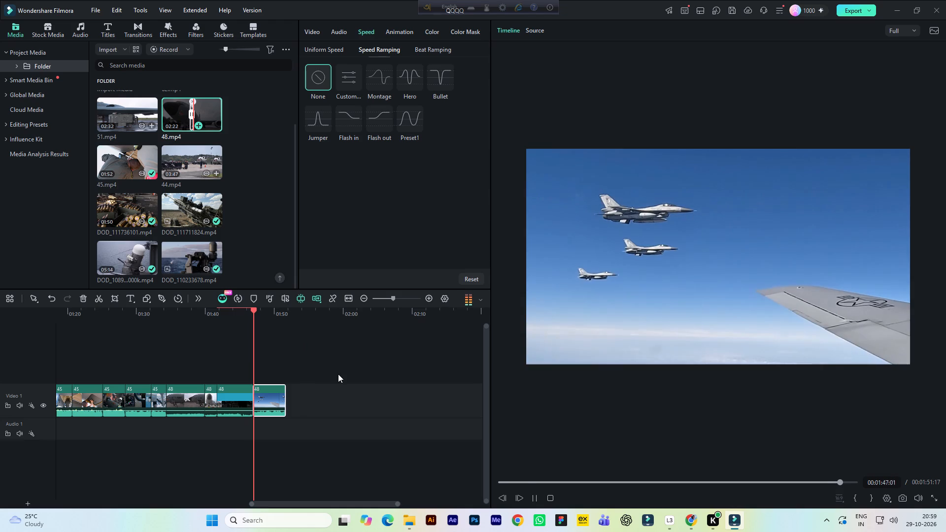
key("space")
key("space")
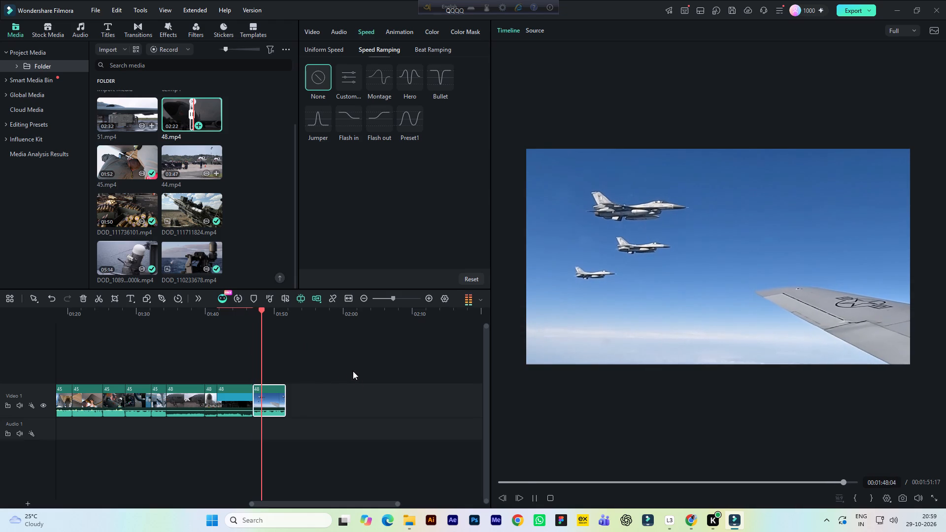
key("space")
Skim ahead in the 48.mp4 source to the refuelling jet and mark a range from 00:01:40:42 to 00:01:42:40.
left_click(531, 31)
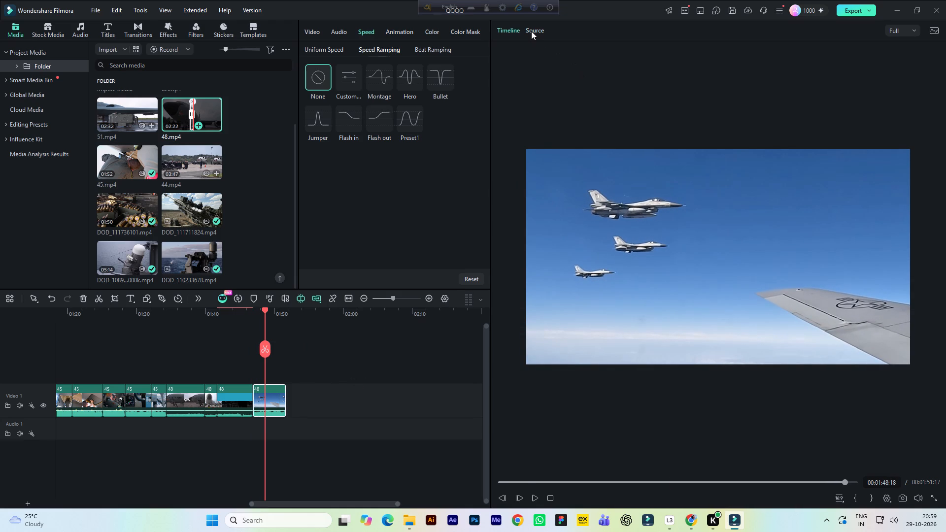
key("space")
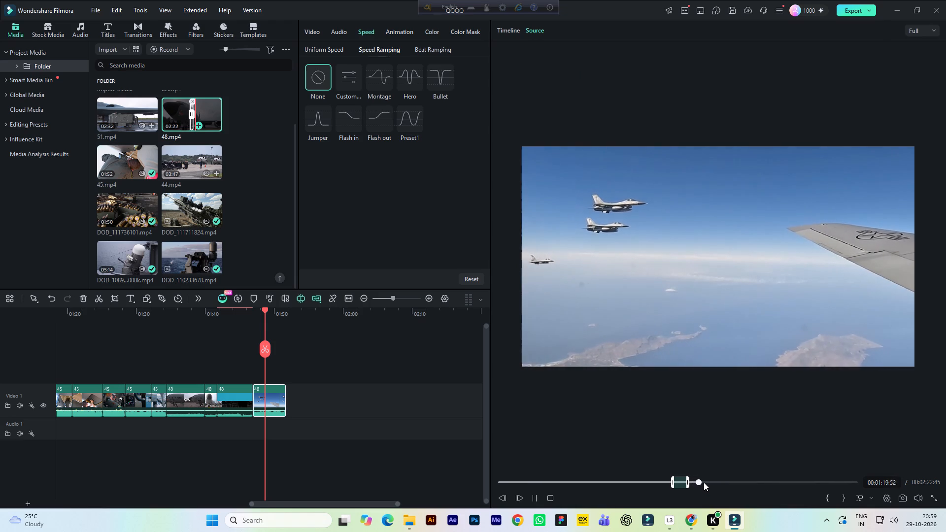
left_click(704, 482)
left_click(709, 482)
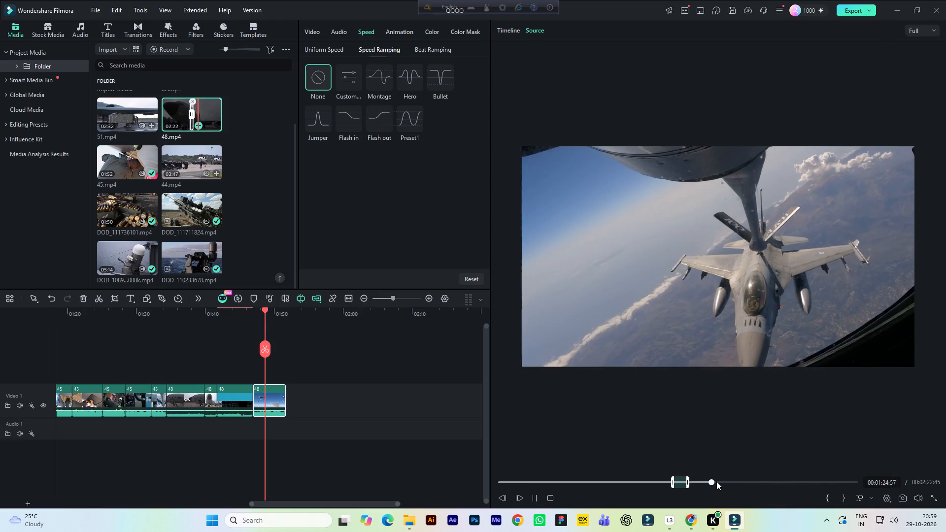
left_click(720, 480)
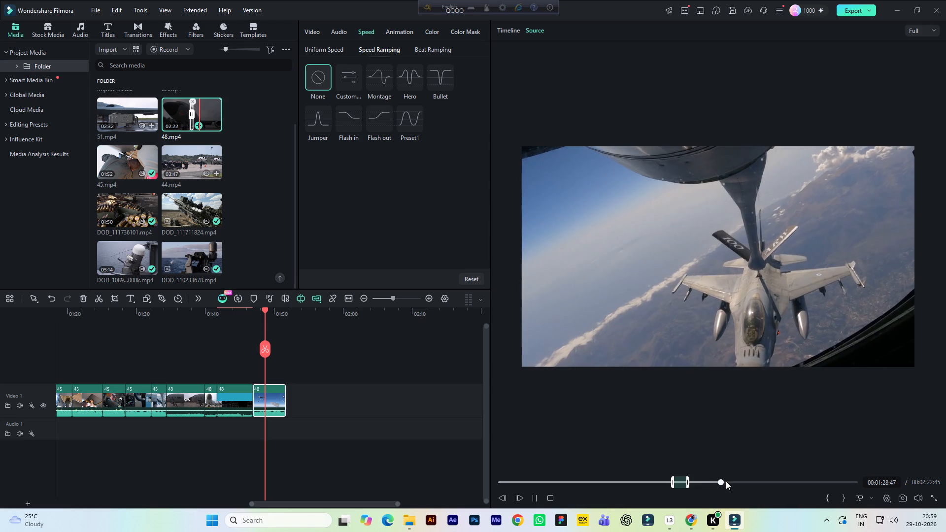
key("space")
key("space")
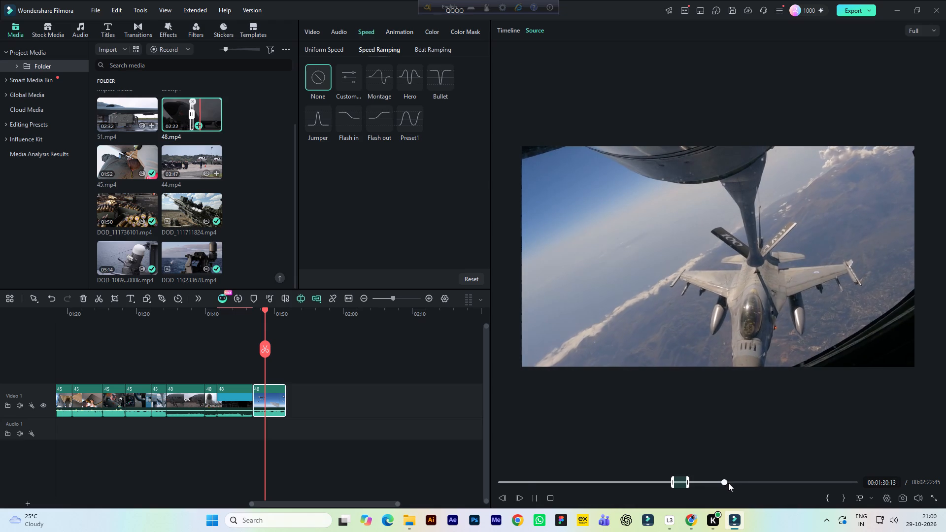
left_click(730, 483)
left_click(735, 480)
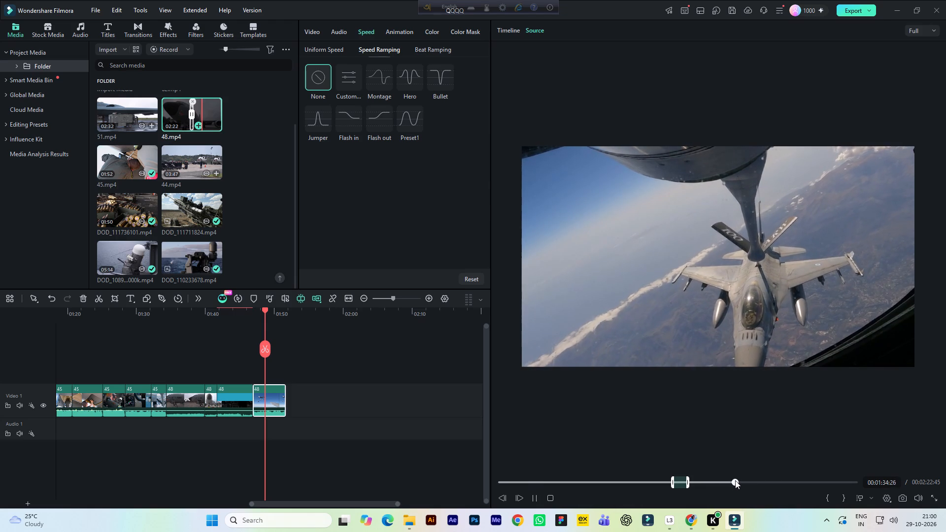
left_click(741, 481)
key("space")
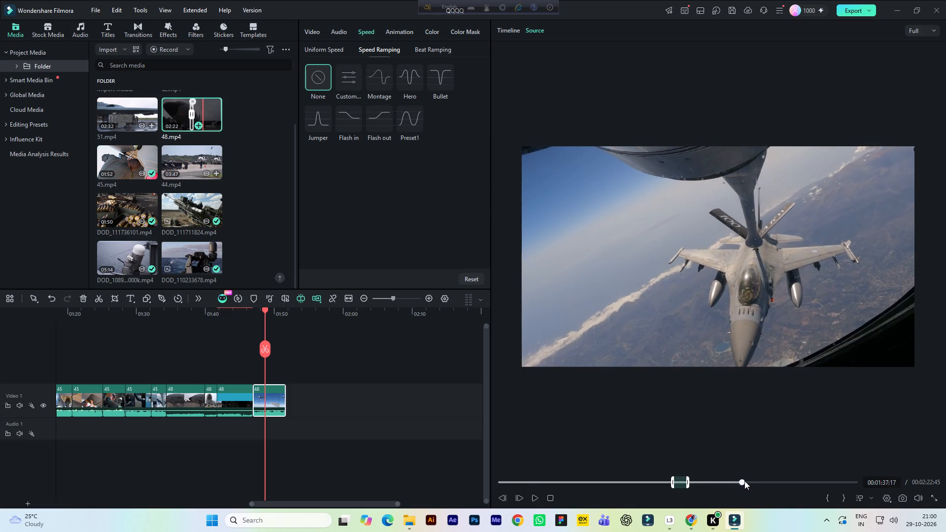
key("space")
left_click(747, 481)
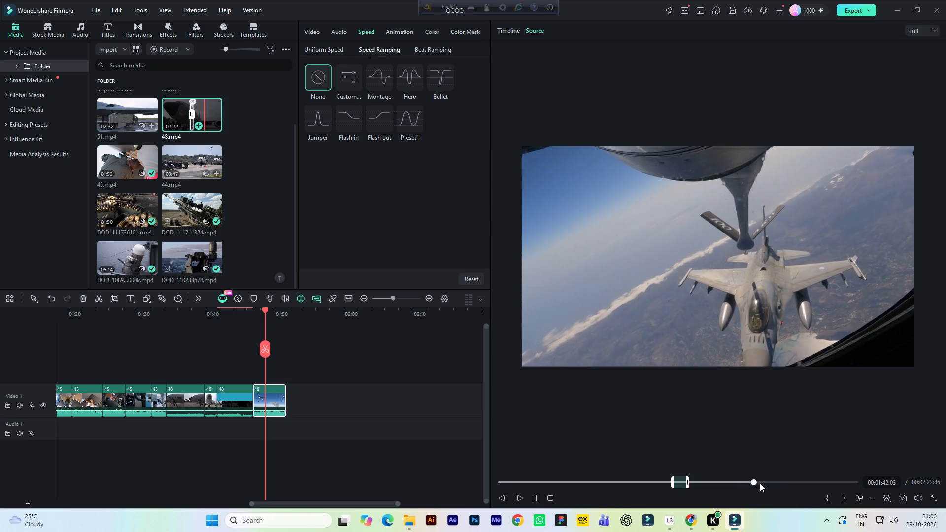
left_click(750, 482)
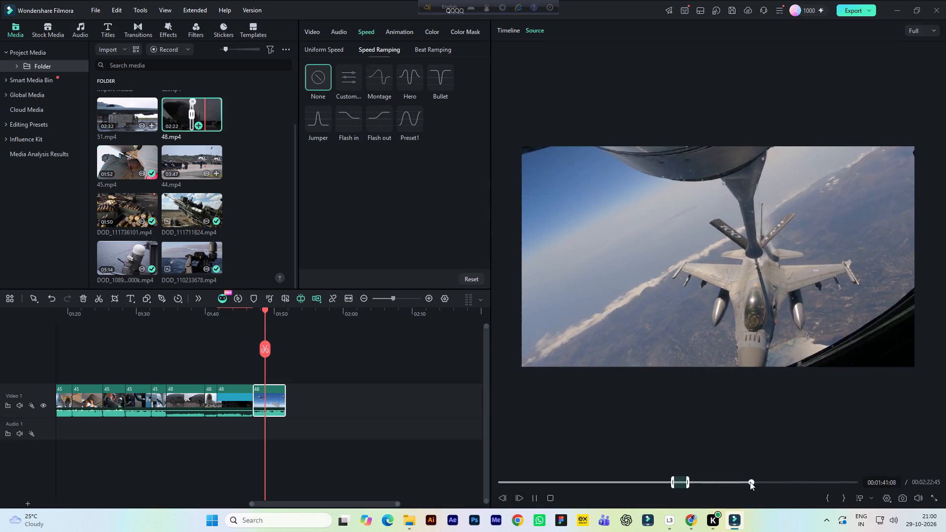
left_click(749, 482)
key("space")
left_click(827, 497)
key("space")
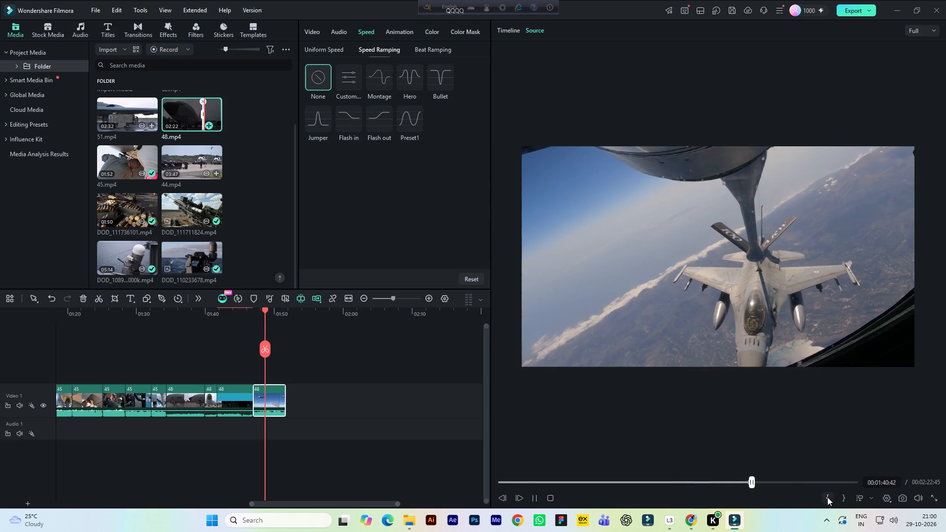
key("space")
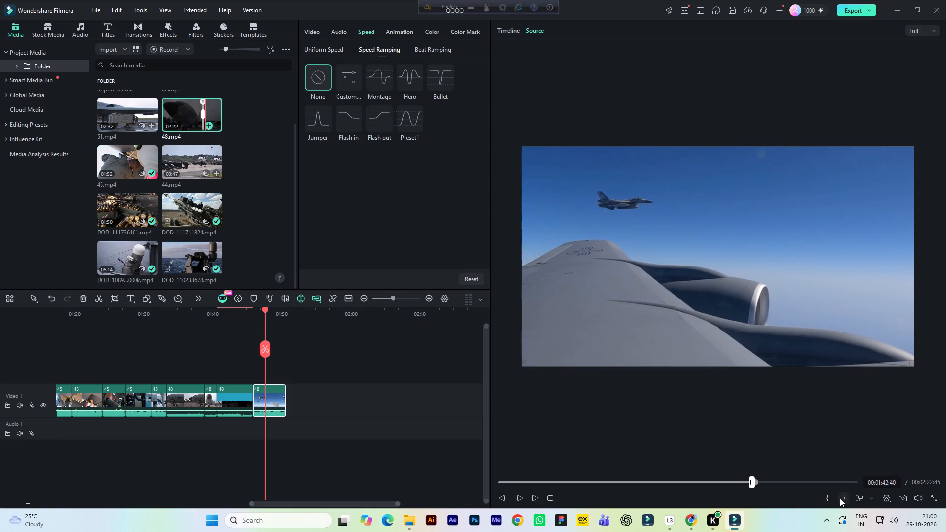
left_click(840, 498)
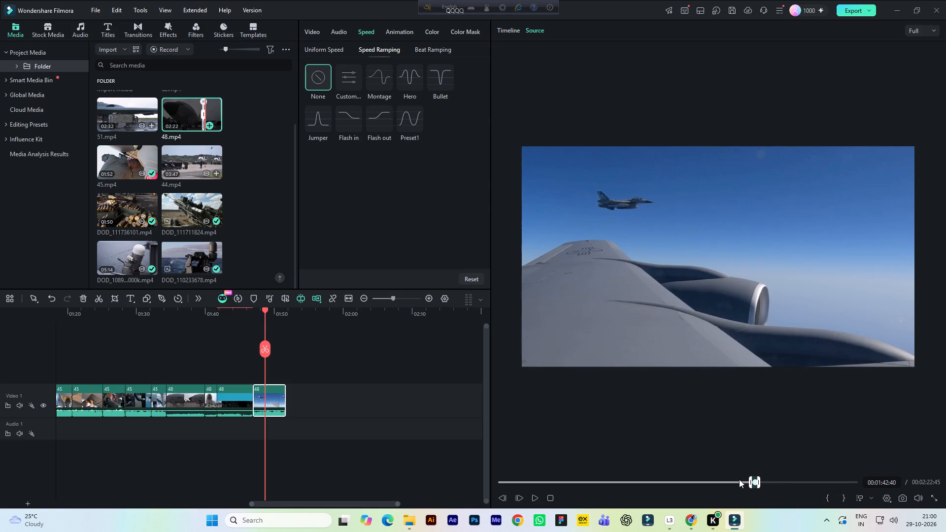
Re-mark the refuelling jet shot in the 48.mp4 source from 00:01:38:36 to 00:01:41:41.
left_click(739, 479)
key("space")
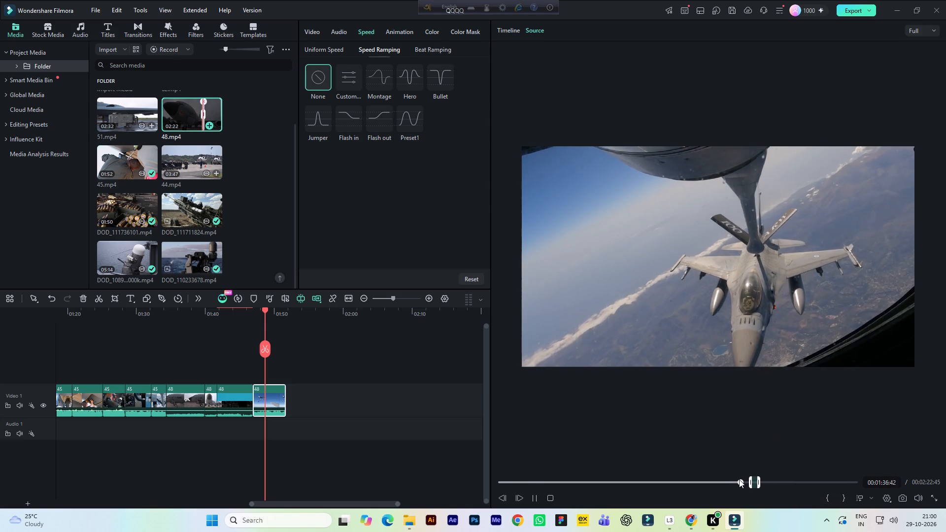
key("space")
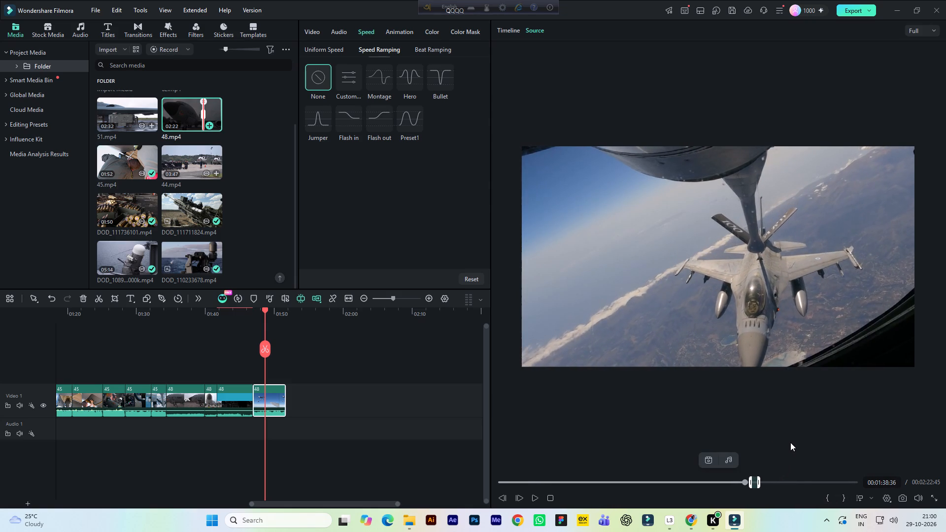
left_click(832, 496)
key("space")
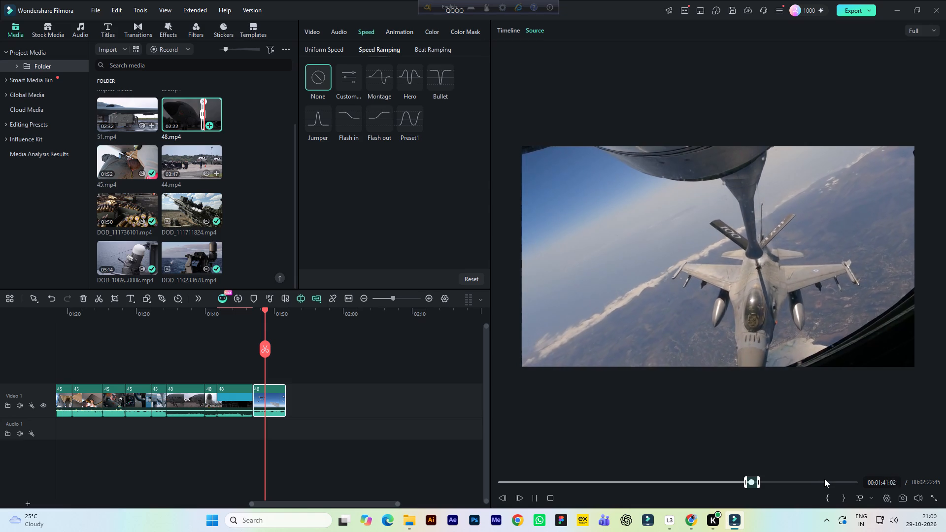
key("space")
left_click(845, 502)
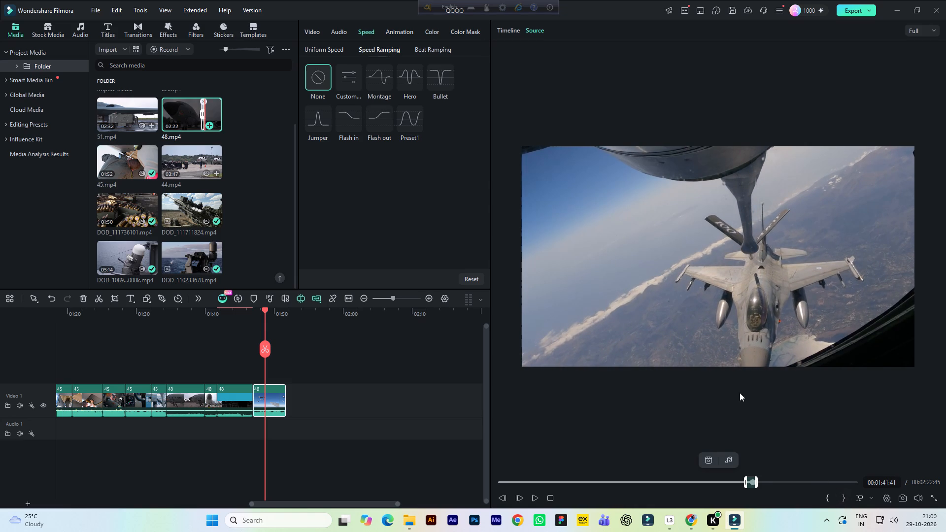
Append the marked refuelling jet shot to the end of Video 1, keeping the current 1920x1080 25fps project settings.
left_click_drag(681, 323, 344, 402)
left_click(551, 283)
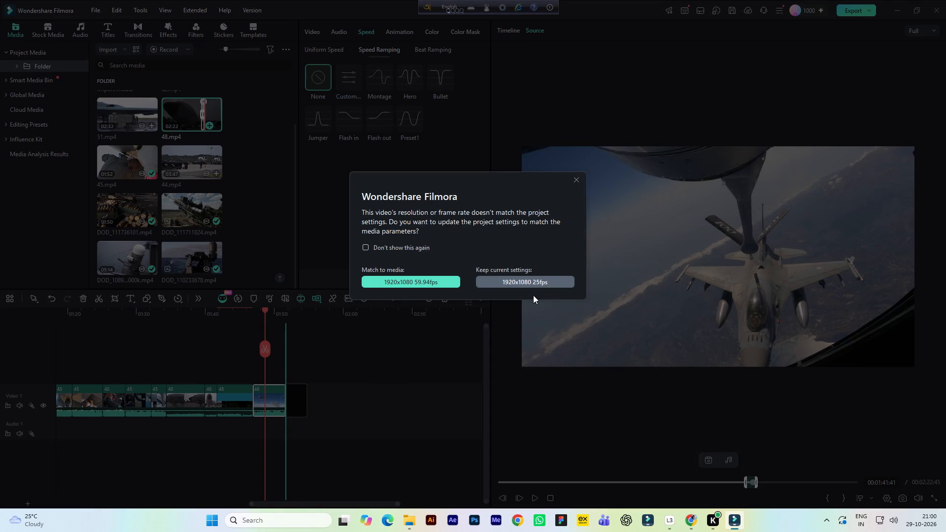
Save the project and play across the join from the formation shot into the appended refuelling jet shot.
key("ctrl+s")
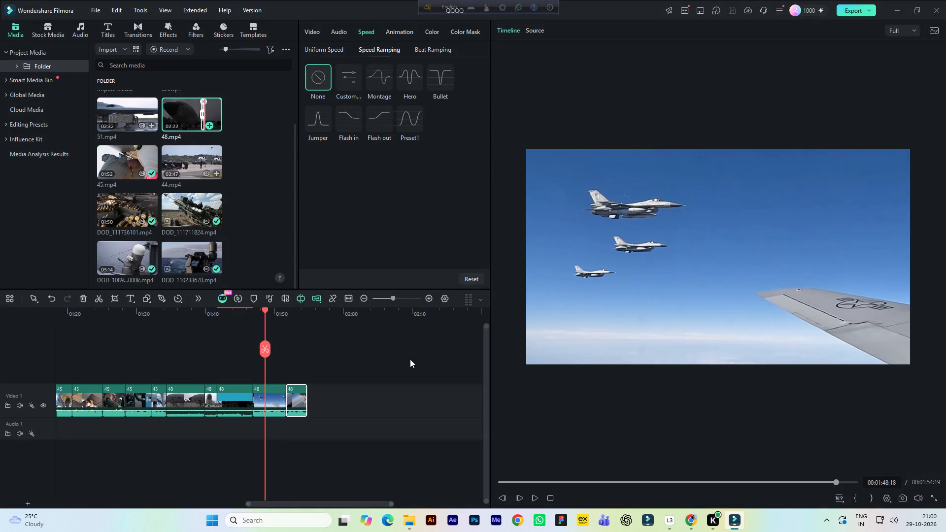
key("space")
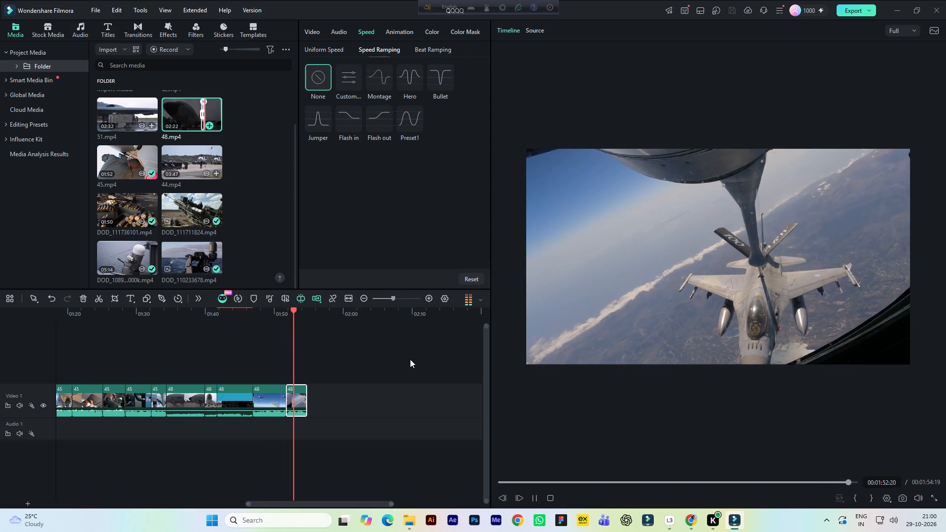
key("space")
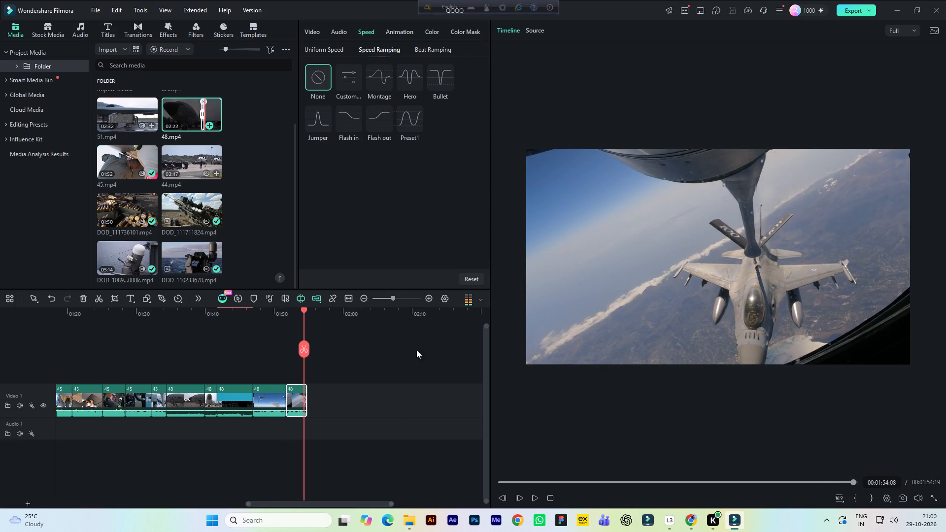
key("ctrl+s")
Mark the shot of the jet beyond the tanker's wing in the 48.mp4 source from 00:01:43:16 to 00:01:45:40.
left_click(535, 32)
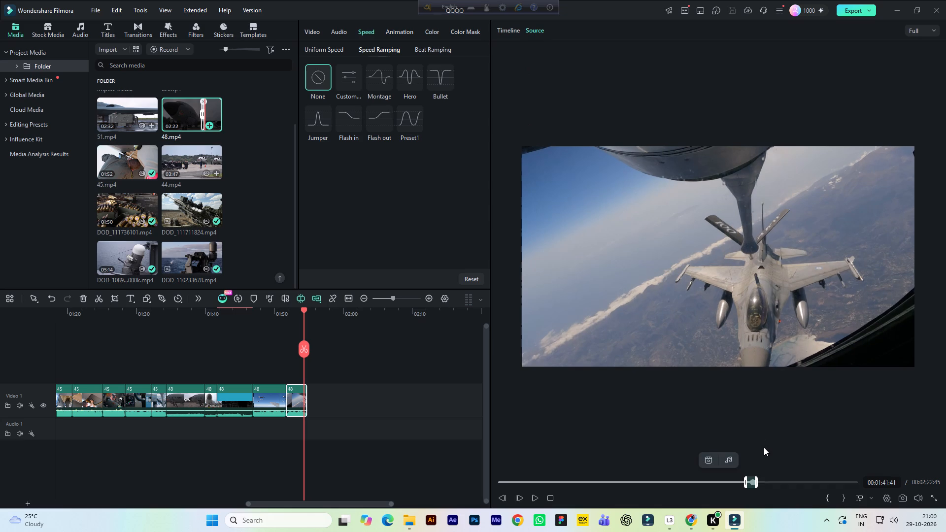
key("space")
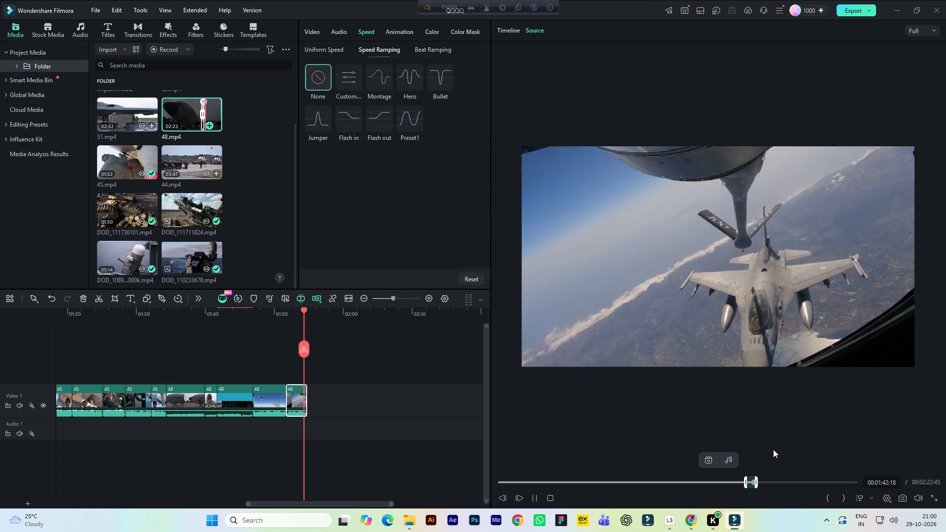
key("space")
left_click(827, 499)
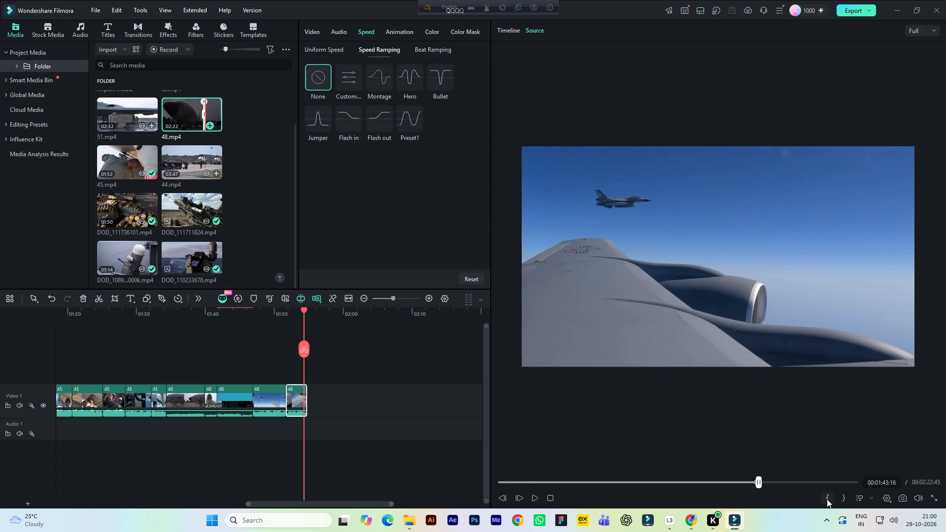
key("space")
key("space")
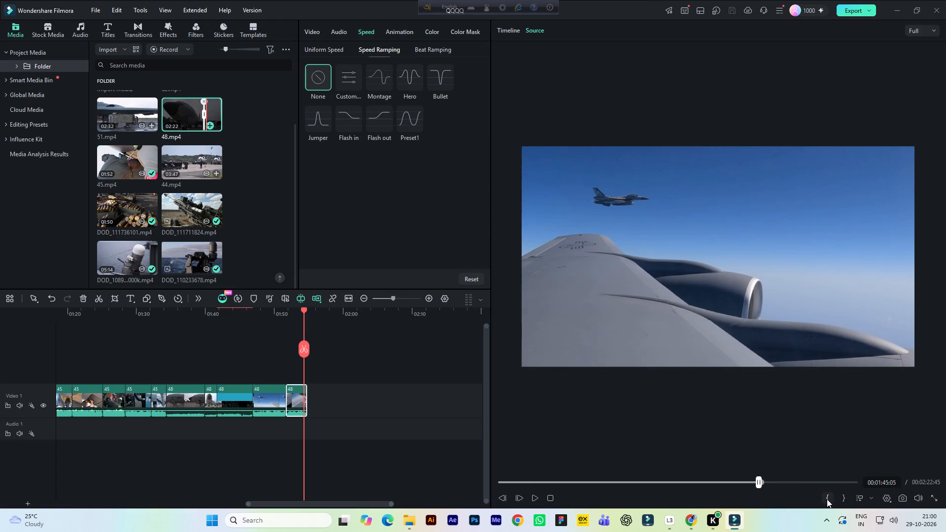
key("space")
key("space")
left_click(844, 498)
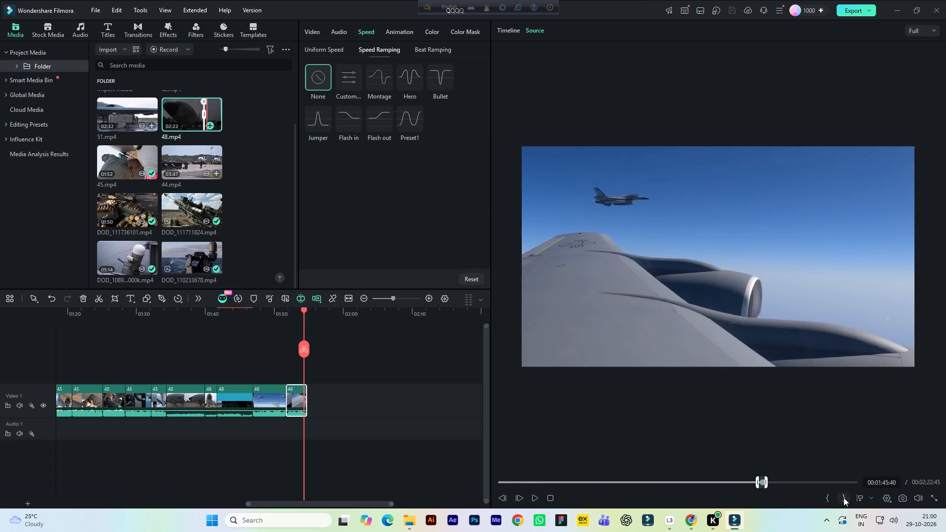
Append the marked wing shot to the end of Video 1, keeping the 1920x1080 25fps project settings, and play across the join.
left_click_drag(742, 324, 380, 396)
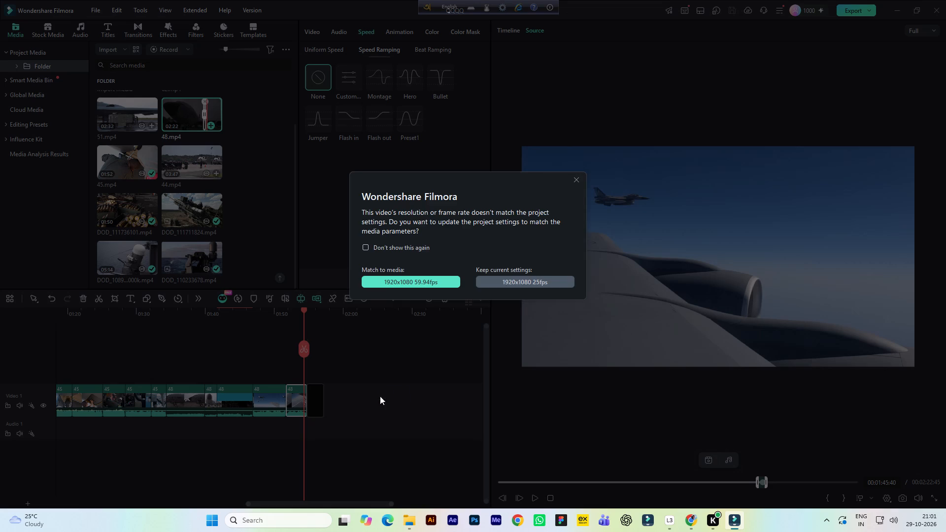
left_click(528, 278)
key("space")
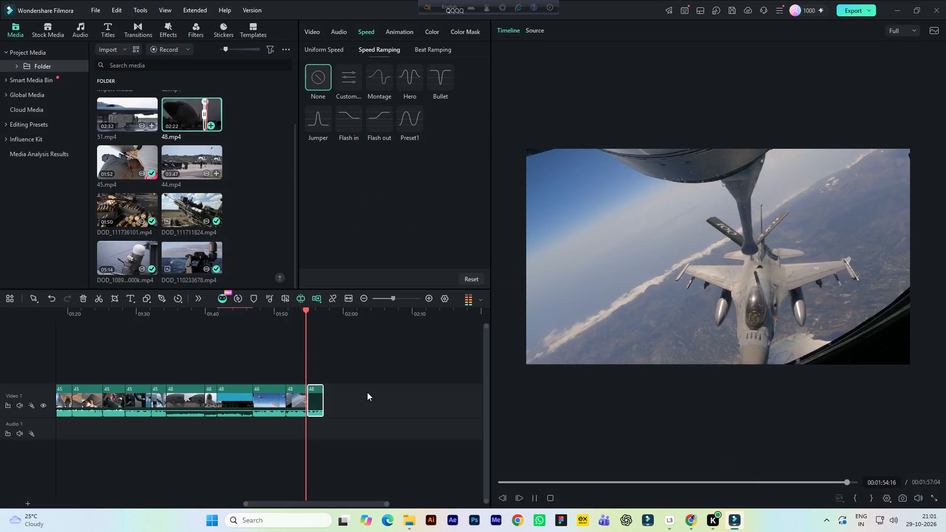
key("space")
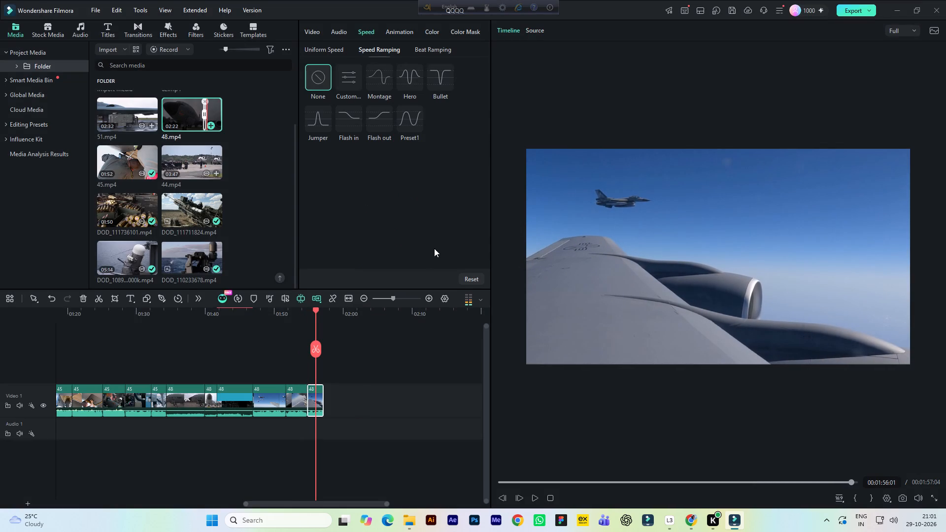
Skim ahead in the 48.mp4 source to the refuelling boom over the clouds and mark a range from 00:01:54:43 to 00:02:12:23.
left_click(539, 32)
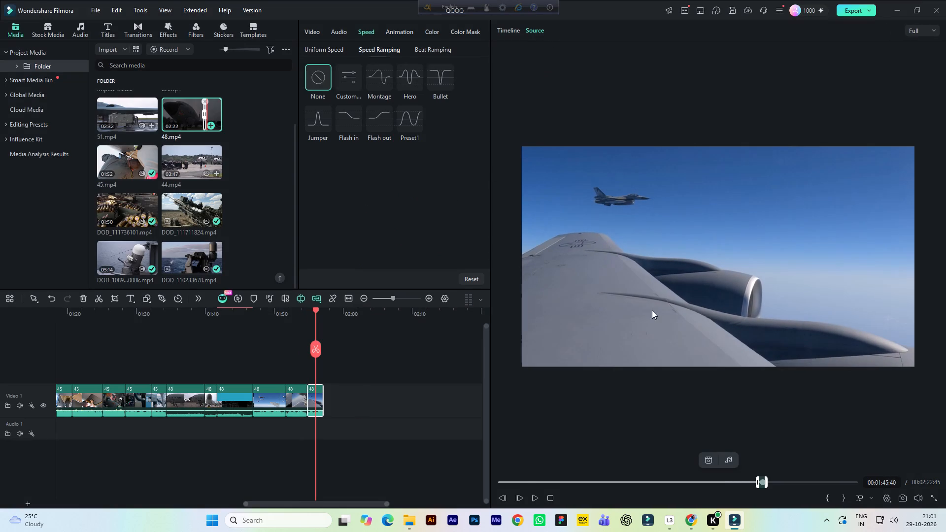
key("space")
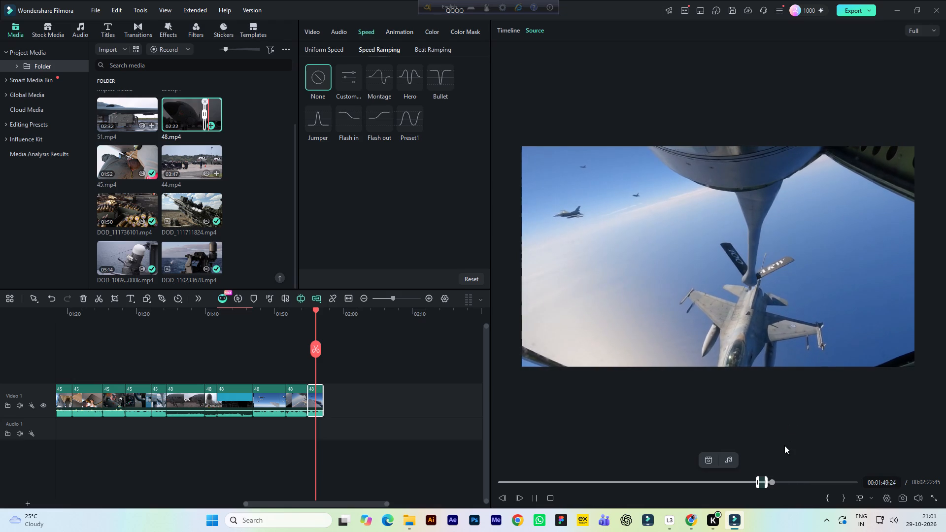
left_click(778, 482)
left_click(782, 481)
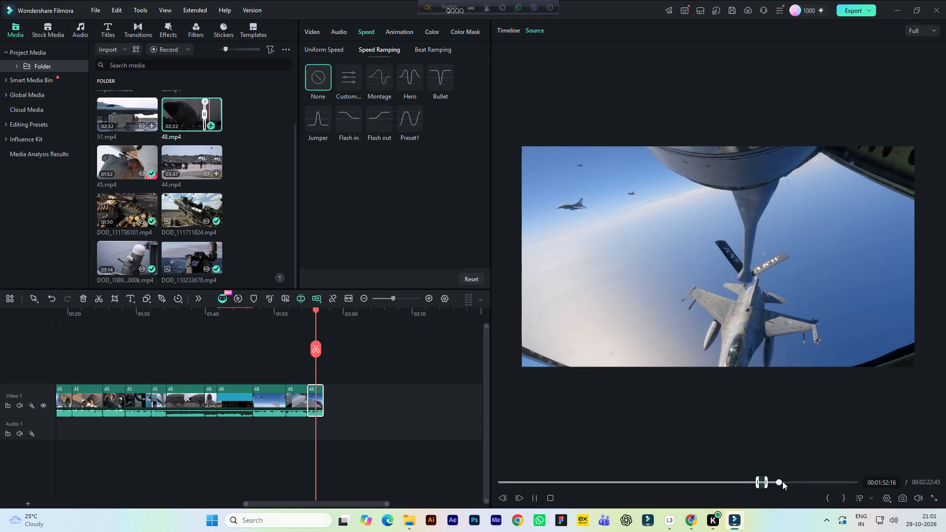
left_click(786, 482)
key("space")
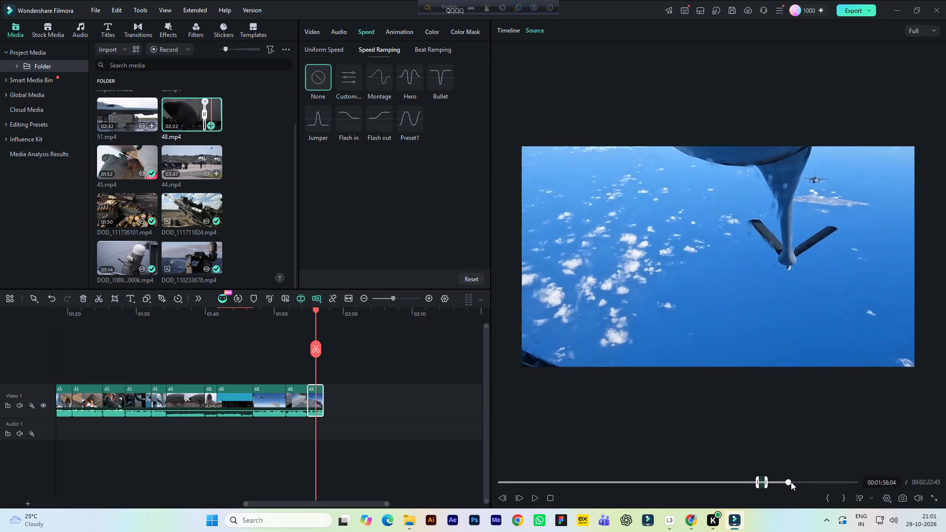
left_click(785, 481)
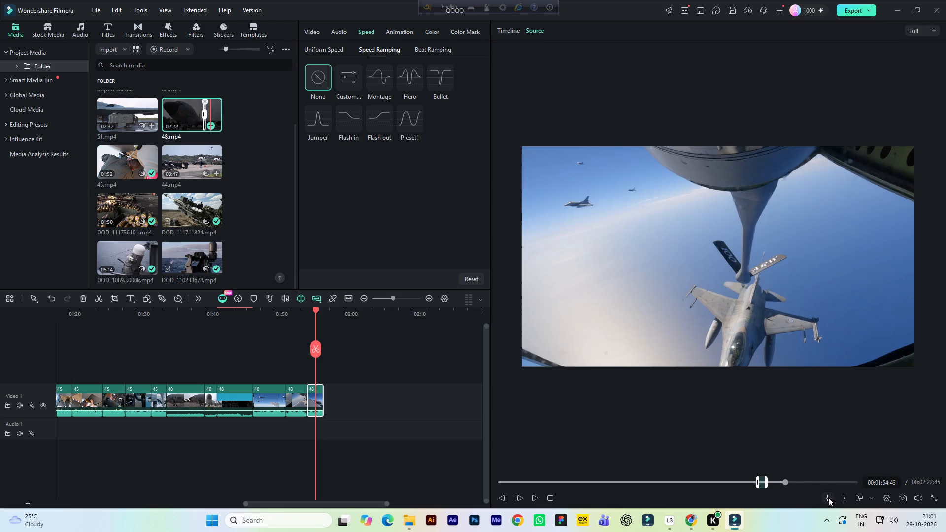
left_click(828, 498)
key("space")
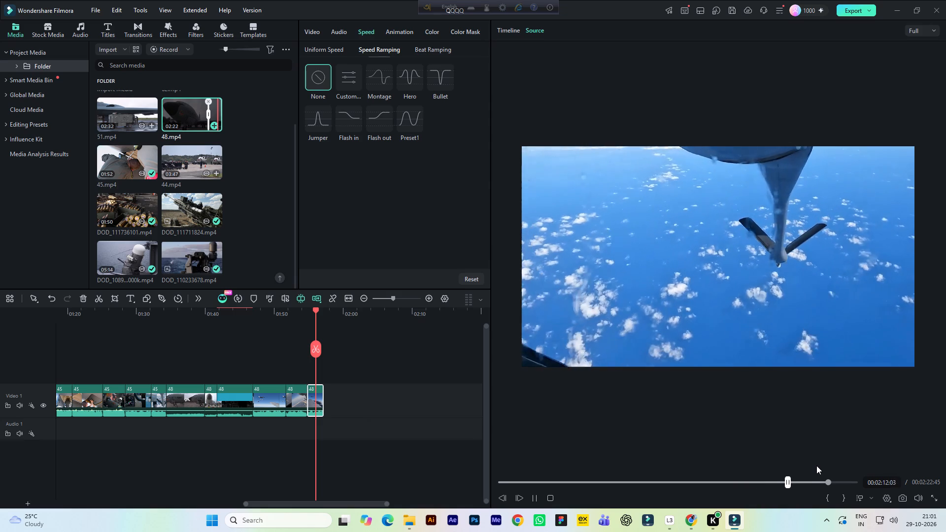
key("space")
left_click(845, 497)
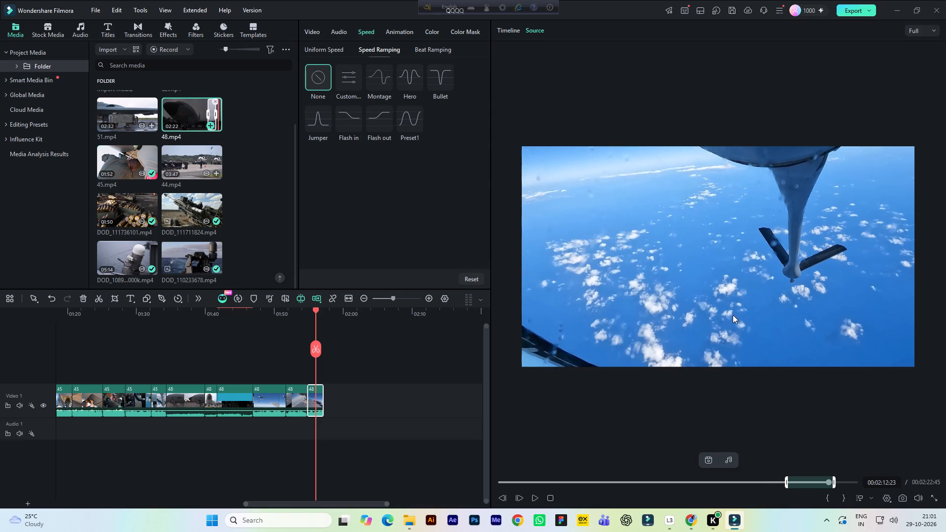
Append the marked refuelling boom shot to the end of Video 1, keeping the current project settings, and play its opening.
left_click_drag(733, 315, 411, 395)
left_click(562, 280)
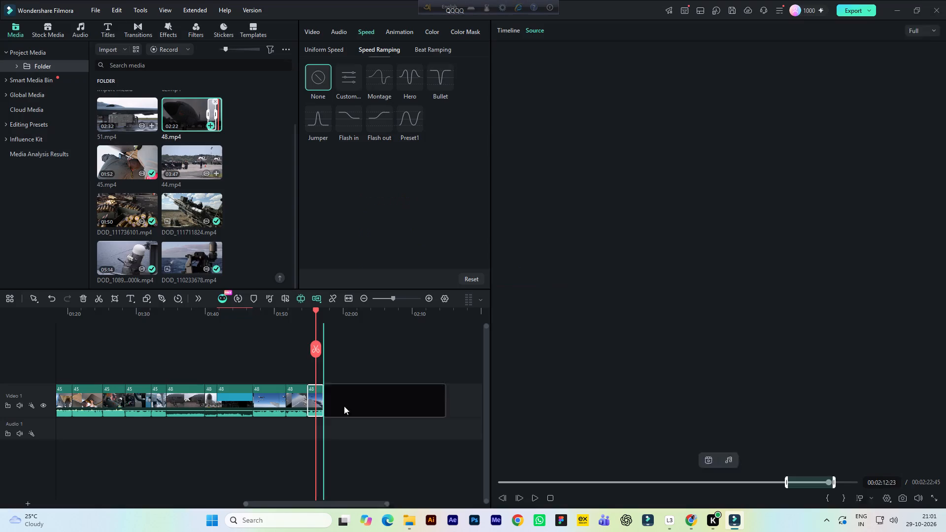
key("space")
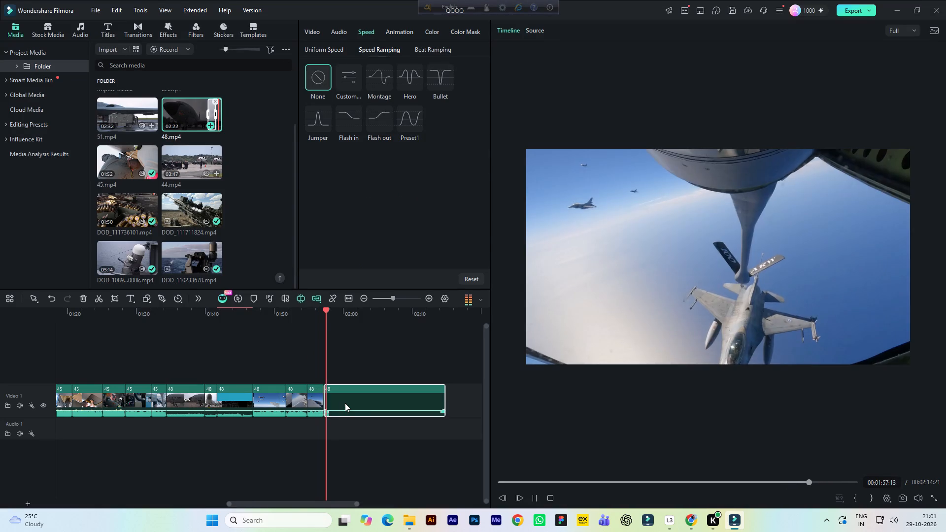
key("space")
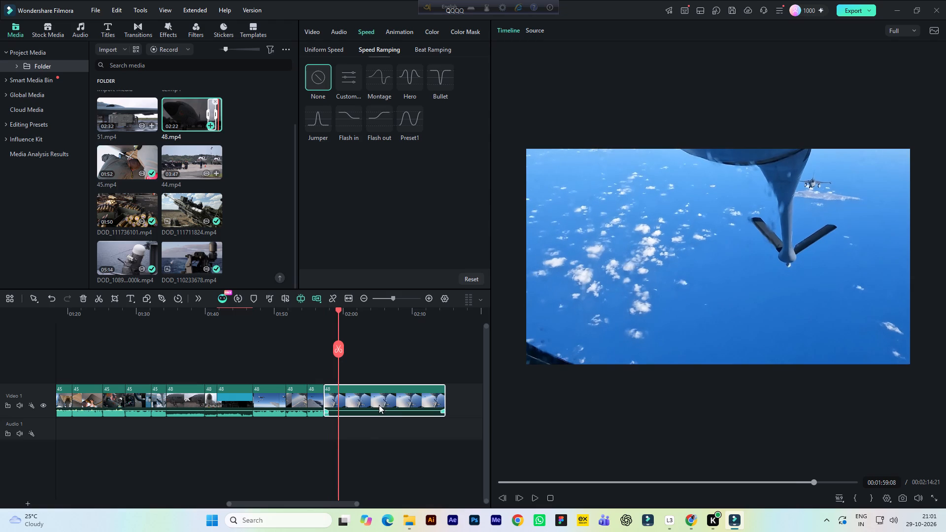
Apply the Hero speed ramp to the last clip on Video 1, save the project and play the ramped clip through.
left_click(382, 402)
left_click(404, 76)
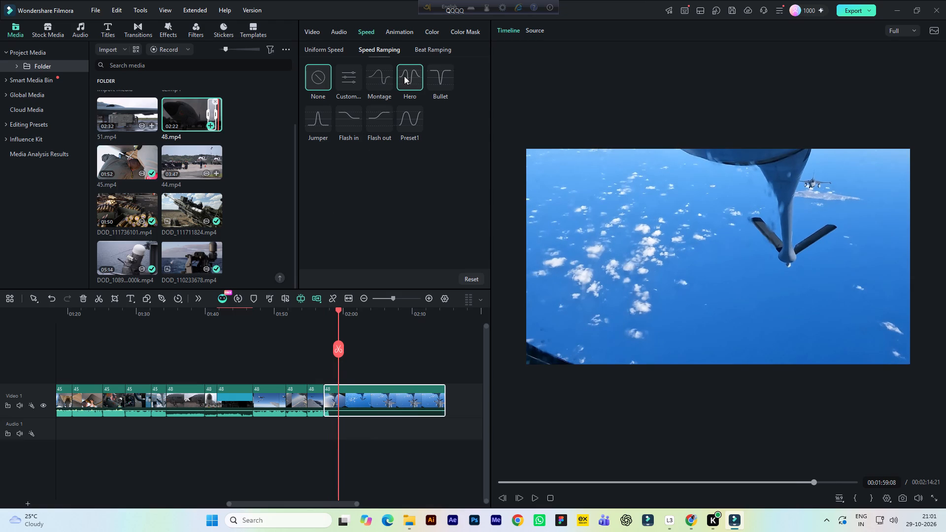
left_click(321, 308)
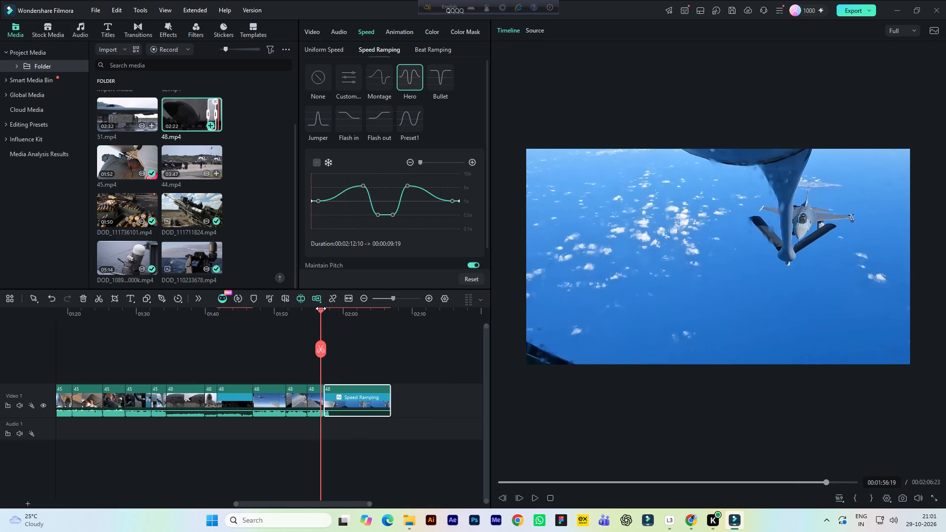
key("ctrl+s")
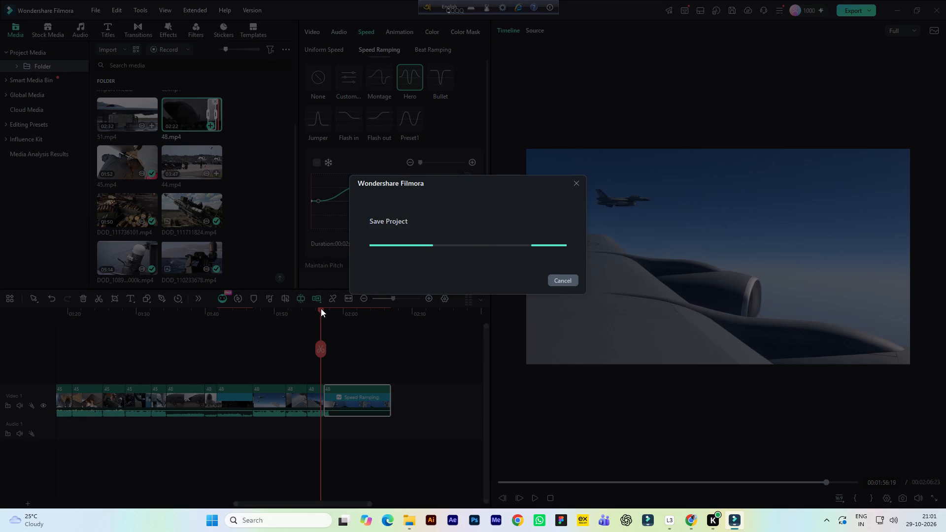
key("space")
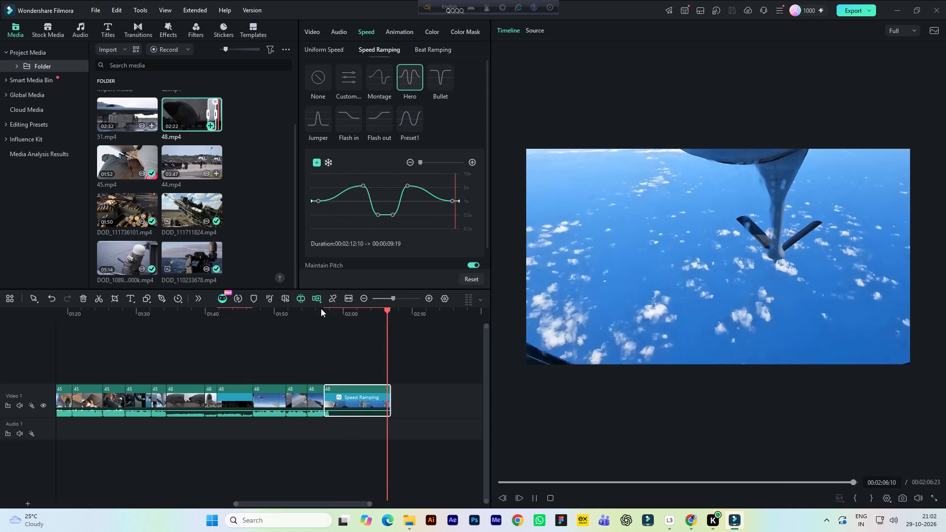
key("space")
Open 51.mp4 as the source clip and skim its first half for usable bomber shots.
left_click(534, 31)
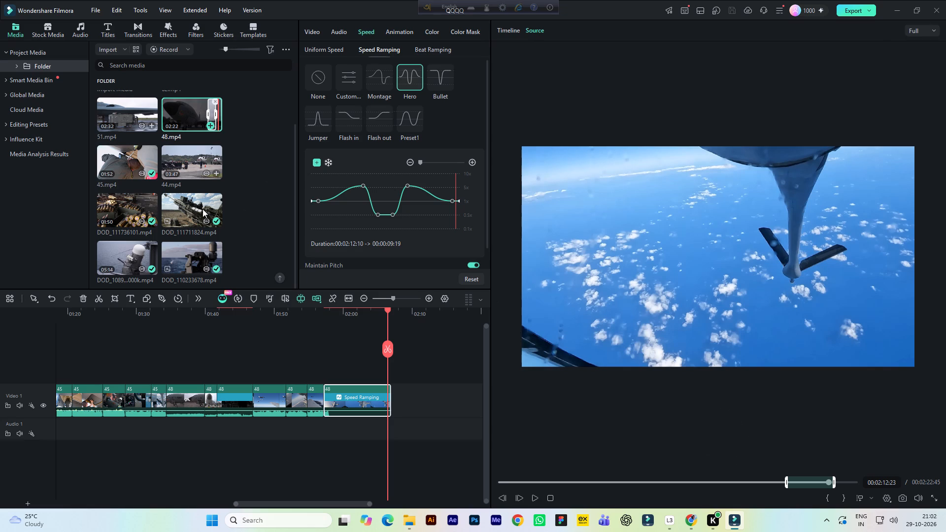
left_click(122, 115)
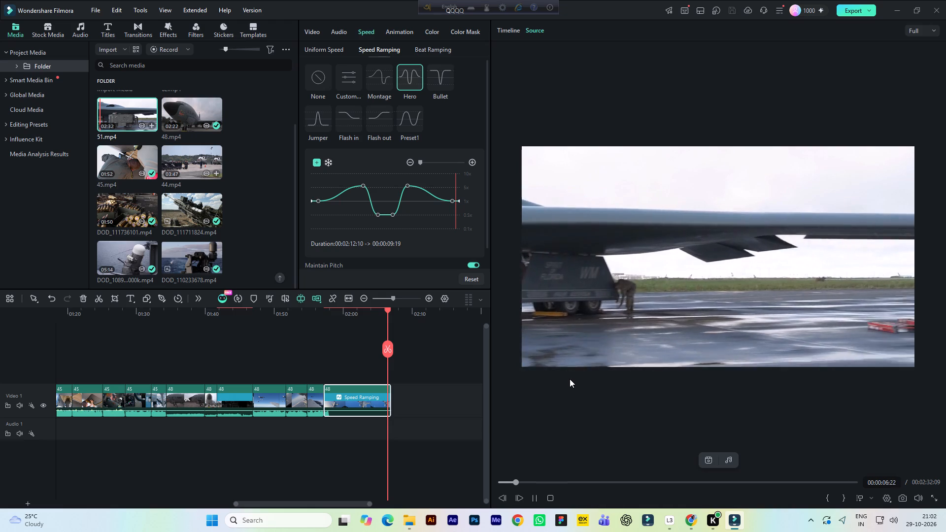
left_click(536, 481)
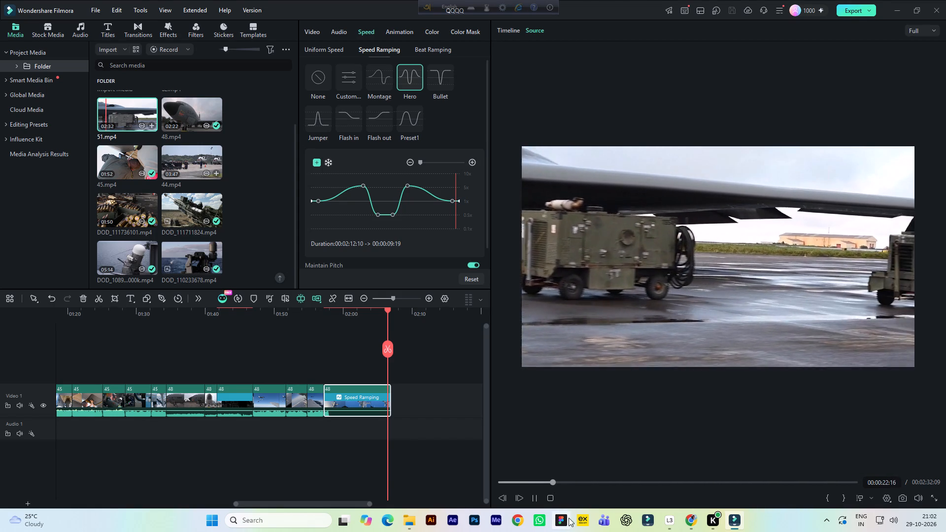
left_click(562, 482)
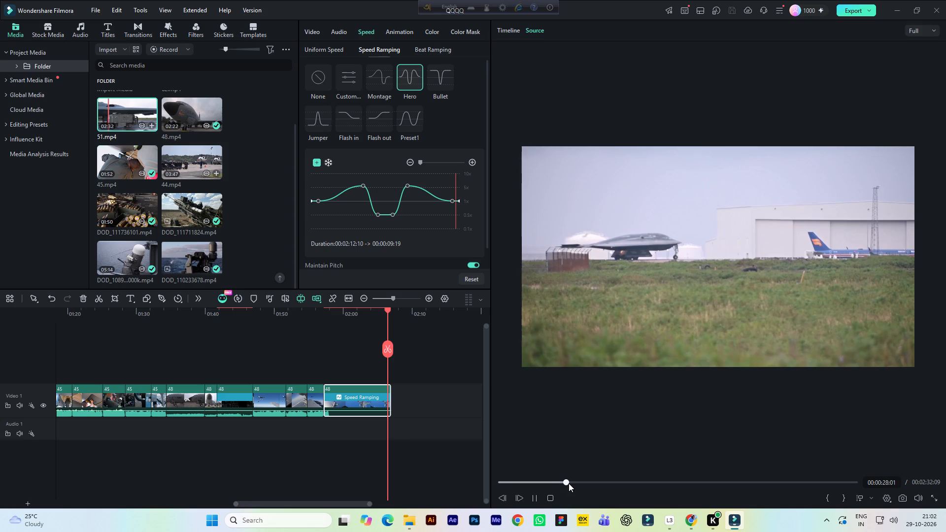
left_click(578, 481)
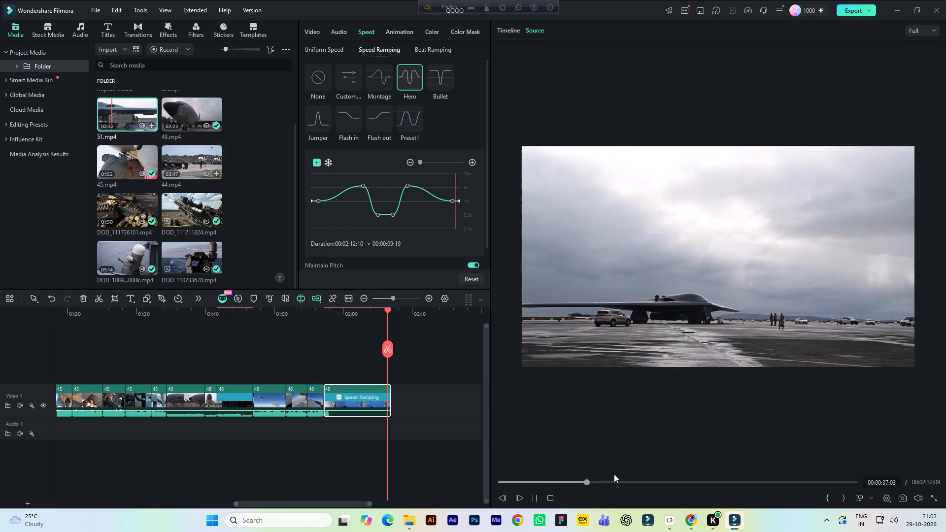
left_click(596, 482)
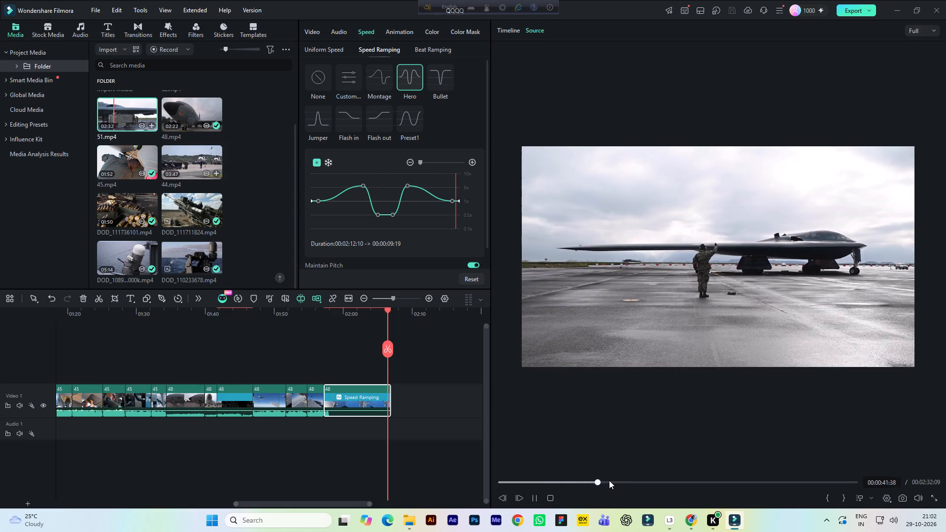
left_click(609, 480)
left_click(616, 482)
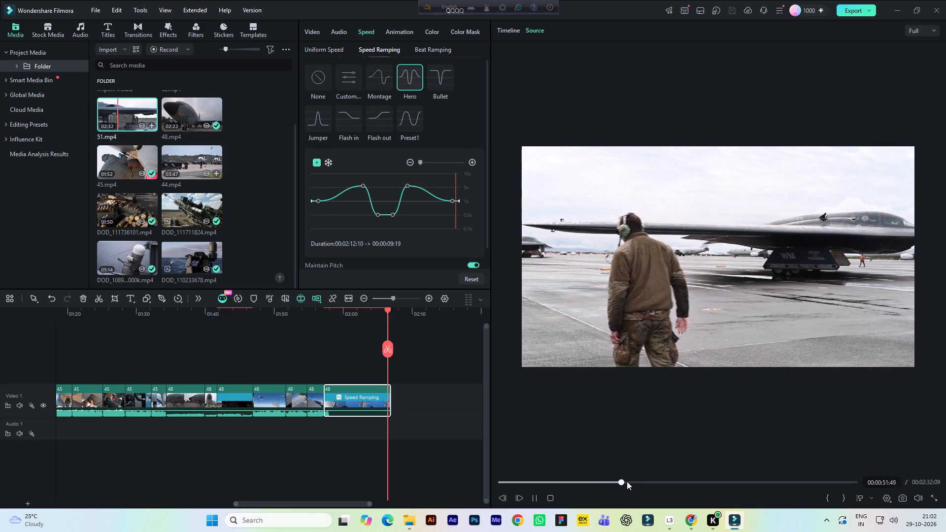
left_click(627, 481)
left_click(636, 482)
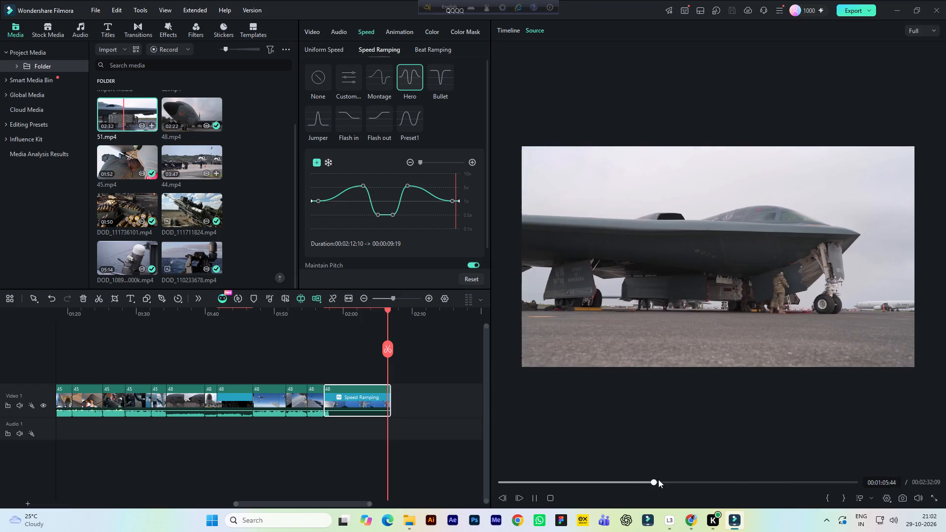
left_click(660, 483)
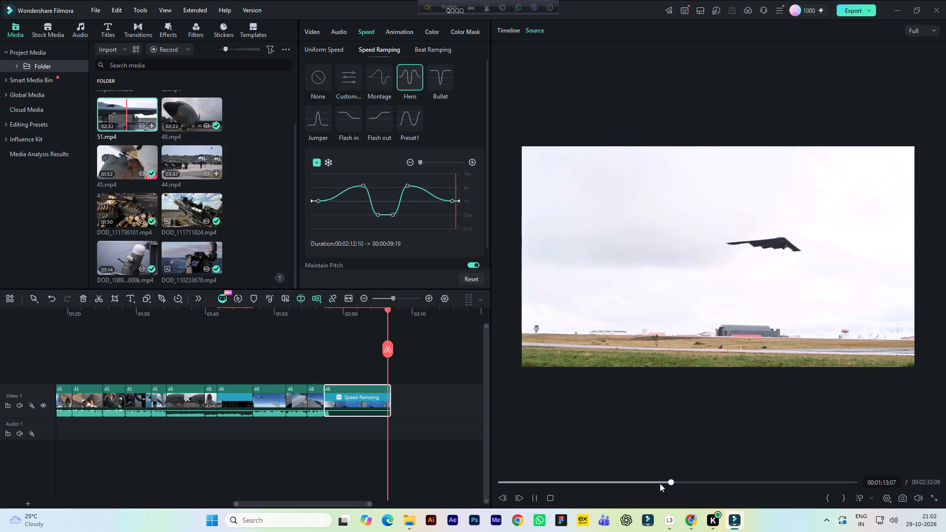
Continue through the second half of 51.mp4, examining the flight, bomb-loading and indoor shots up to about 00:02:05.
key("space")
key("space")
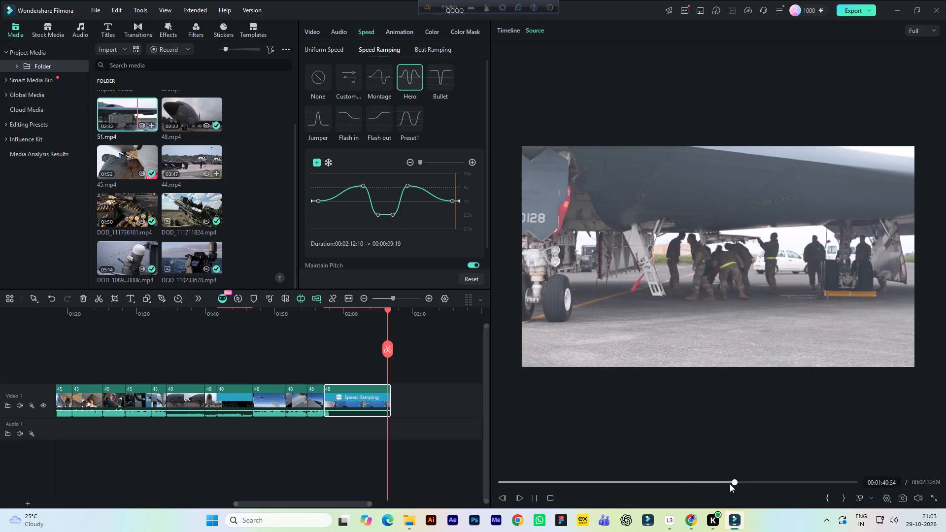
left_click(743, 481)
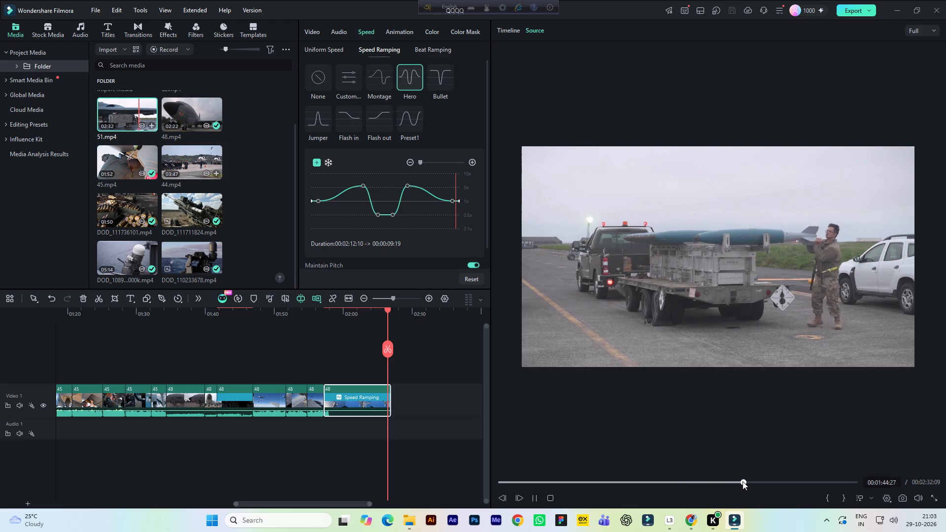
left_click(749, 481)
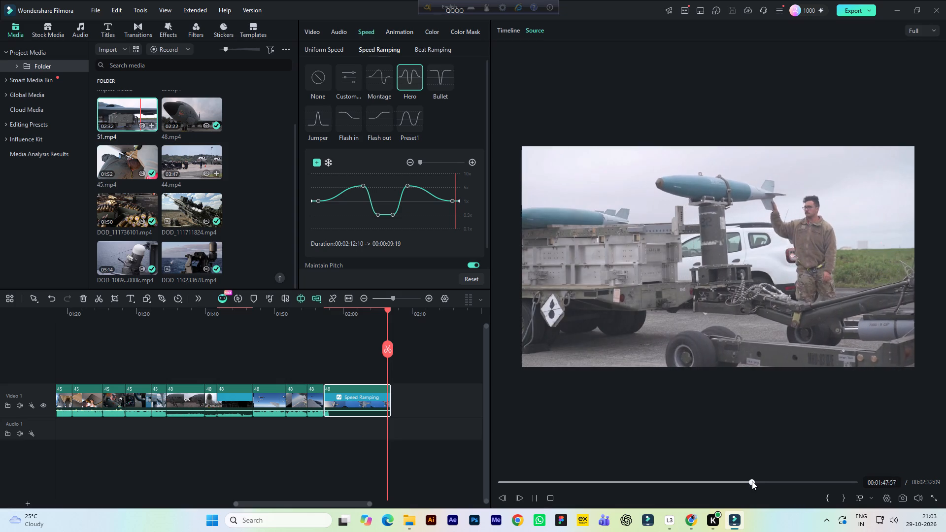
left_click(758, 482)
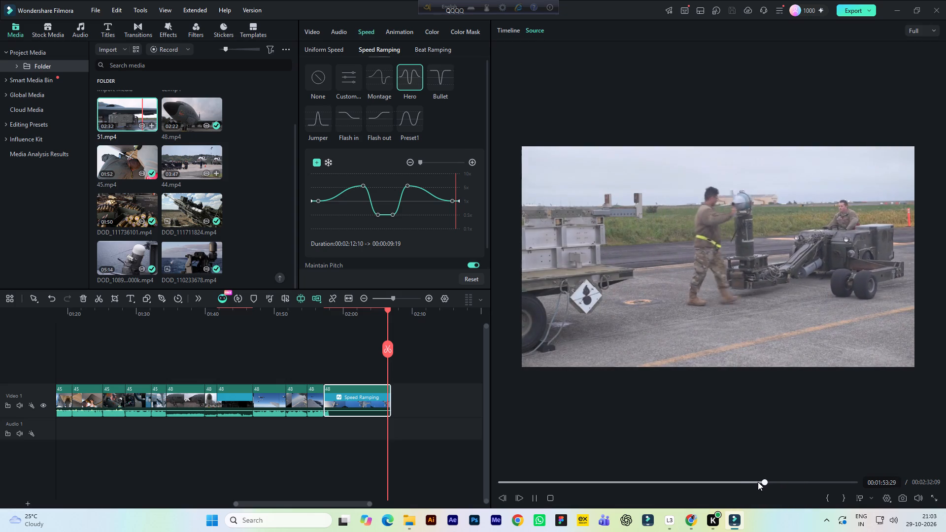
left_click(775, 481)
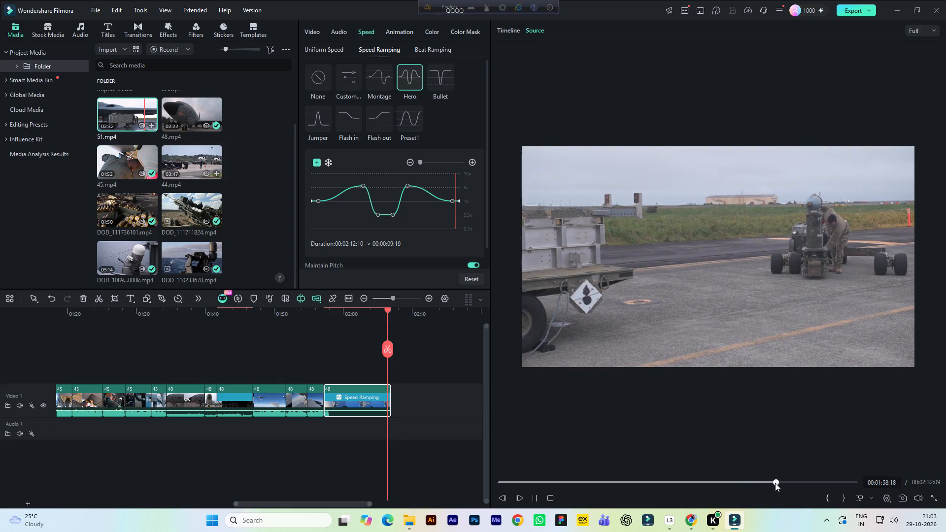
left_click(782, 483)
left_click(792, 481)
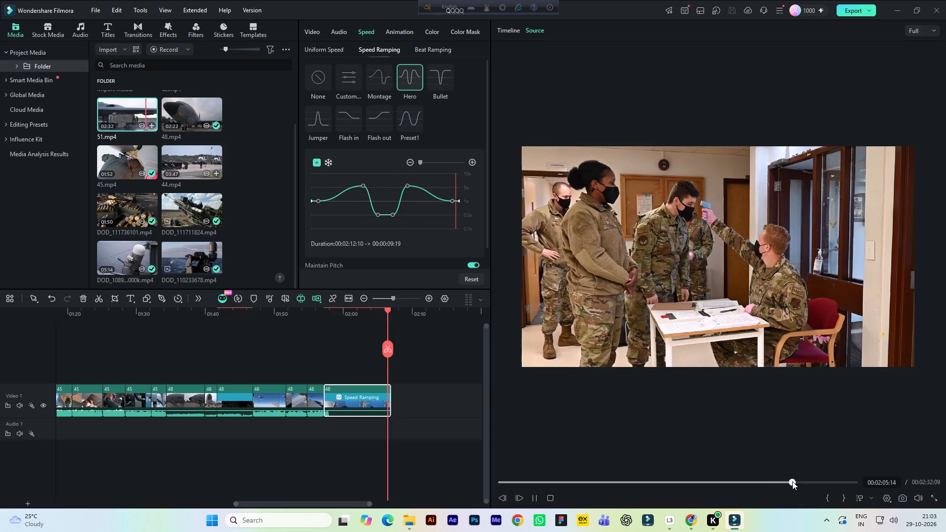
Mark the opening bomber pan in 51.mp4 from 00:00:00:00 to 00:00:10:26.
left_click_drag(503, 481, 496, 482)
key("space")
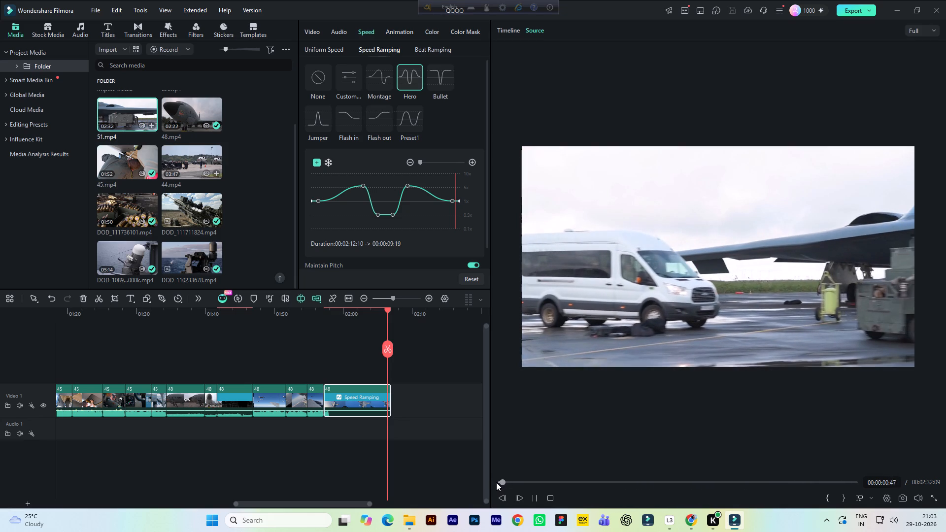
left_click_drag(501, 480, 496, 480)
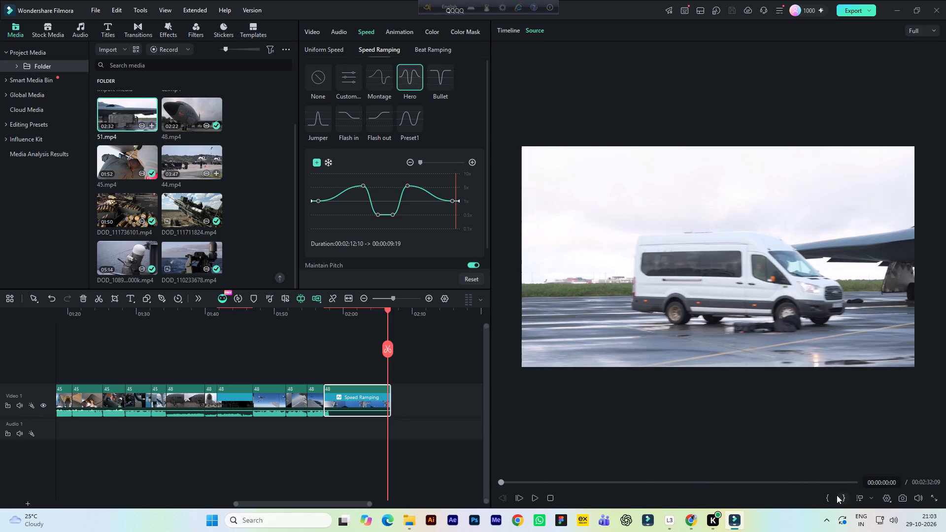
left_click(827, 500)
key("space")
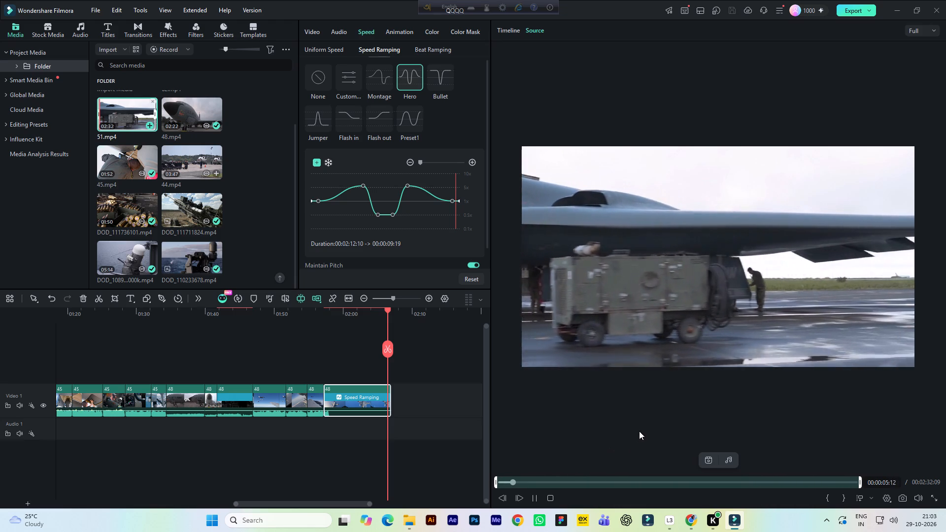
key("space")
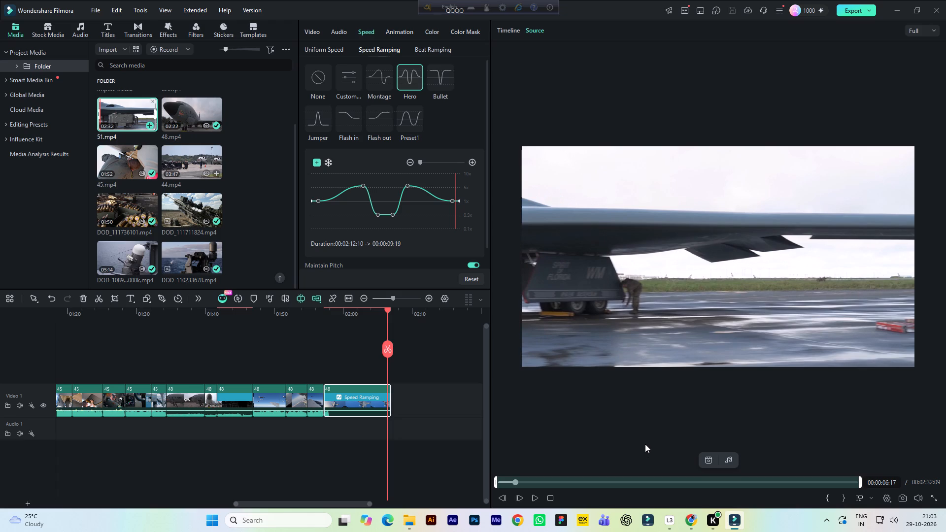
key("space")
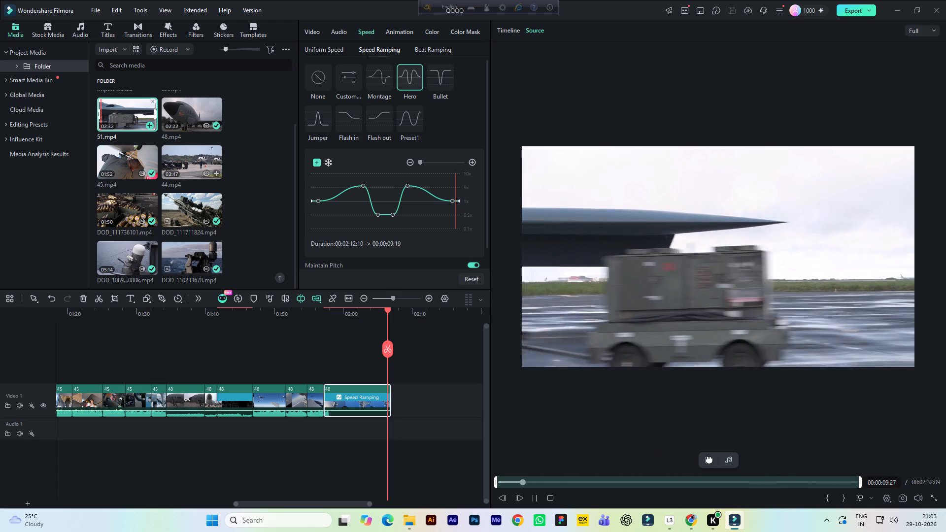
key("space")
left_click(838, 497)
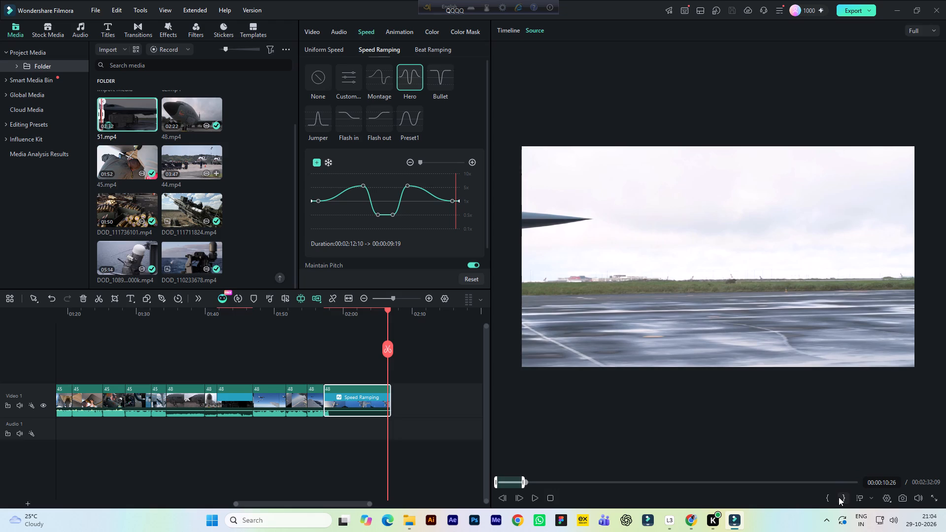
Append the marked bomber shot to the end of Video 1, keeping the 1920x1080 25fps project settings, and play across the join.
left_click_drag(714, 306, 434, 397)
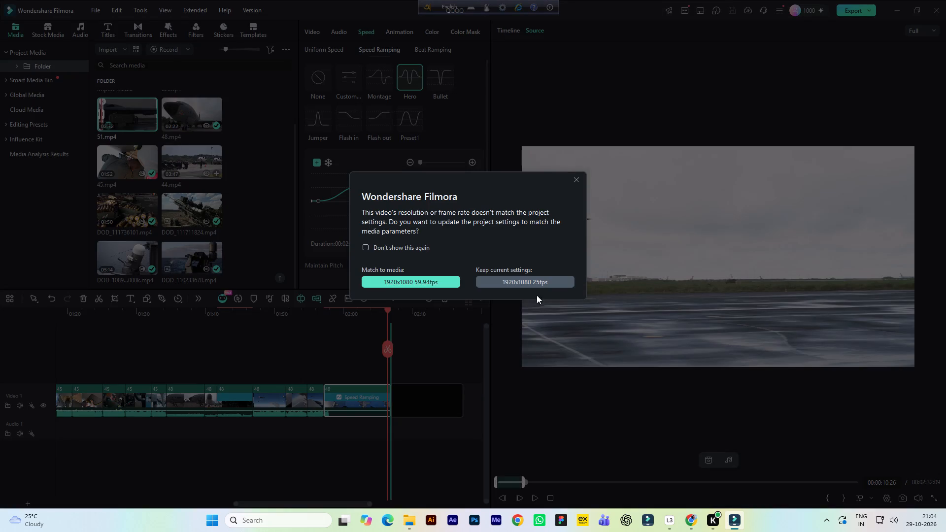
left_click(542, 282)
key("space")
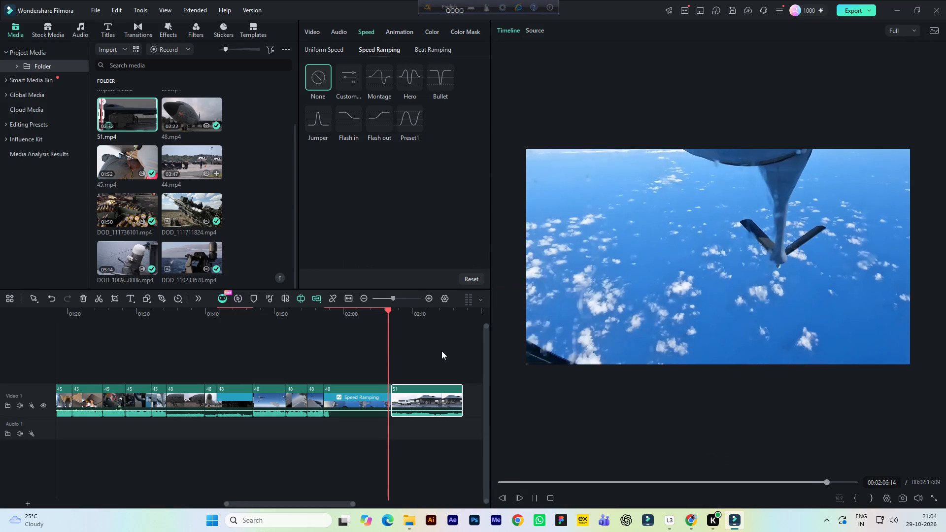
key("space")
Apply the Customize speed ramp to the new 51 clip at the end of Video 1.
left_click(447, 403)
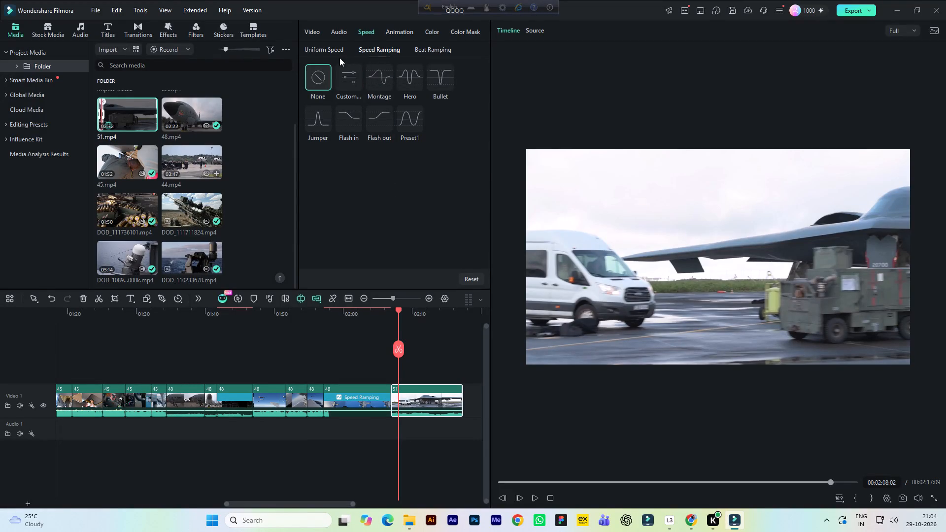
left_click(328, 51)
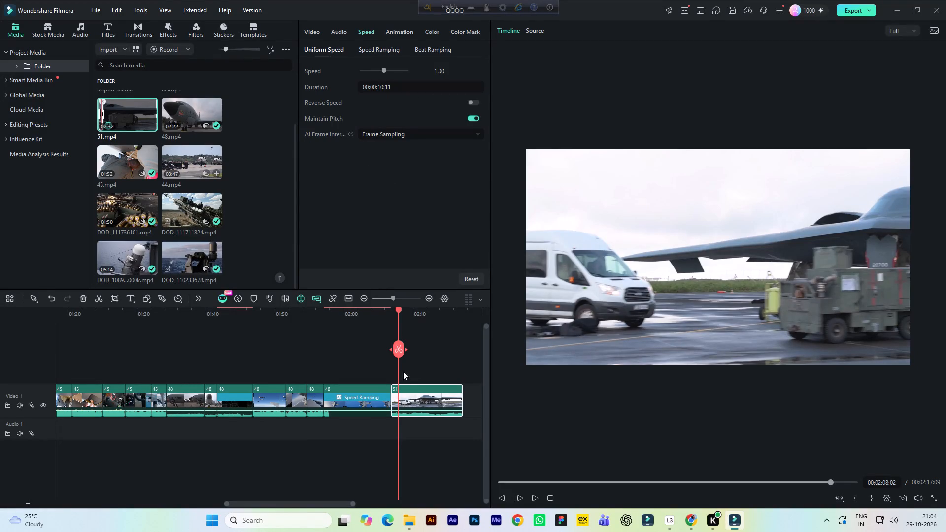
left_click(417, 313)
left_click(422, 393)
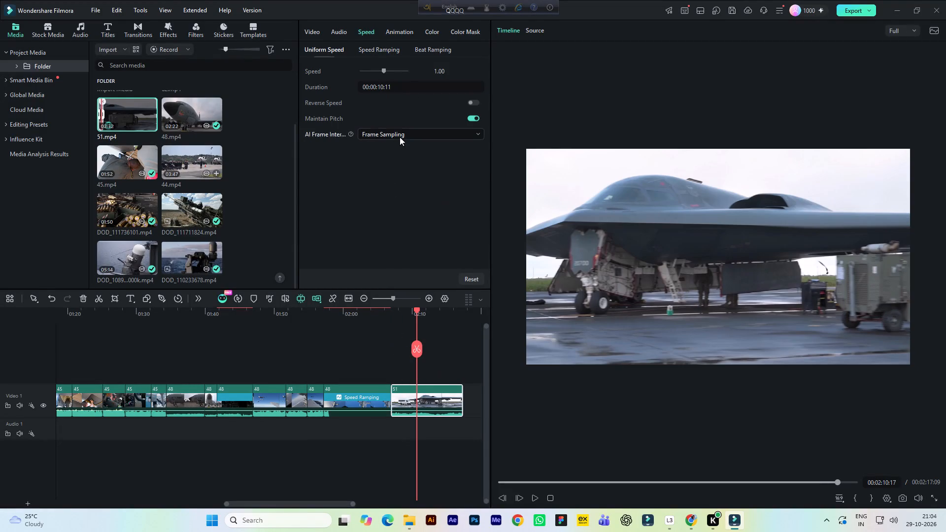
left_click(383, 51)
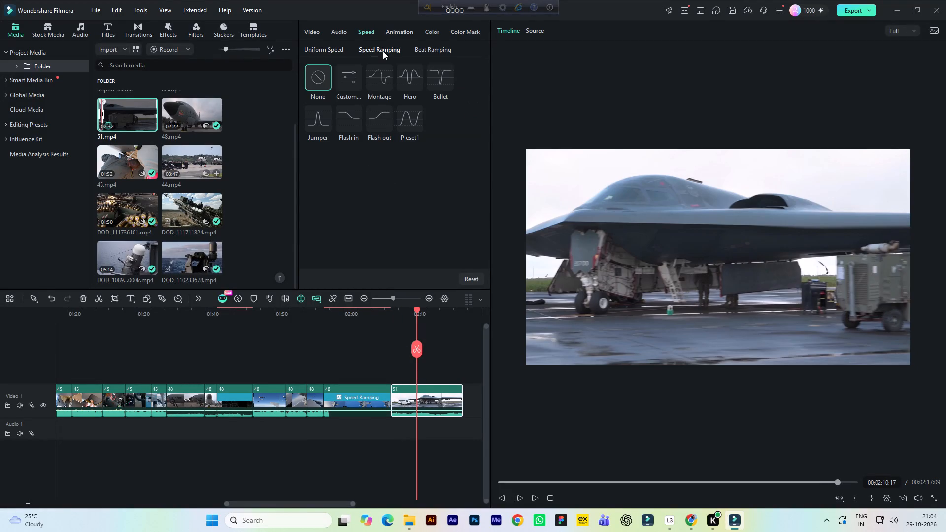
left_click(357, 79)
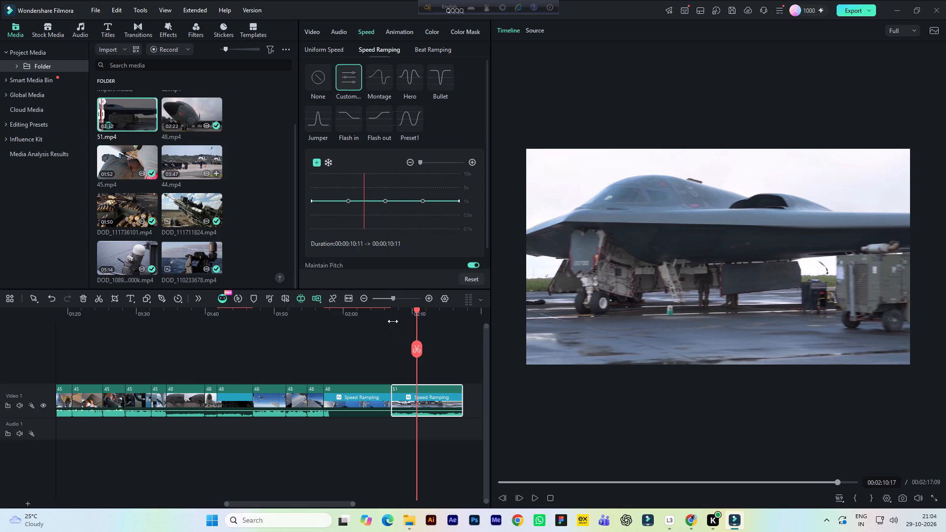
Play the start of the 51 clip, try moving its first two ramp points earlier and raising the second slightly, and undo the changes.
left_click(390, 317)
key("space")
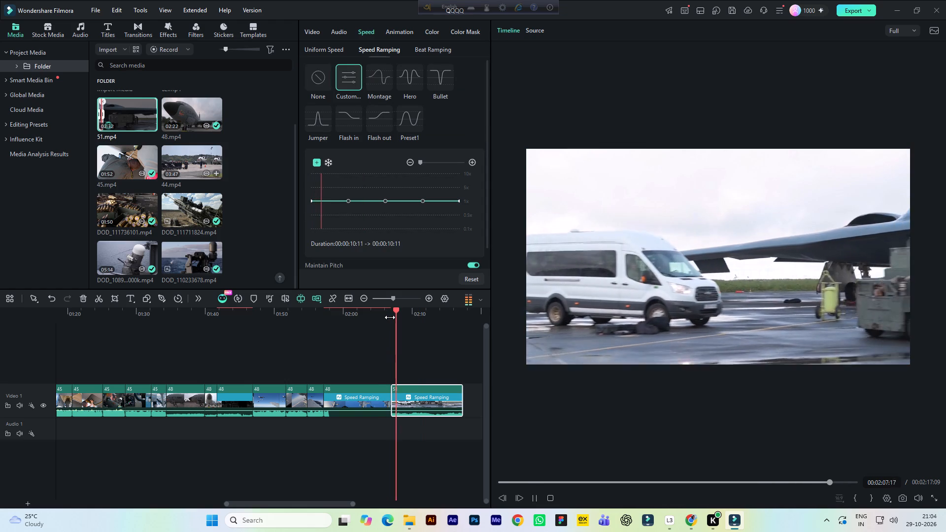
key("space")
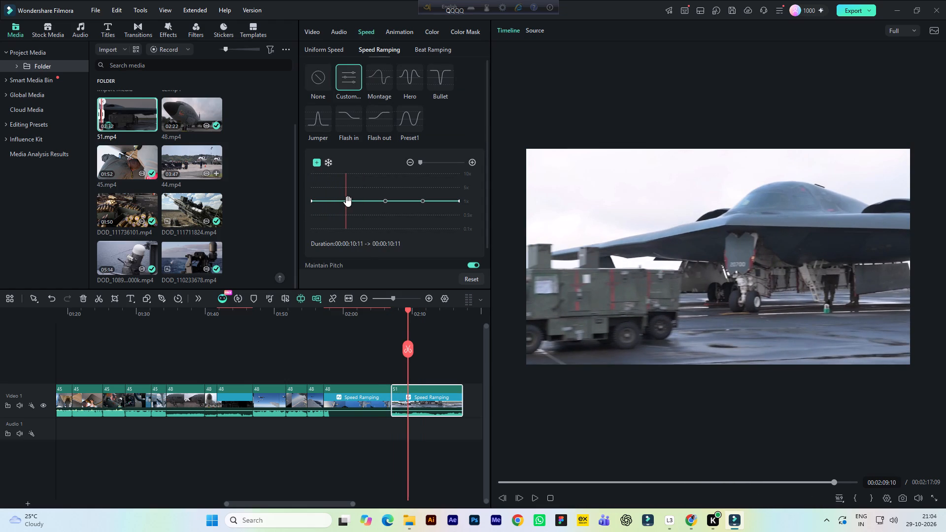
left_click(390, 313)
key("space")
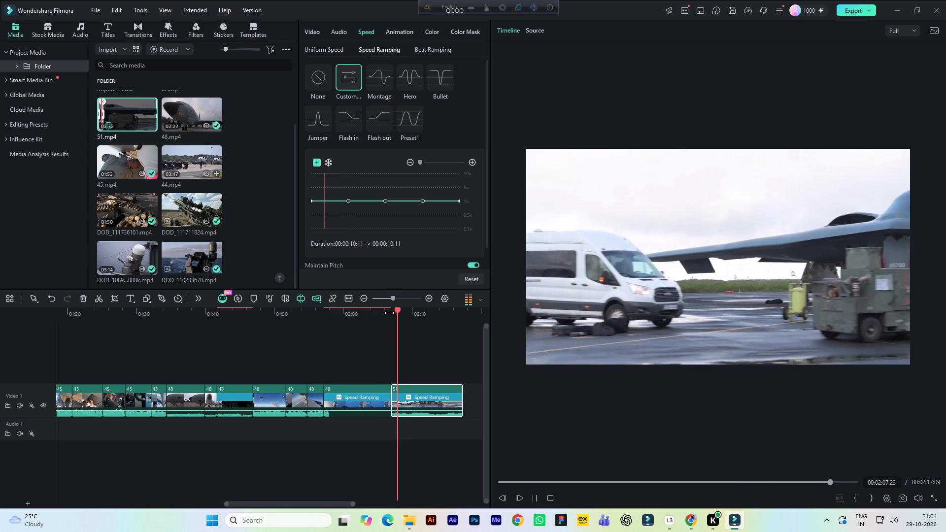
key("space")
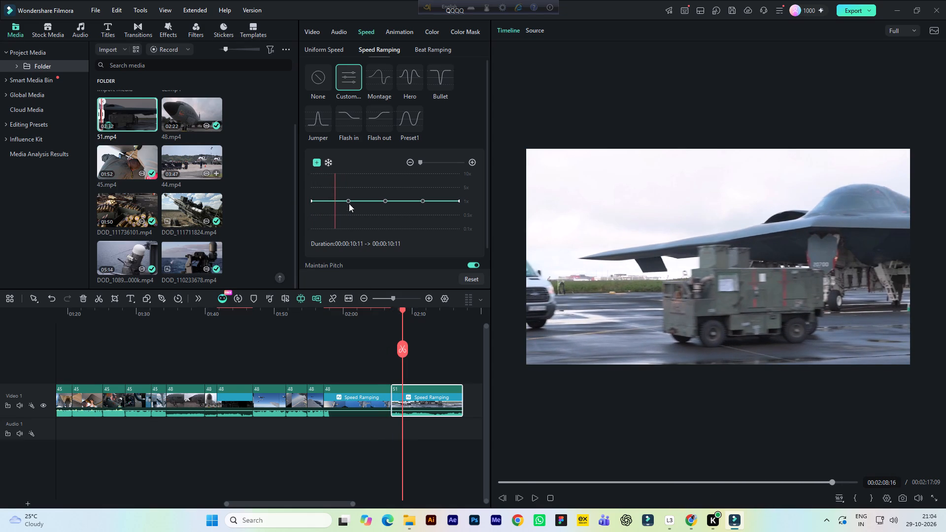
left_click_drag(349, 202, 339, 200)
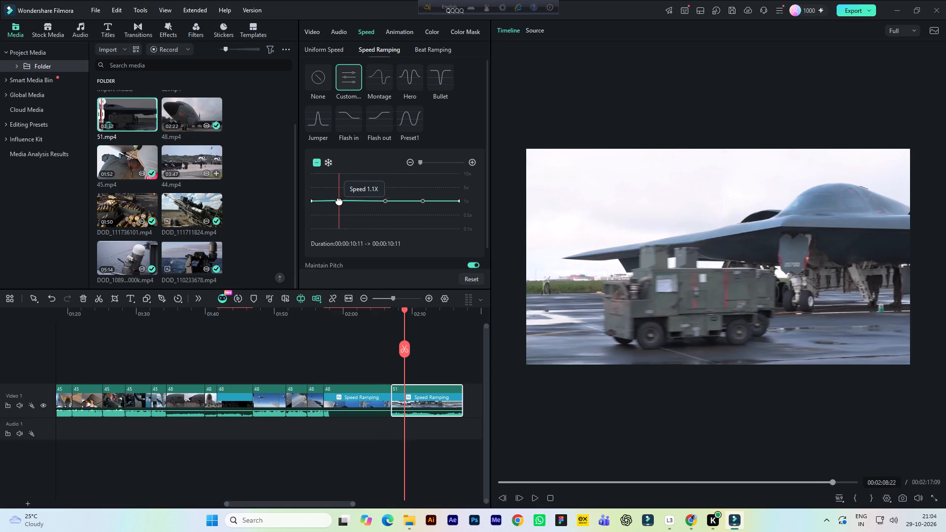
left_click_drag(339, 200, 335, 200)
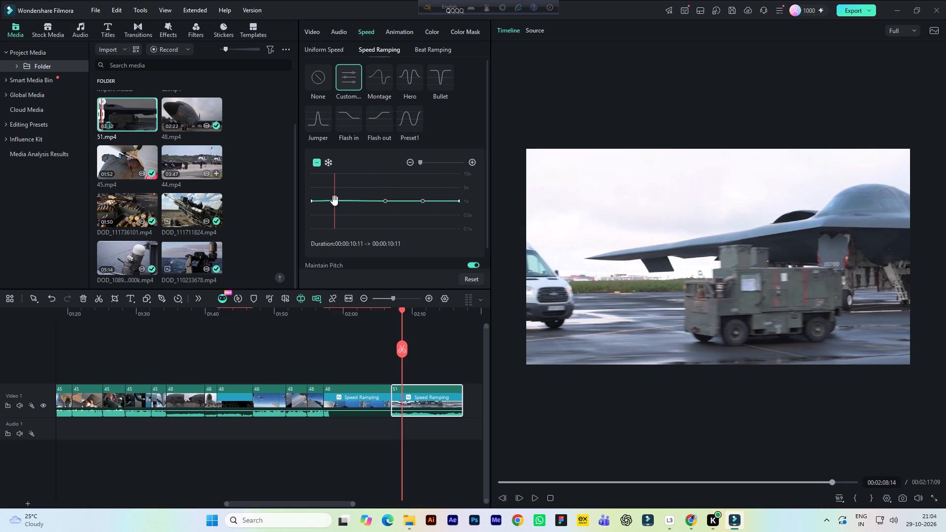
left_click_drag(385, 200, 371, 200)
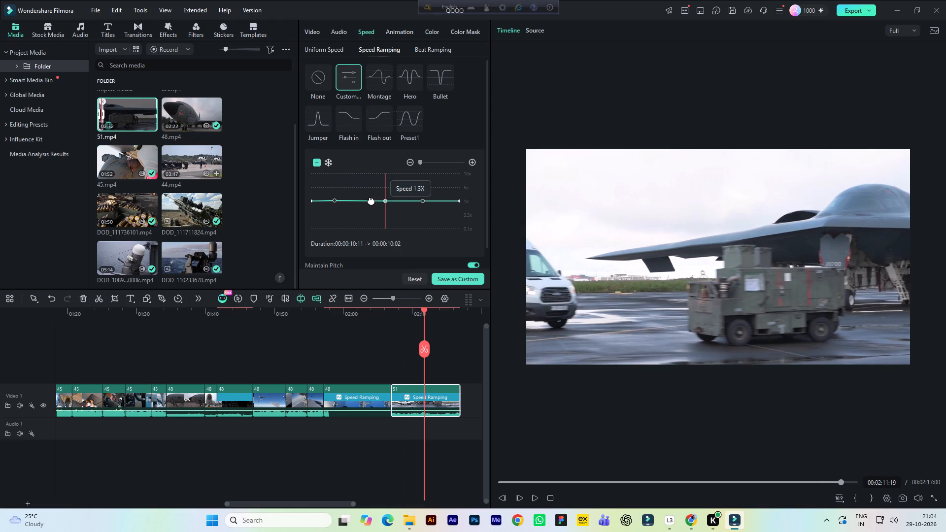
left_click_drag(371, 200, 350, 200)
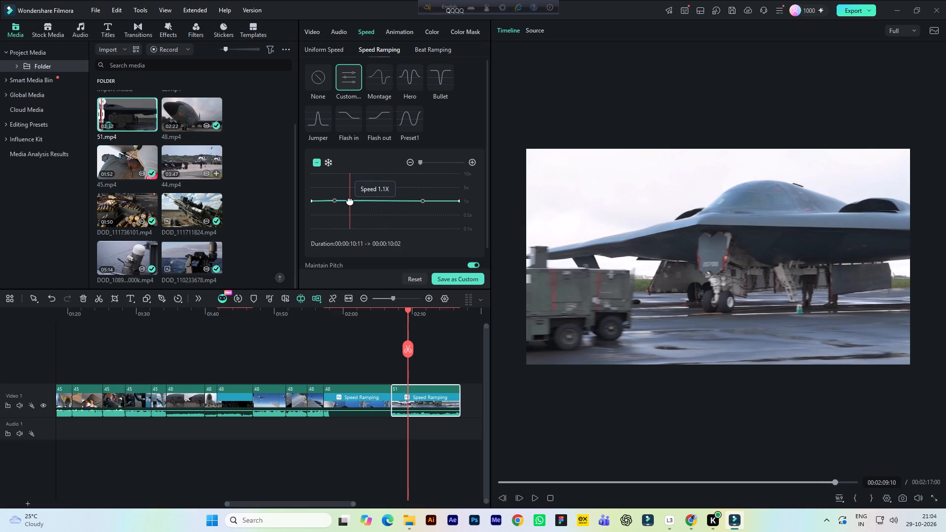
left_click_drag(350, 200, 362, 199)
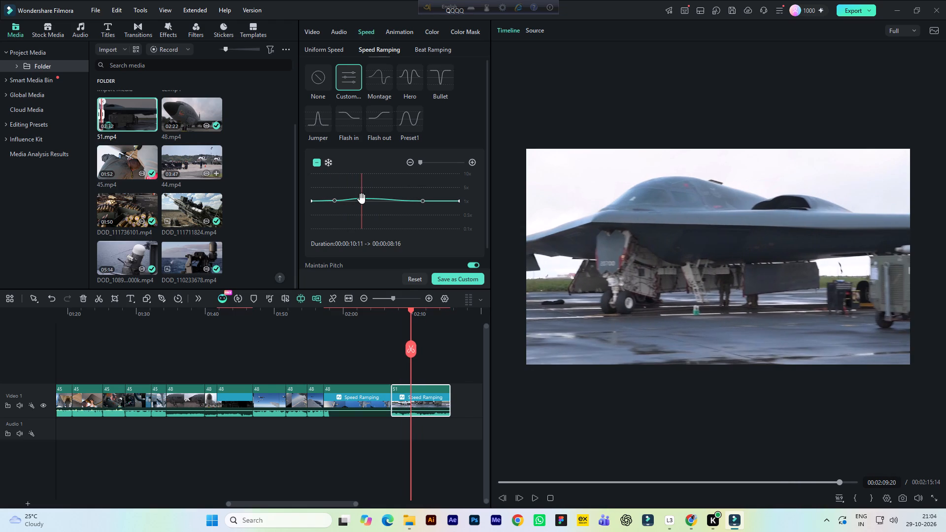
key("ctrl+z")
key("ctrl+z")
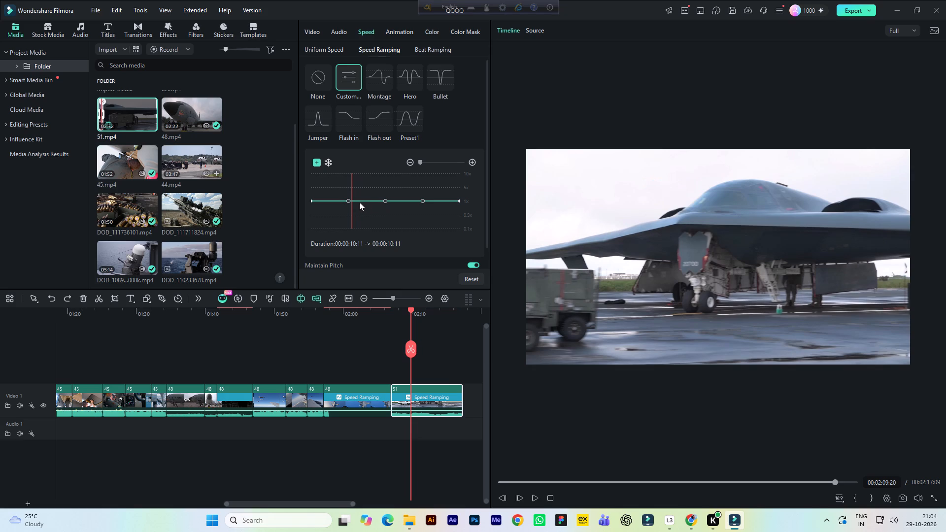
Move the first speed point of the 51 clip's ramp earlier to about 00:02:08:24, keeping it at 1x.
left_click_drag(349, 201, 348, 201)
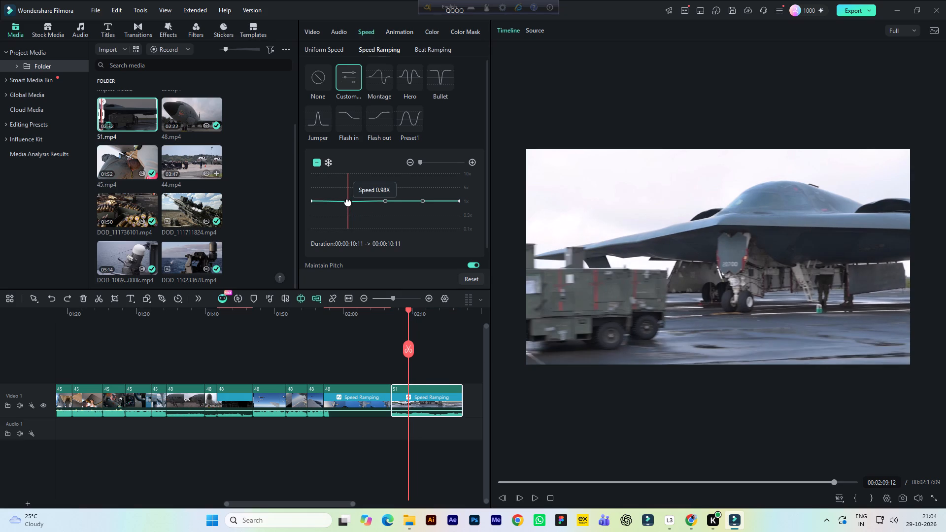
left_click_drag(348, 201, 340, 200)
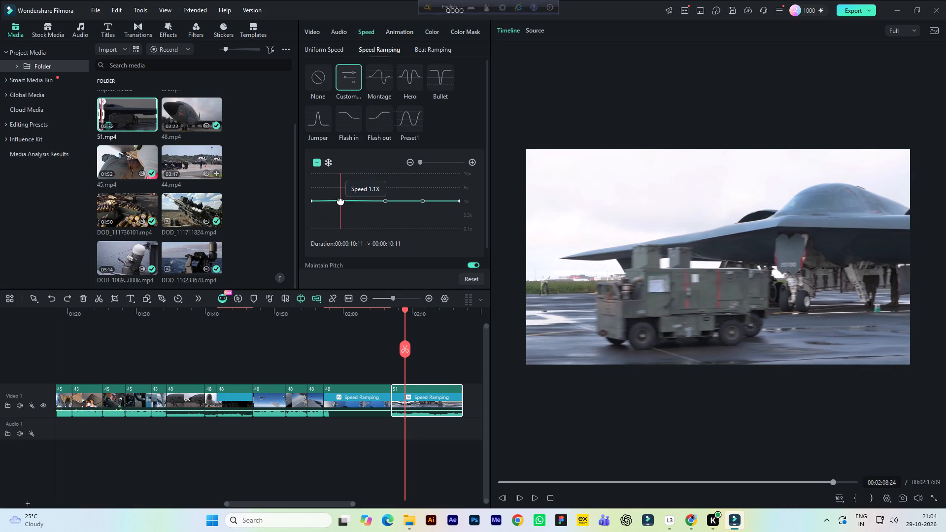
left_click_drag(340, 200, 340, 201)
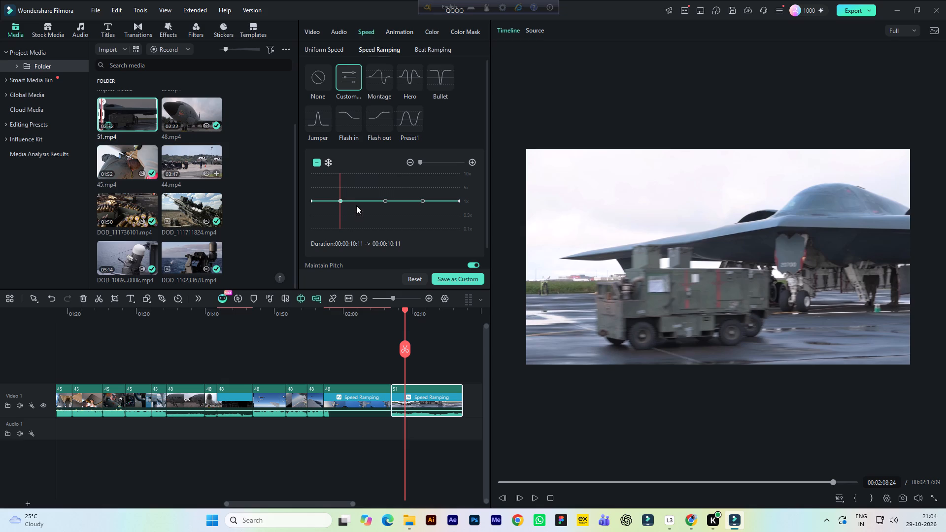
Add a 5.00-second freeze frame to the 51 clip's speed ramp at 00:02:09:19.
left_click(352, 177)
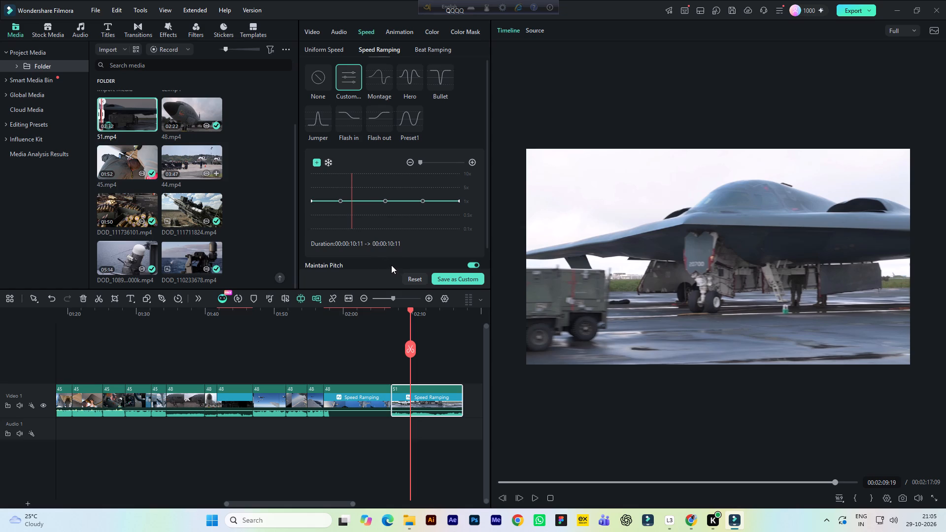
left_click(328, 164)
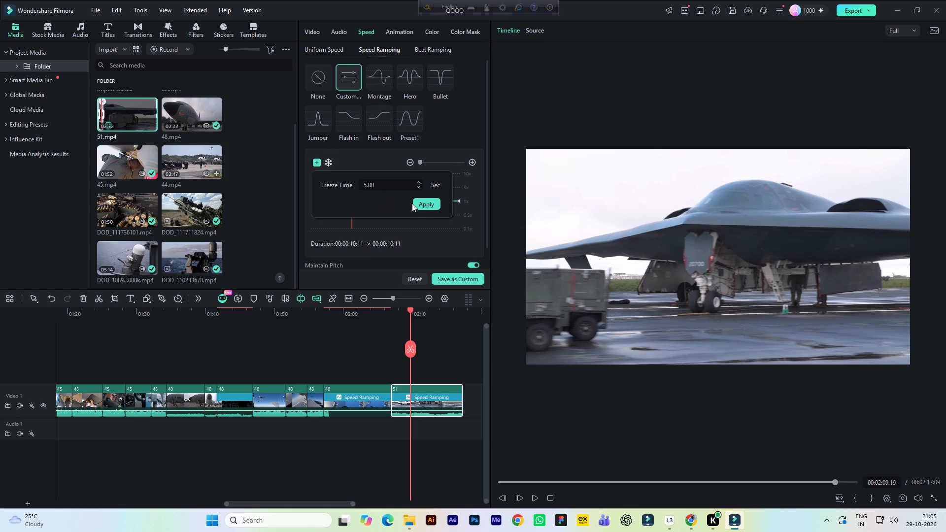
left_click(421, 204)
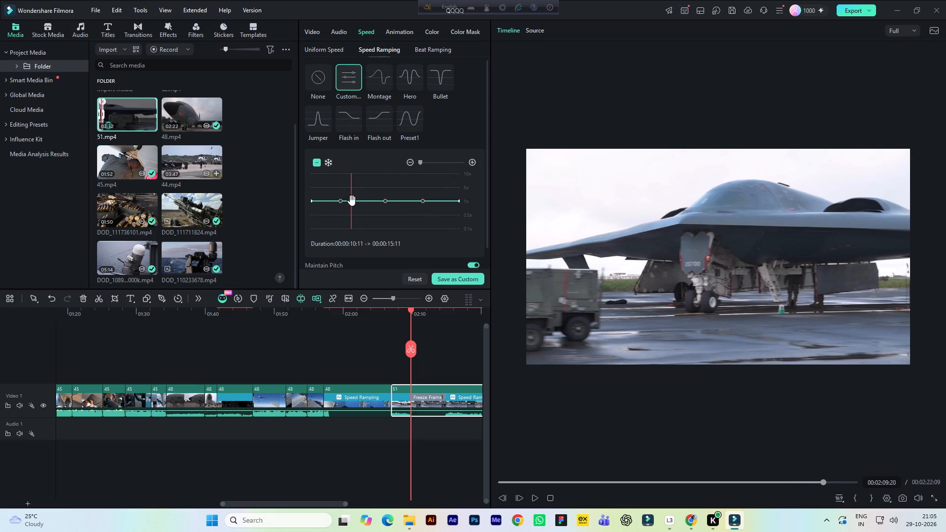
Add a second 5.00-second freeze frame to the 51 clip's ramp at 00:02:15:15, after the first freeze.
left_click(364, 178)
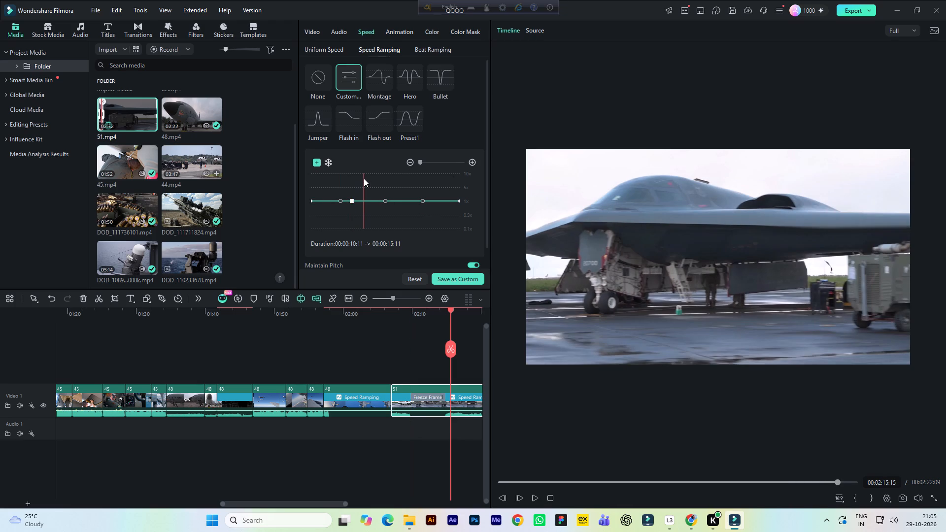
left_click(330, 162)
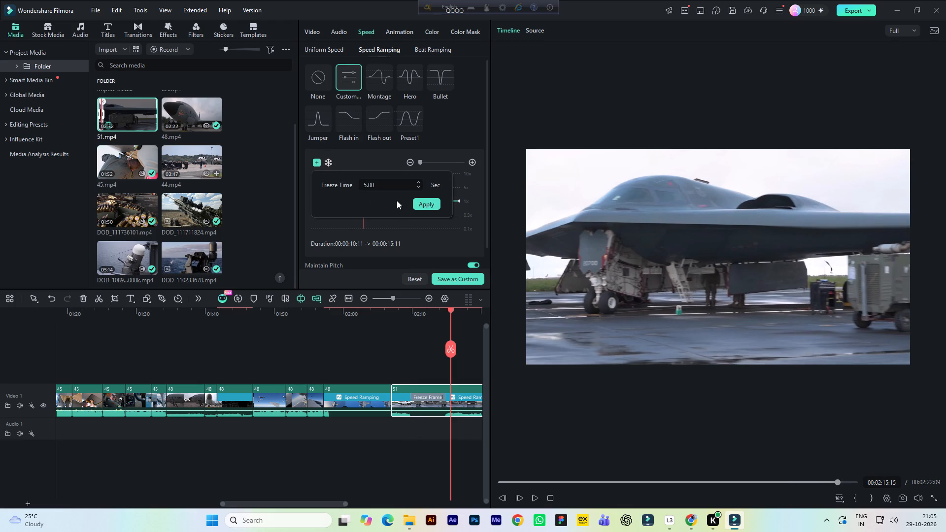
left_click(428, 203)
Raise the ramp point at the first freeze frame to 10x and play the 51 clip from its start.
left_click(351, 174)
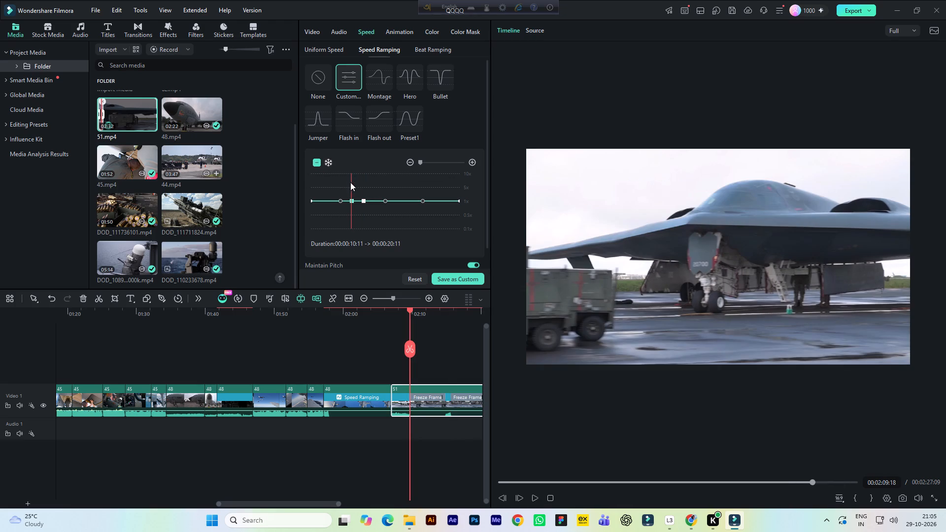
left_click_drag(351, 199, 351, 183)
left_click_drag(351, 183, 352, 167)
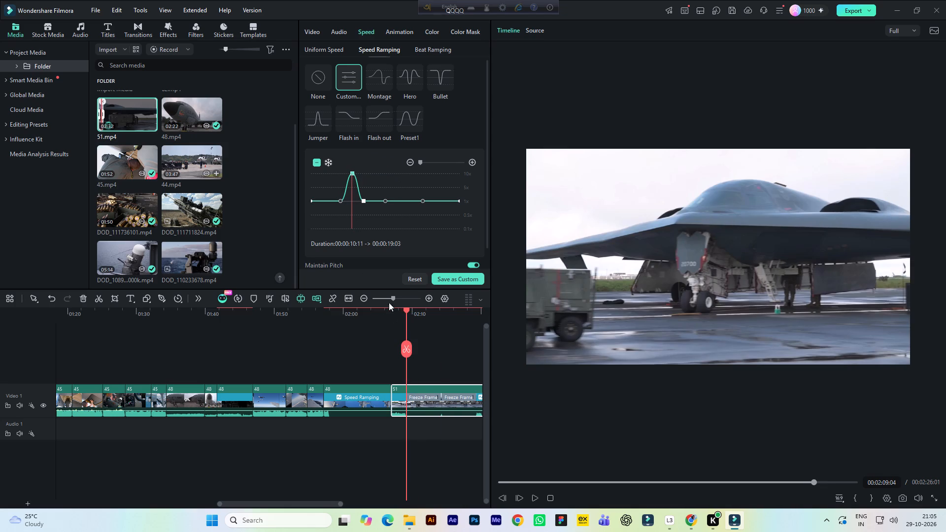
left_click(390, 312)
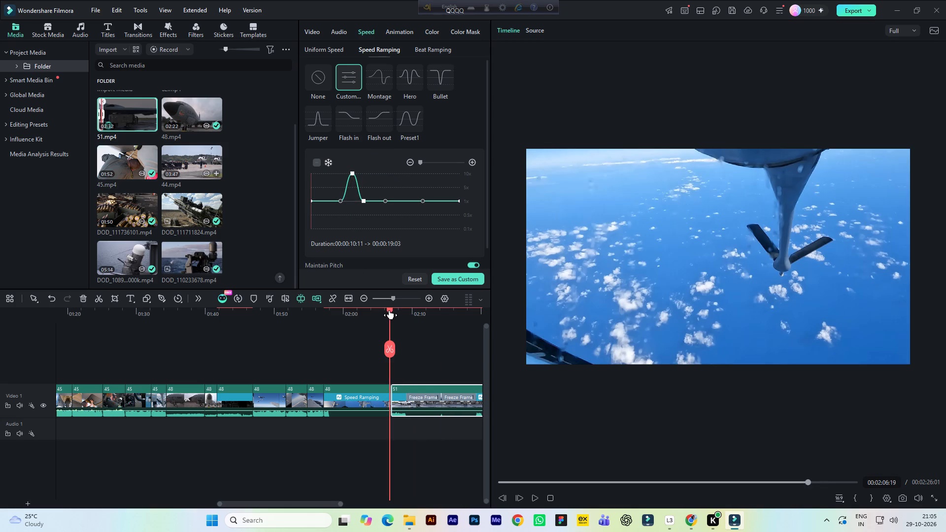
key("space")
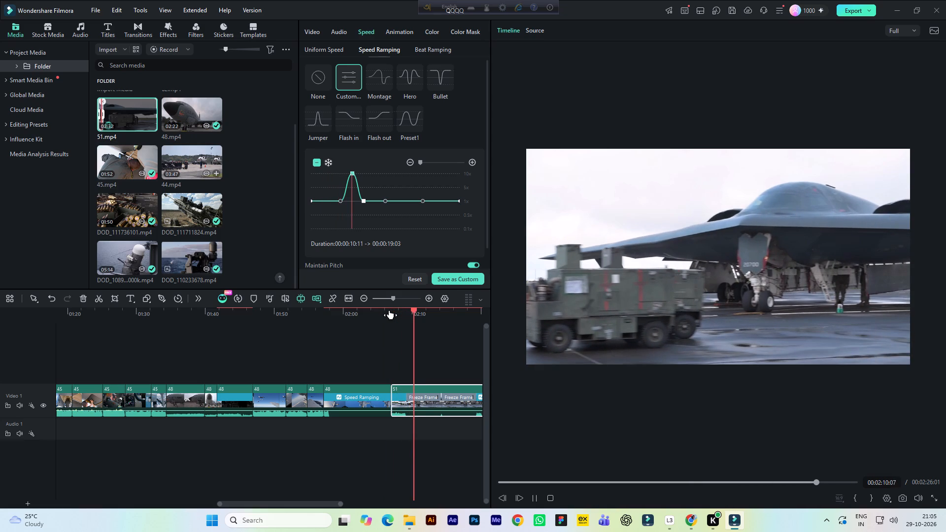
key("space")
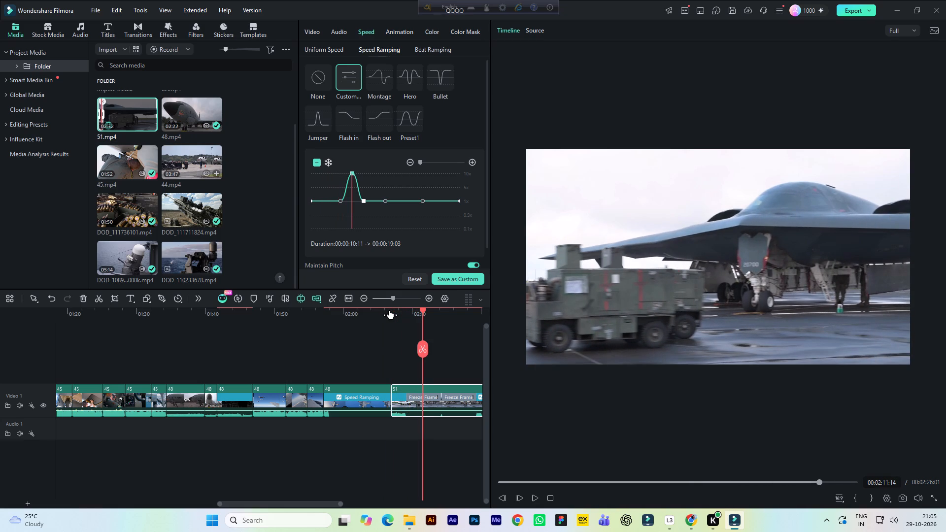
Save the project.
key("ctrl+s")
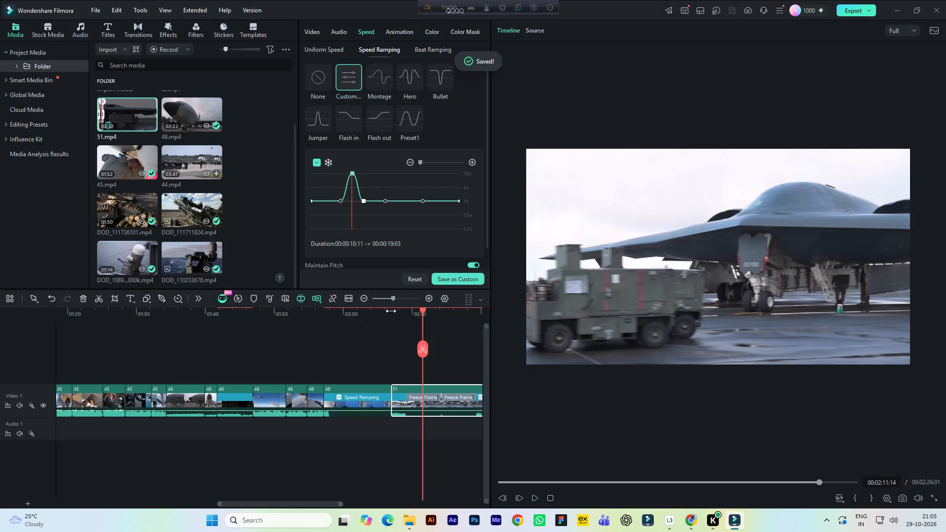
Replay the join into the 51 clip and scrub through its ramp to examine the van pan and both freeze frames.
left_click(391, 311)
key("space")
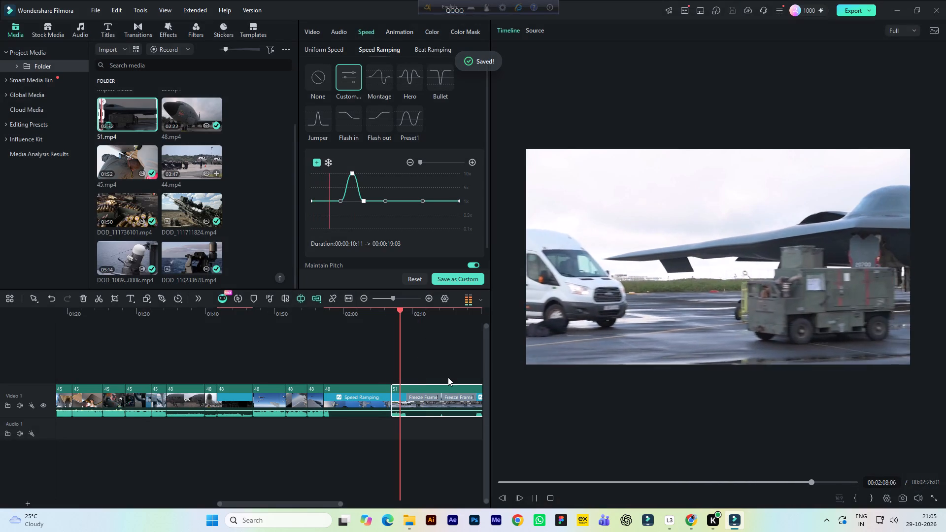
key("space")
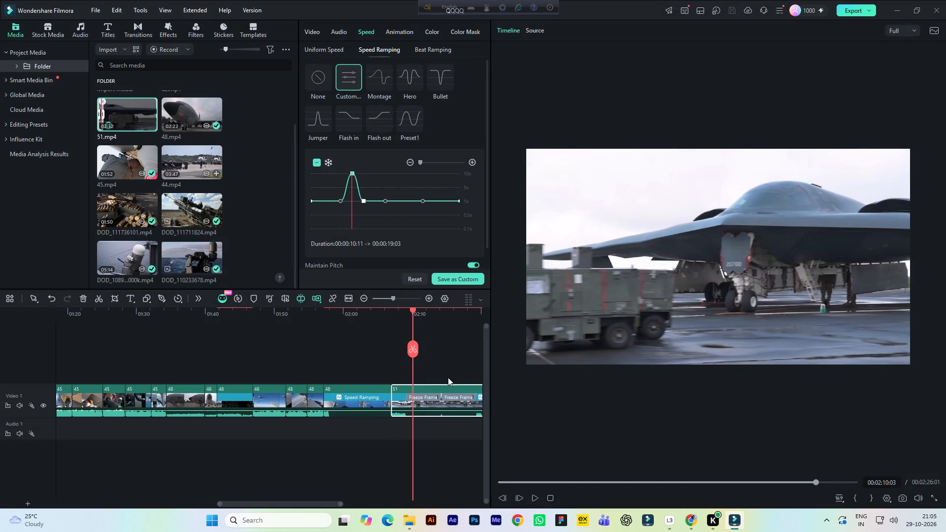
left_click(398, 313)
left_click_drag(397, 311, 390, 310)
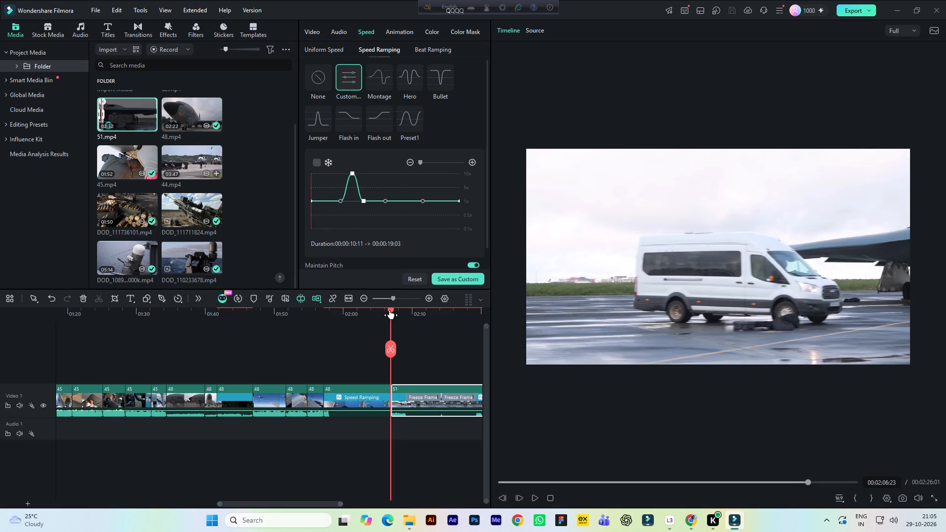
left_click_drag(390, 310, 427, 319)
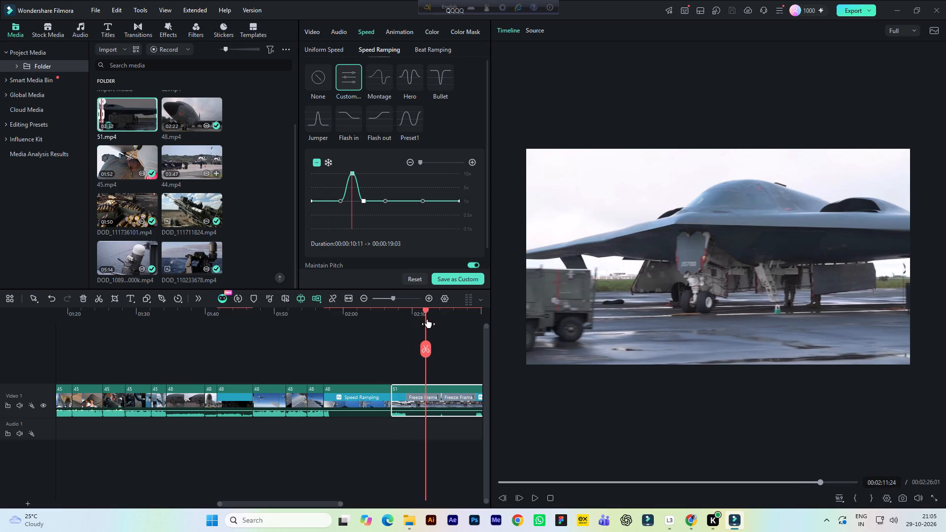
left_click_drag(427, 319, 437, 322)
key("space")
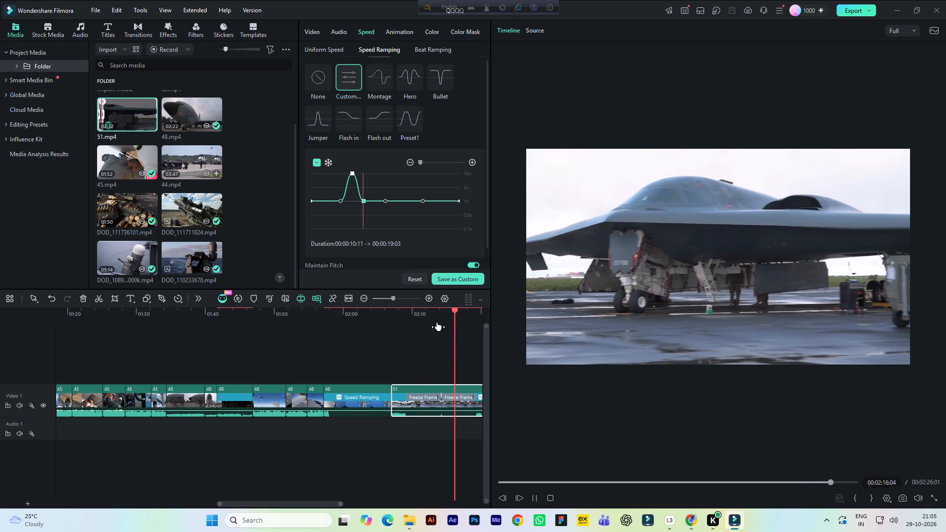
key("space")
left_click_drag(287, 503, 324, 505)
left_click(258, 313)
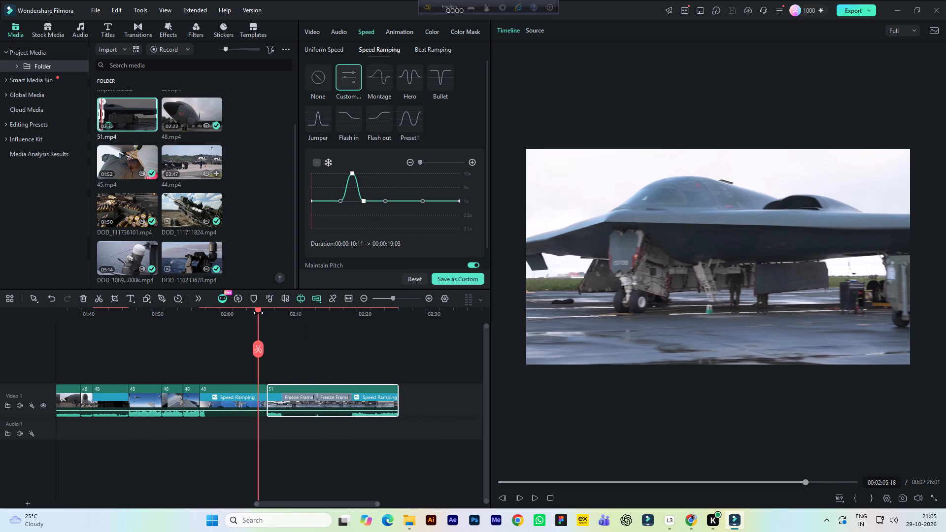
key("space")
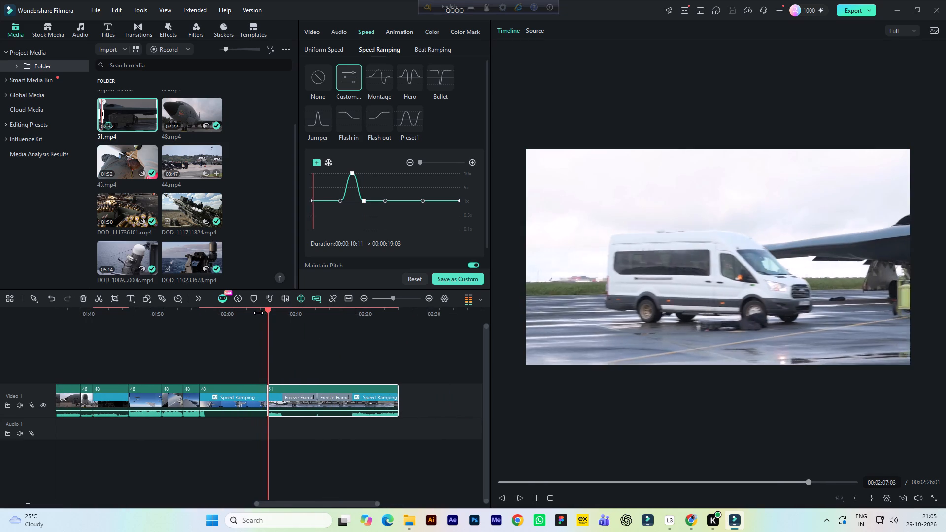
key("space")
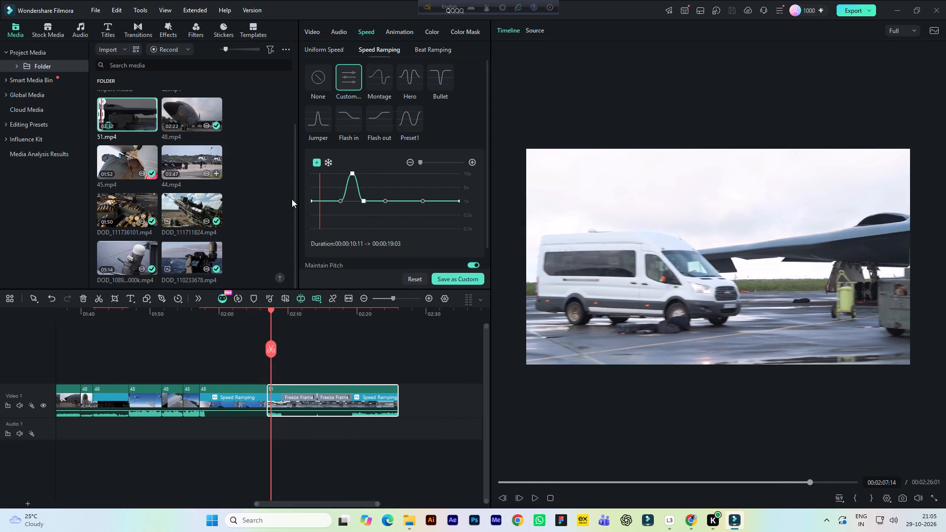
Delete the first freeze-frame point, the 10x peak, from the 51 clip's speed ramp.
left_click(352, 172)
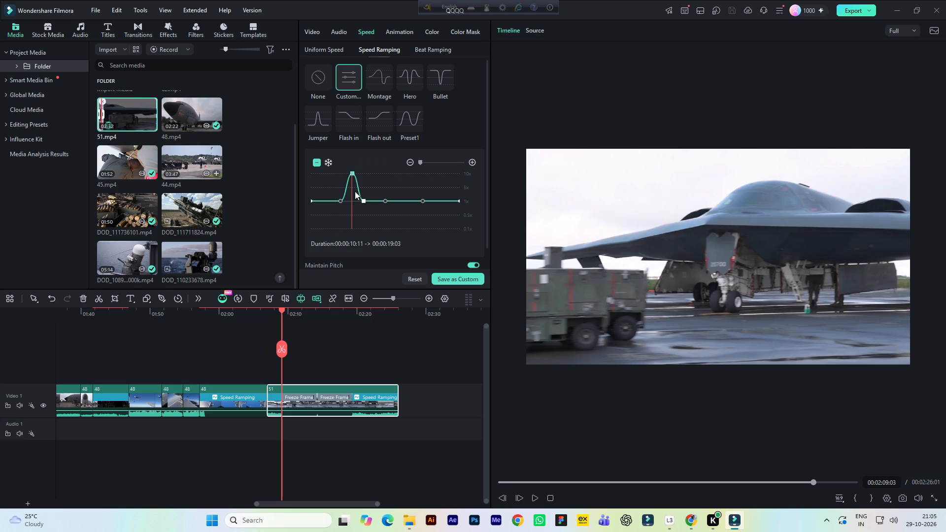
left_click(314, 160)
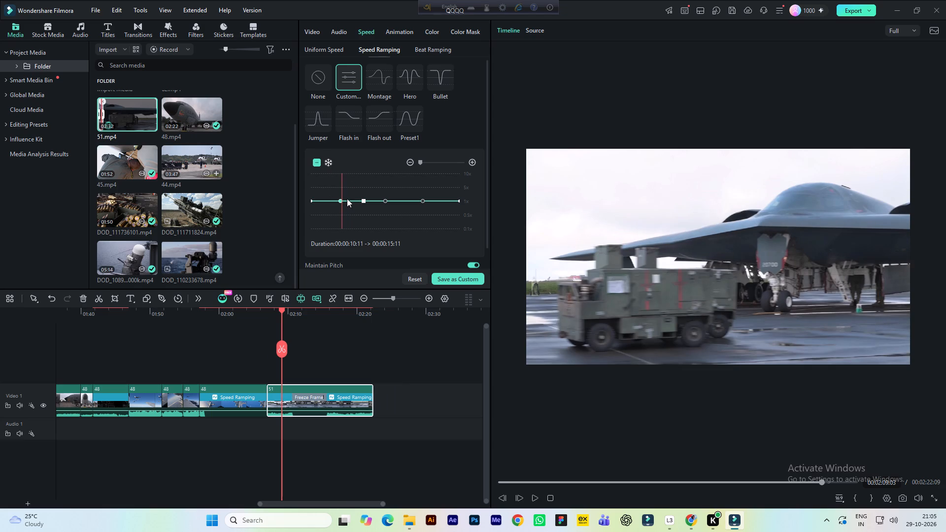
Add a 5-second freeze frame between the 51 clip's first two ramp points and raise its point to between 5x and 10x.
left_click_drag(349, 199, 350, 192)
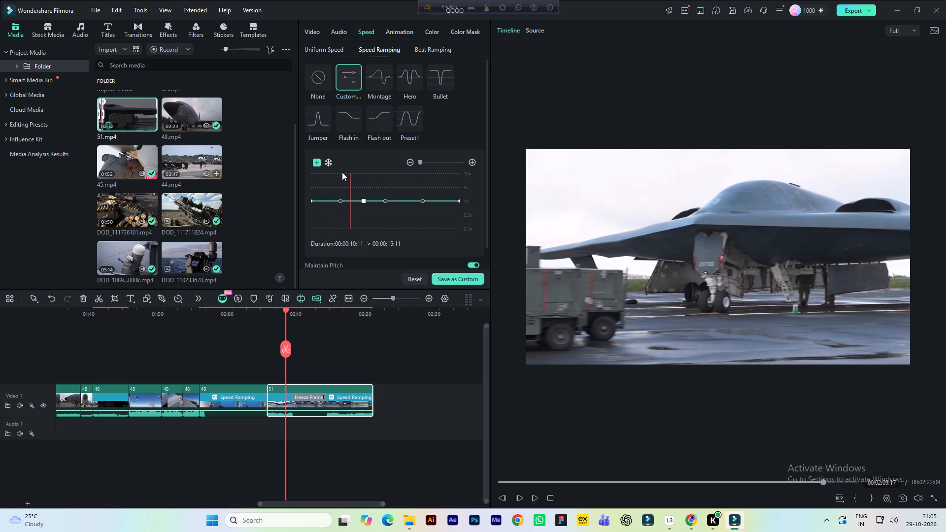
left_click(329, 164)
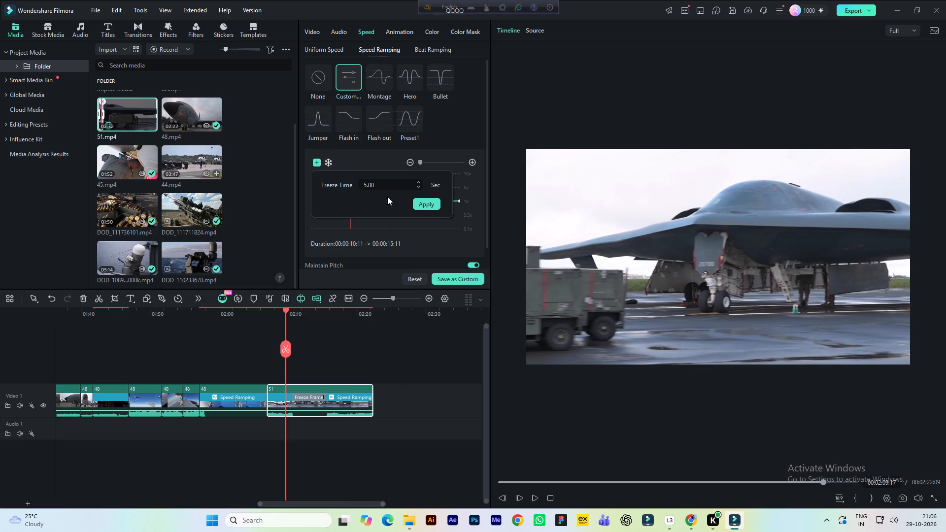
left_click(421, 201)
left_click_drag(350, 200, 354, 181)
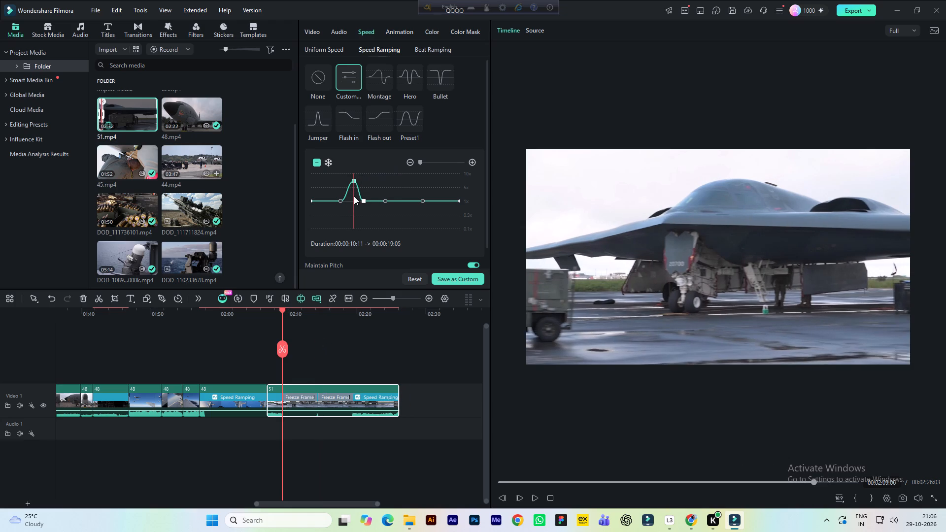
Play the 51 clip from its start and scrub around the new ramp peak to examine the added freeze frame.
left_click(267, 313)
key("space")
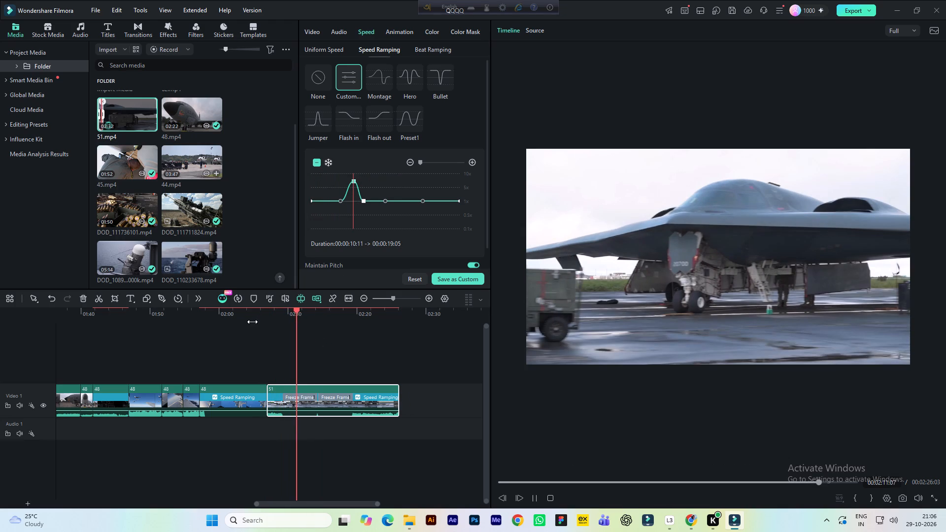
key("space")
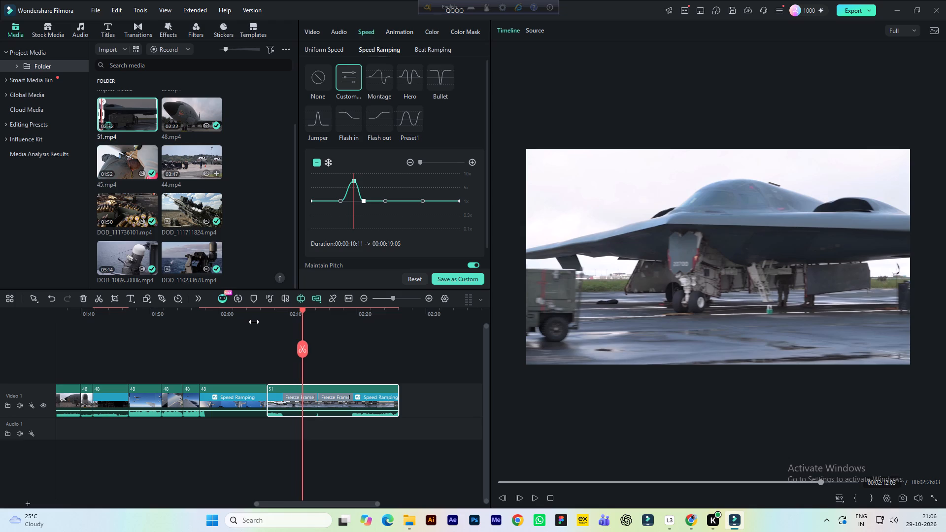
left_click(372, 182)
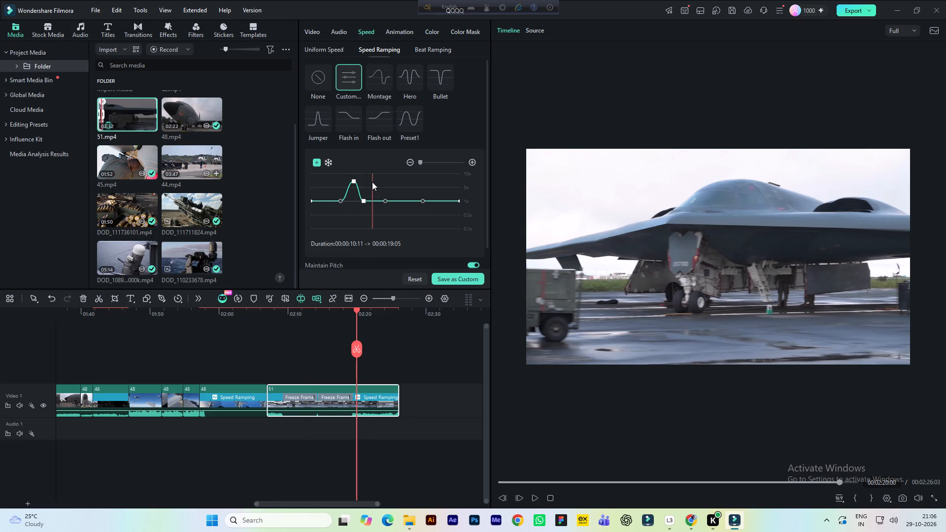
left_click_drag(369, 174, 348, 172)
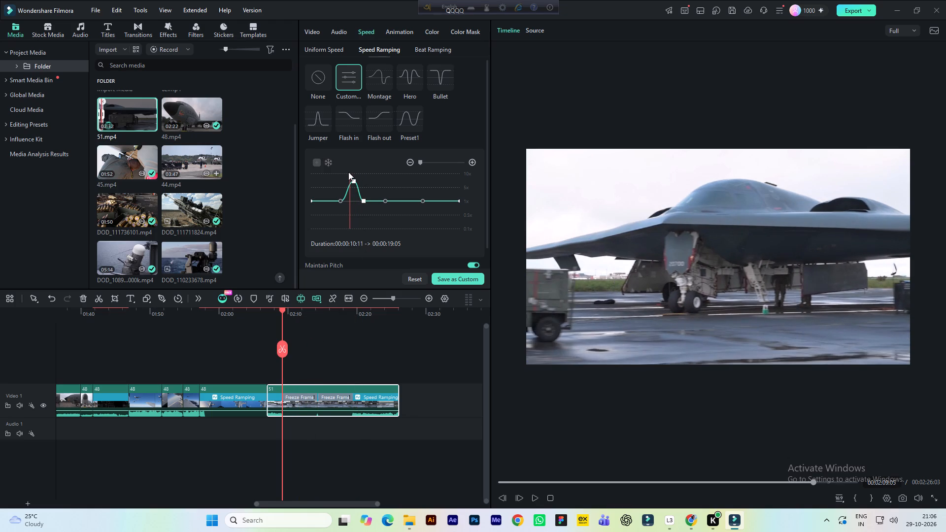
left_click_drag(348, 172, 338, 172)
key("space")
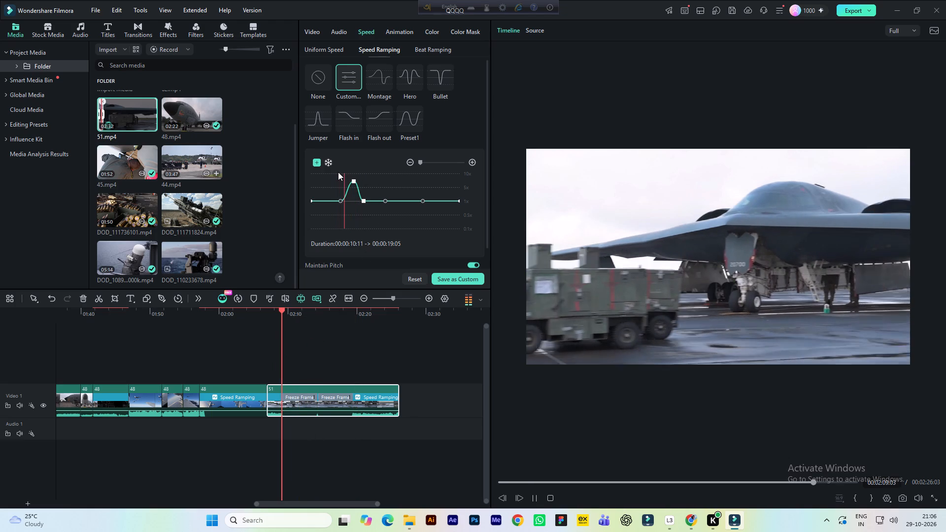
key("space")
Save the project.
key("ctrl+s")
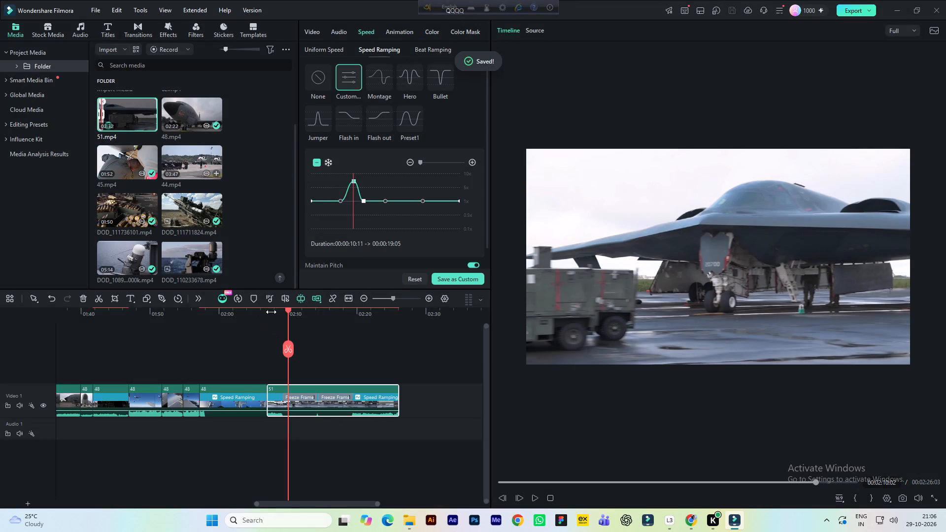
Replay the 51 clip from its start and examine the speed-up and playback through both freeze frames.
left_click(268, 312)
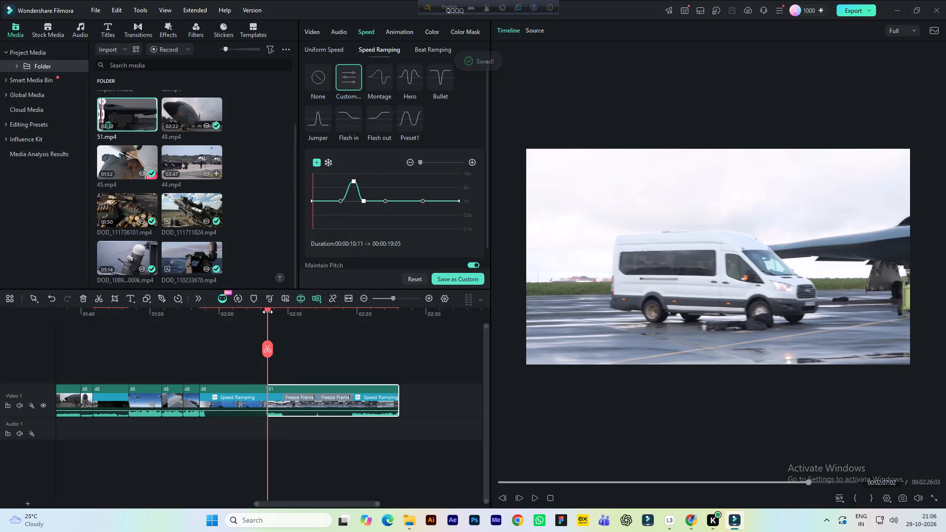
key("space")
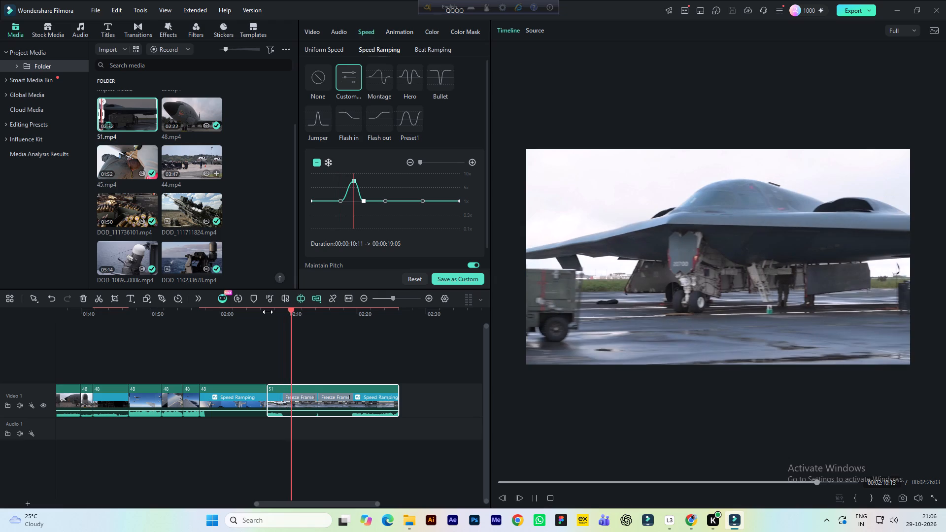
key("space")
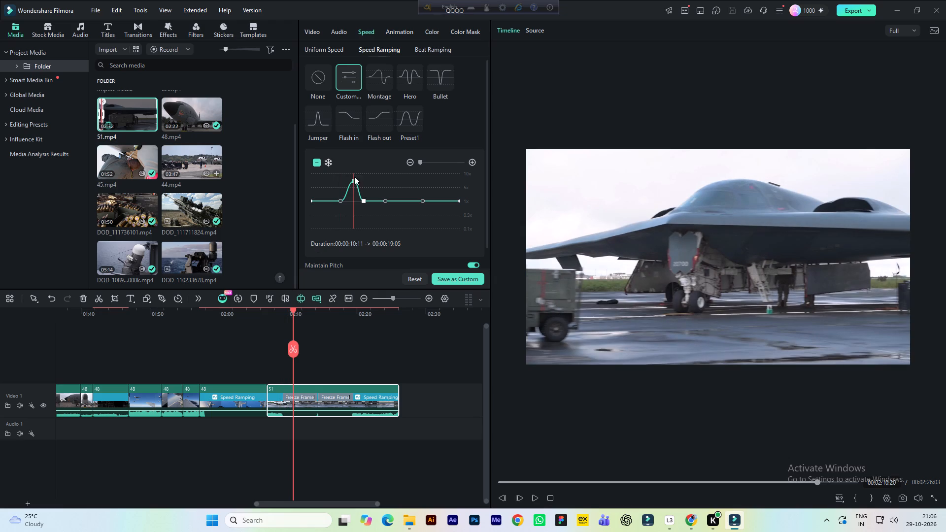
left_click(356, 175)
left_click(361, 175)
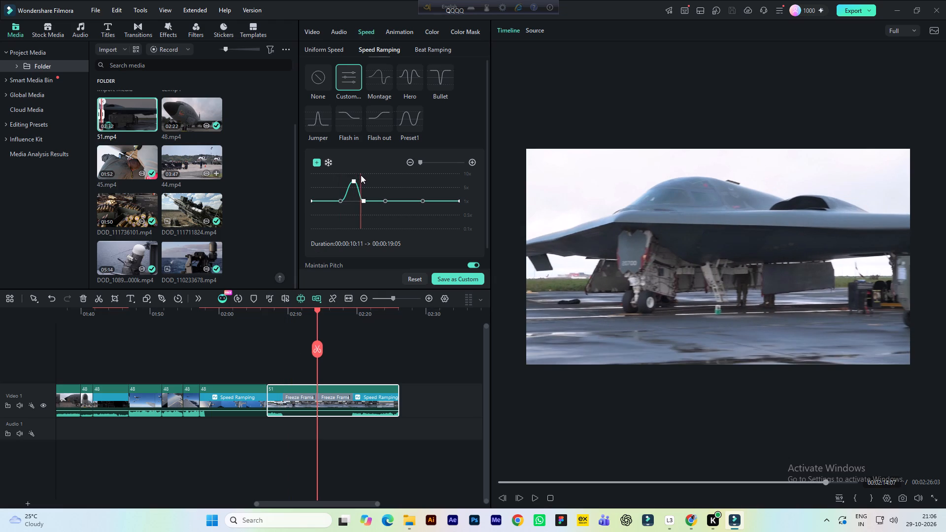
left_click(338, 177)
key("space")
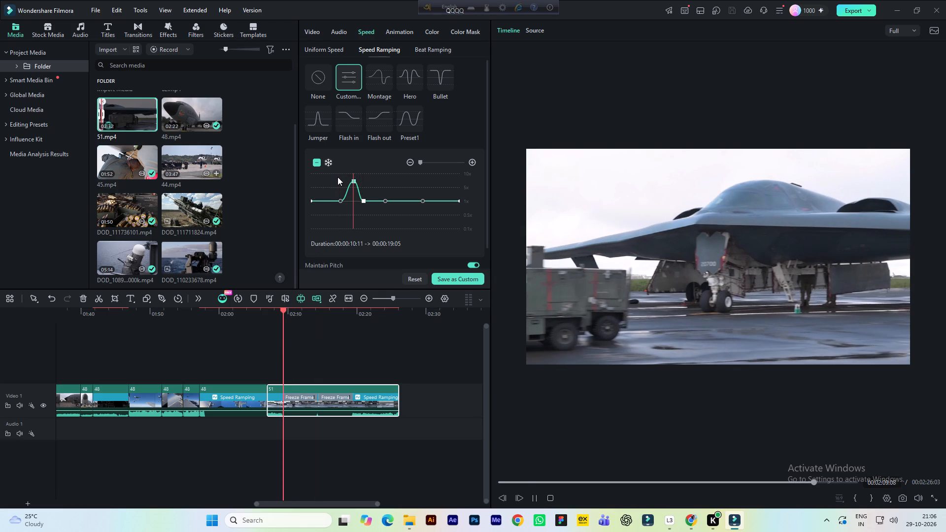
key("space")
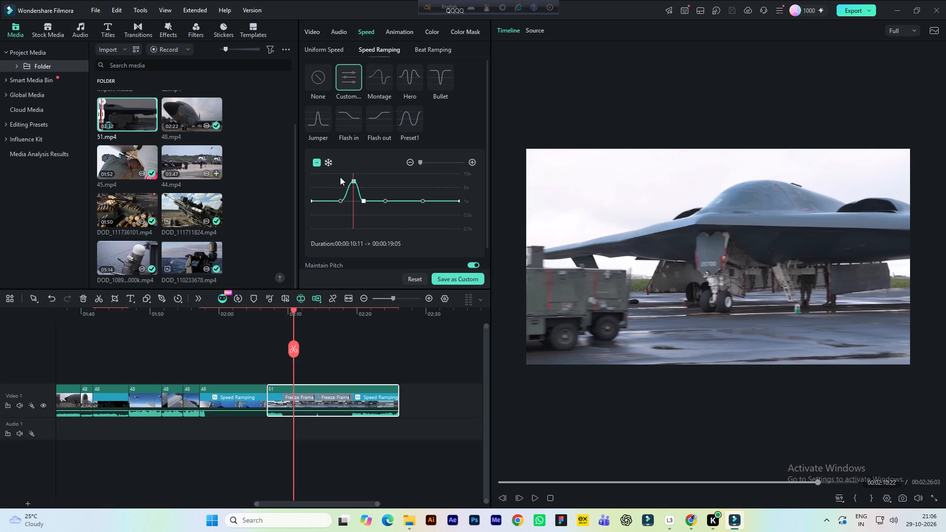
left_click(299, 312)
key("space")
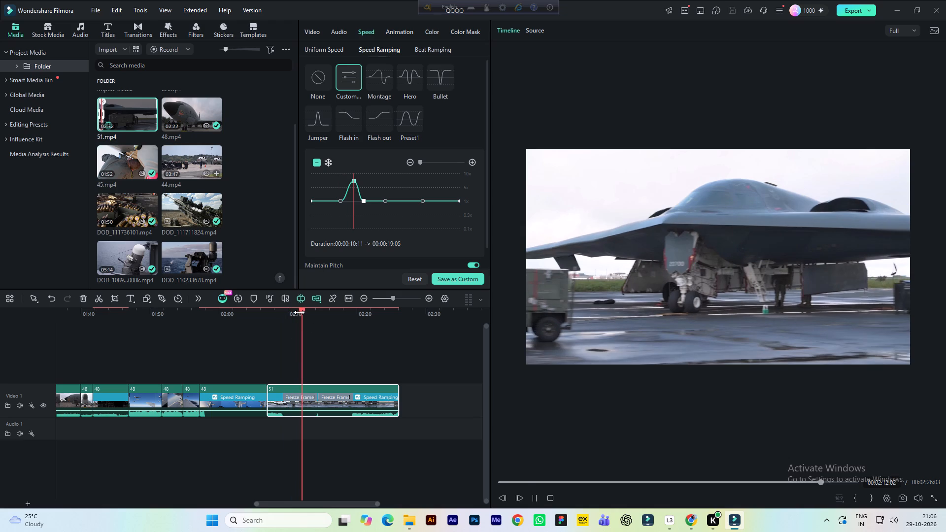
left_click(313, 318)
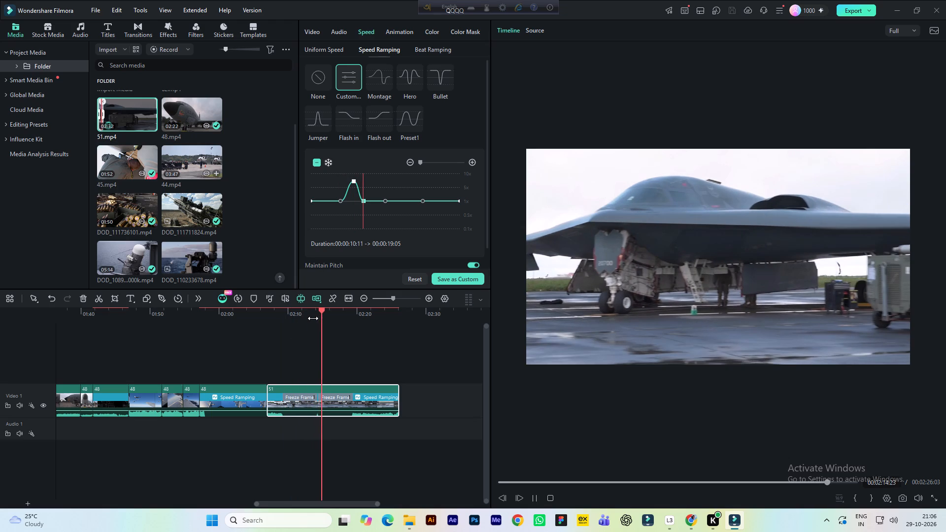
key("space")
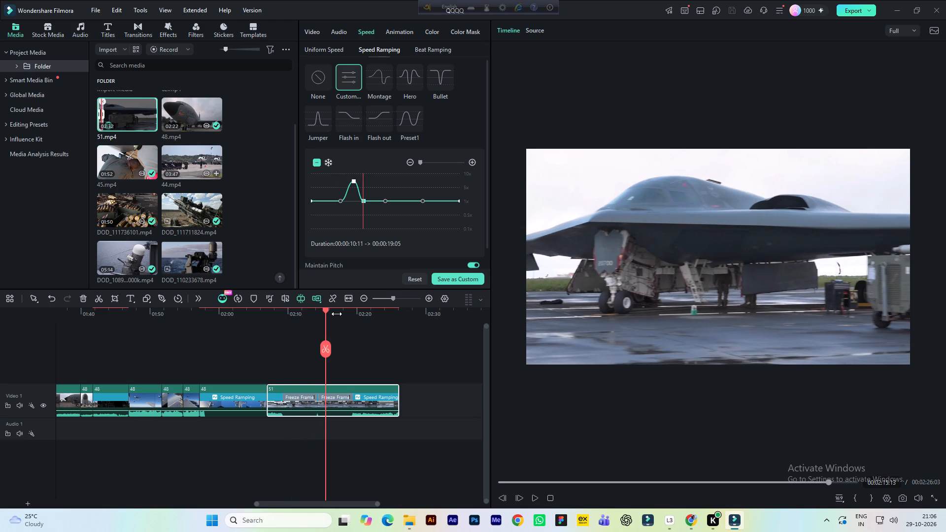
left_click(337, 314)
left_click(323, 314)
key("space")
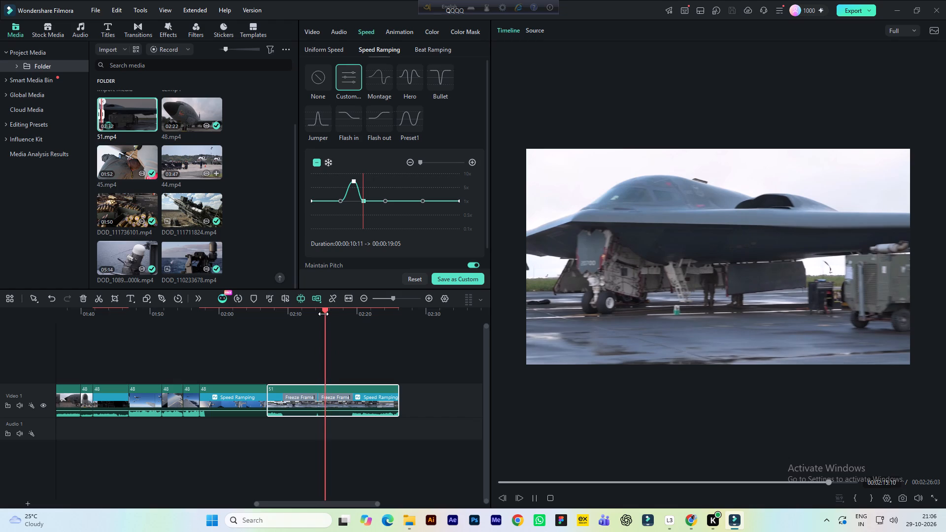
key("space")
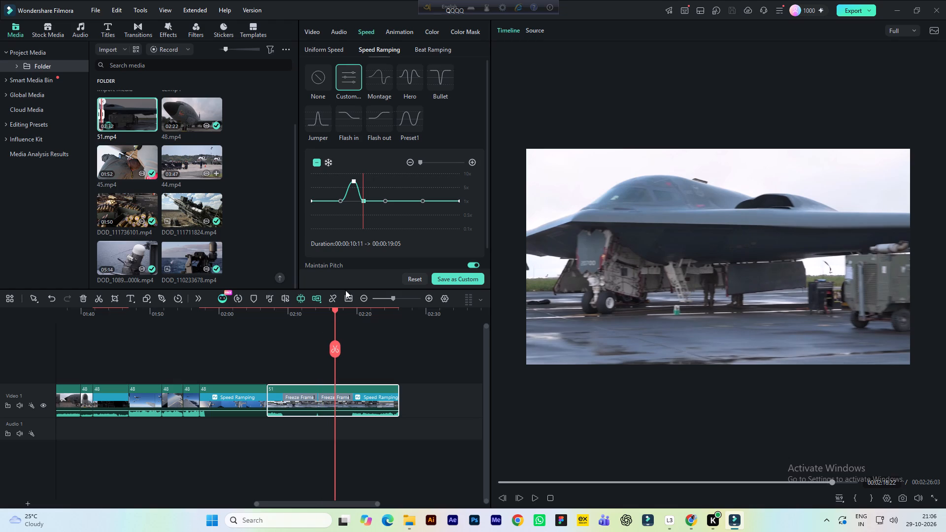
Scrub the 51 clip's section after the second freeze frame, and replay the run-up into the first freeze frame.
left_click(384, 174)
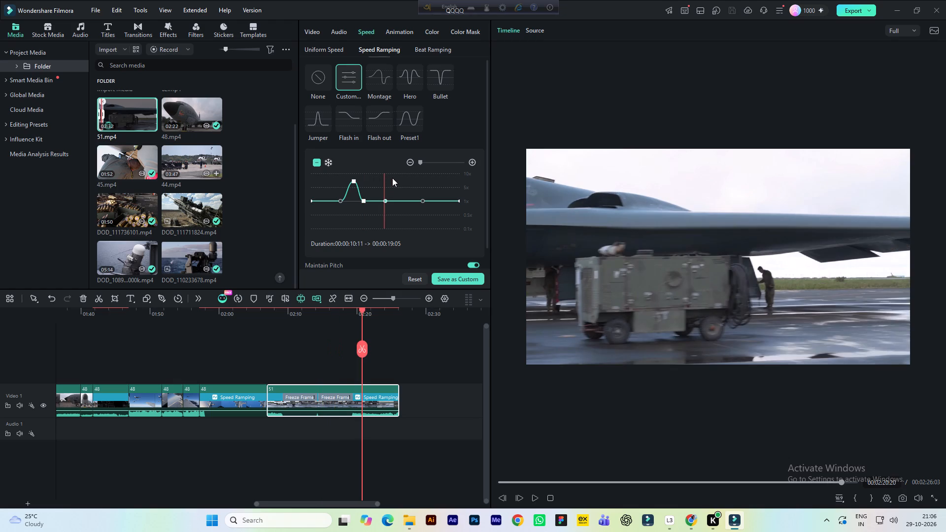
left_click(398, 175)
left_click(404, 174)
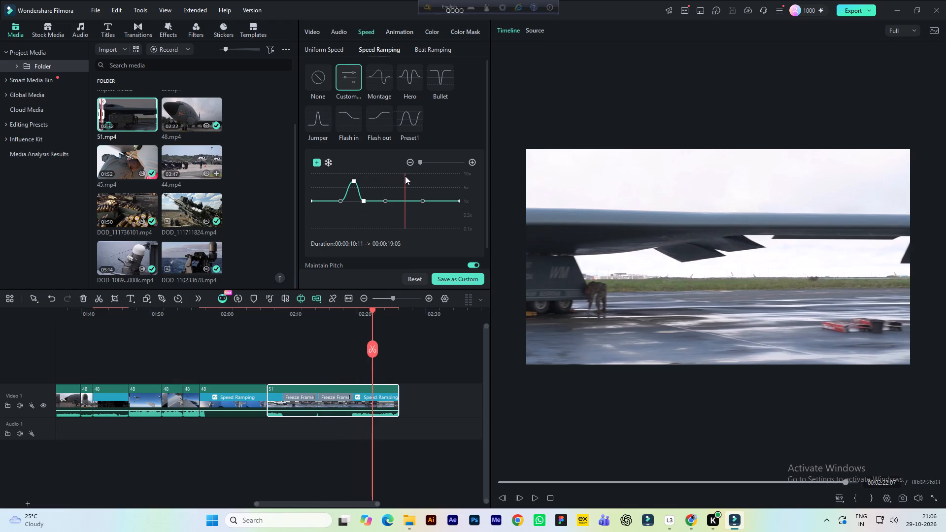
left_click(380, 175)
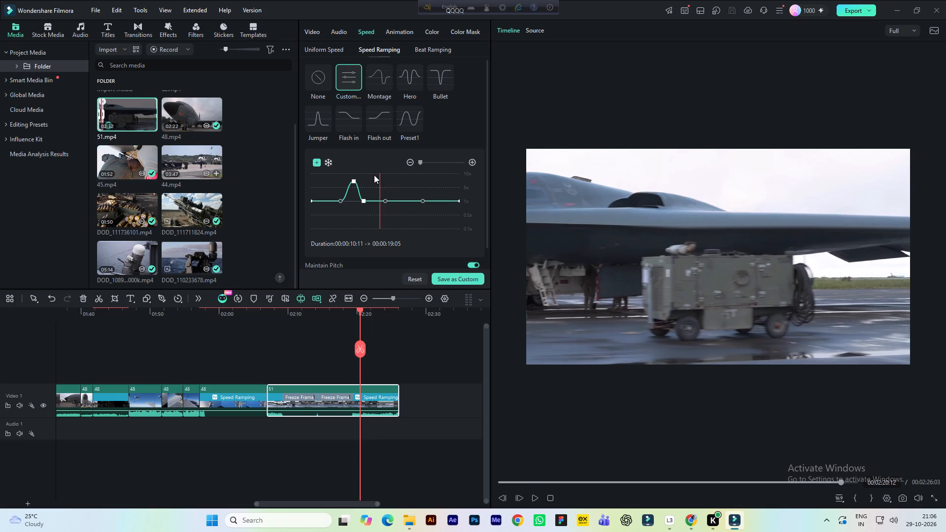
key("space")
key("space")
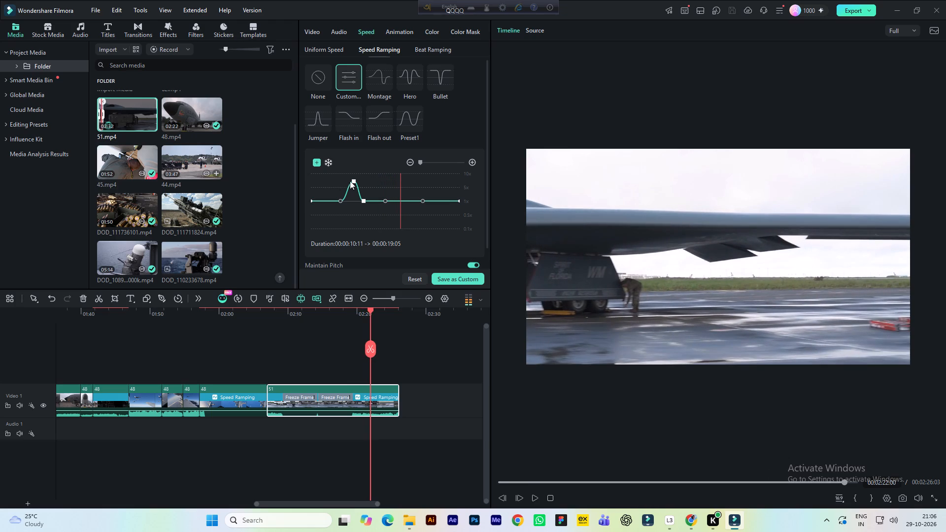
left_click(334, 173)
key("space")
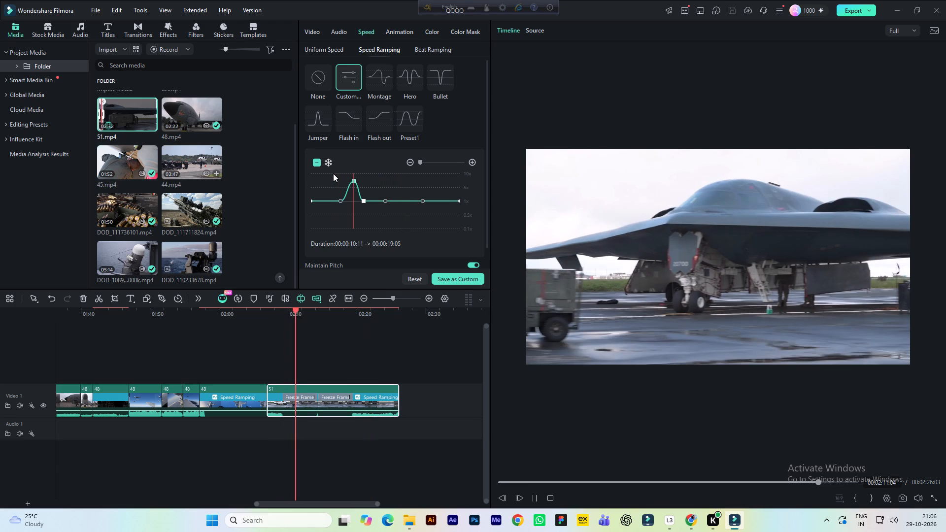
key("space")
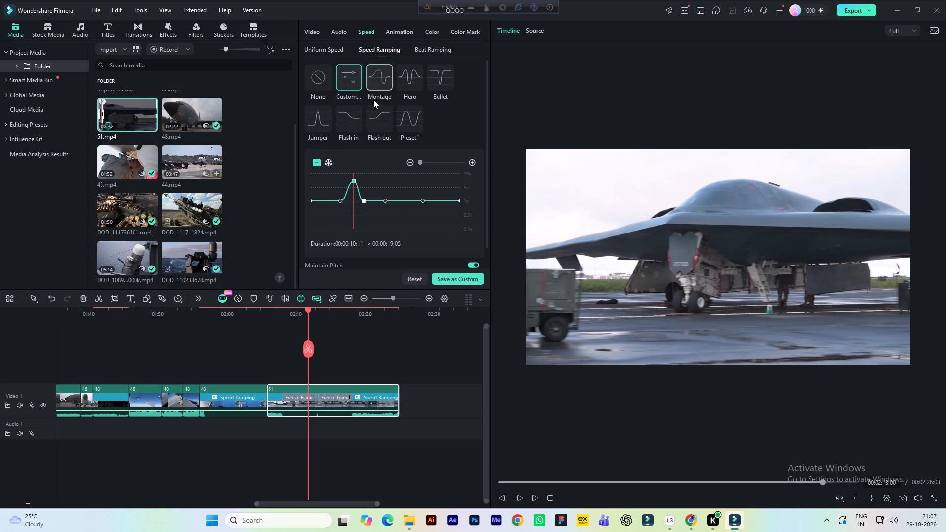
scroll(379, 145, "up", 3)
scroll(435, 200, "down", 3)
scroll(435, 203, "up", 3)
Add a 5-second freeze frame midway between the 51 clip's last two inner ramp points and lower its point to between 1x and 0.5x.
key("space")
key("space")
left_click(375, 178)
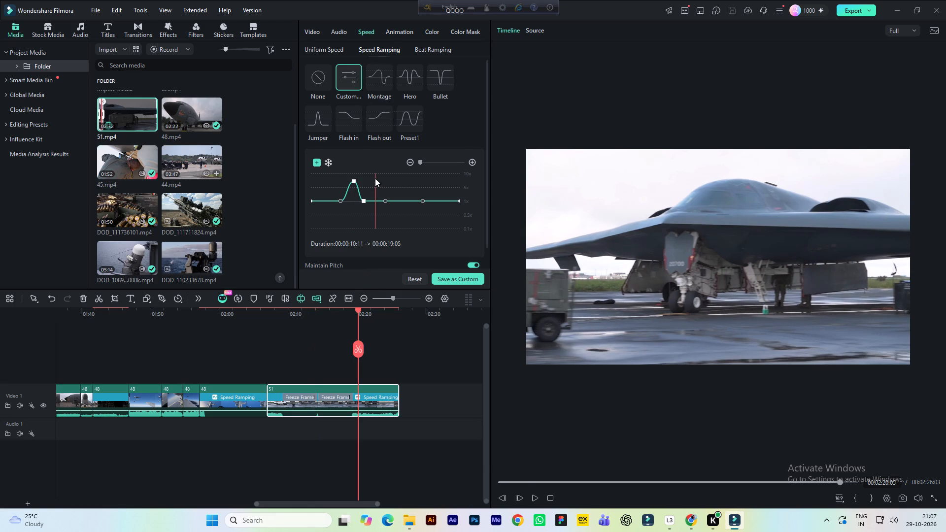
key("space")
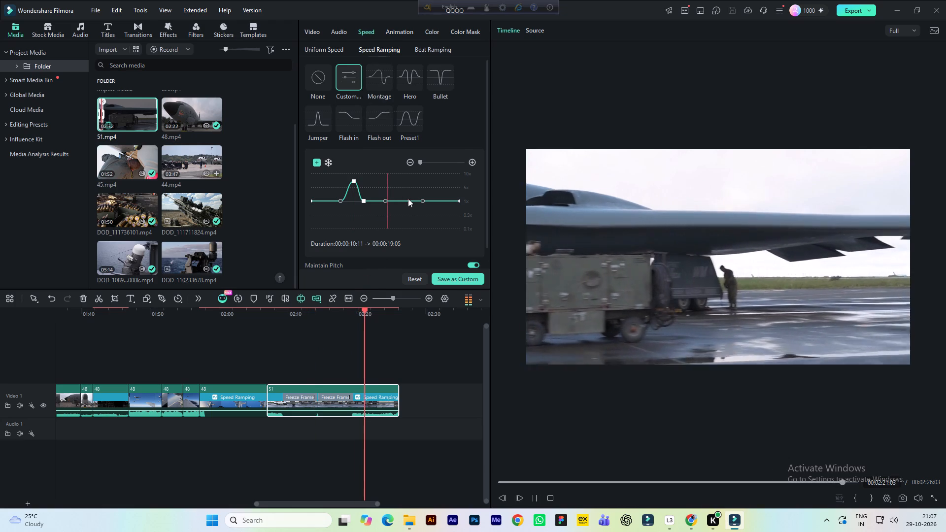
key("space")
left_click(406, 201)
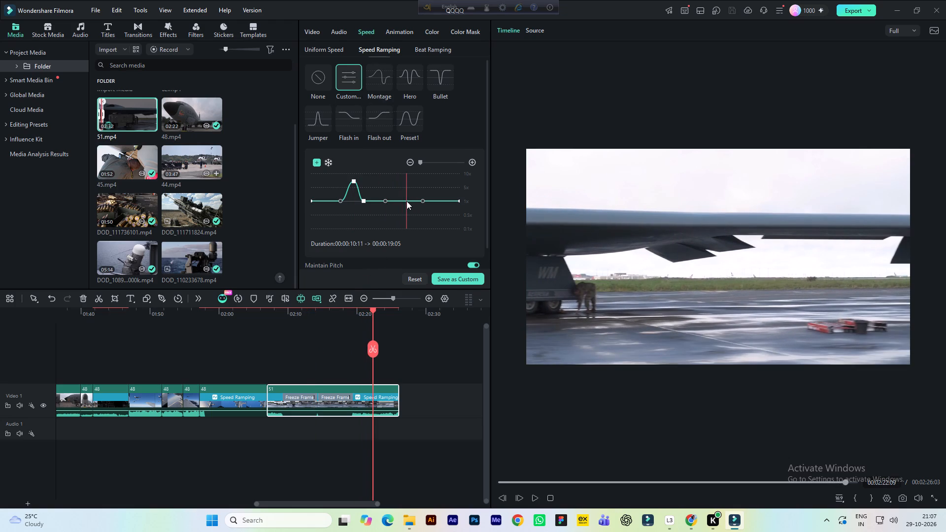
left_click(327, 163)
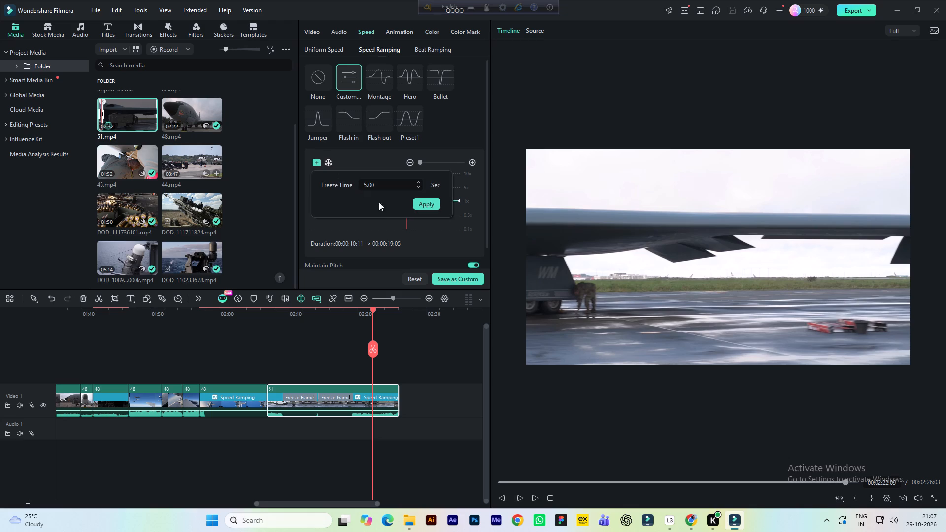
left_click(421, 205)
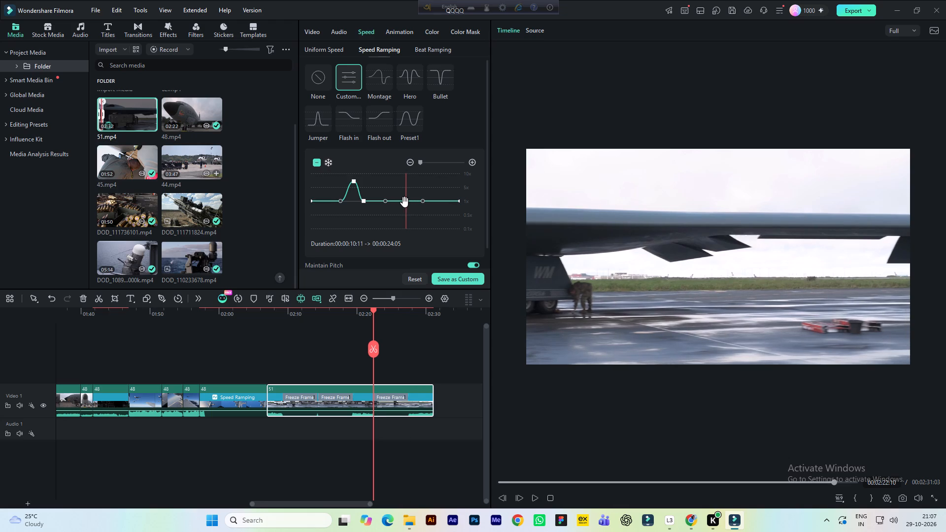
left_click_drag(405, 202, 405, 211)
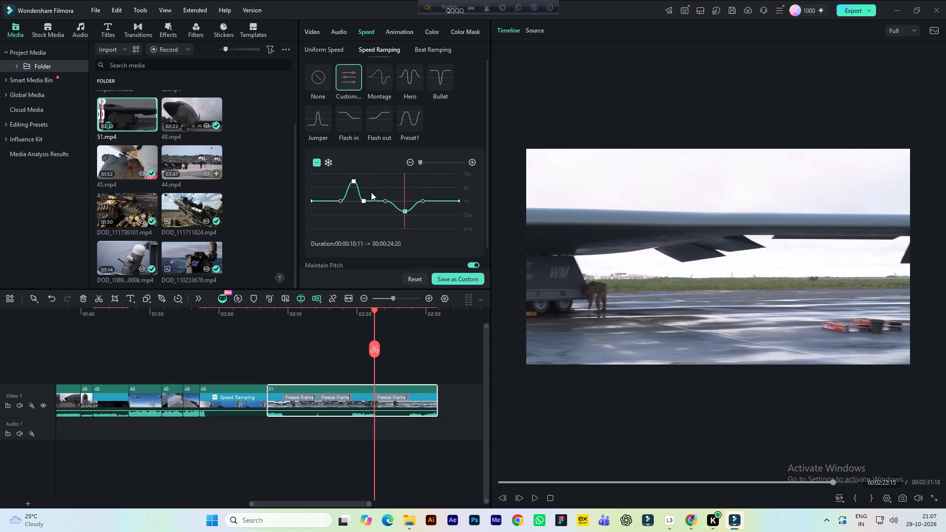
Lower the ramp peak at the 51 clip's first freeze frame to about 4.4x and shift it slightly earlier.
left_click_drag(353, 182, 353, 189)
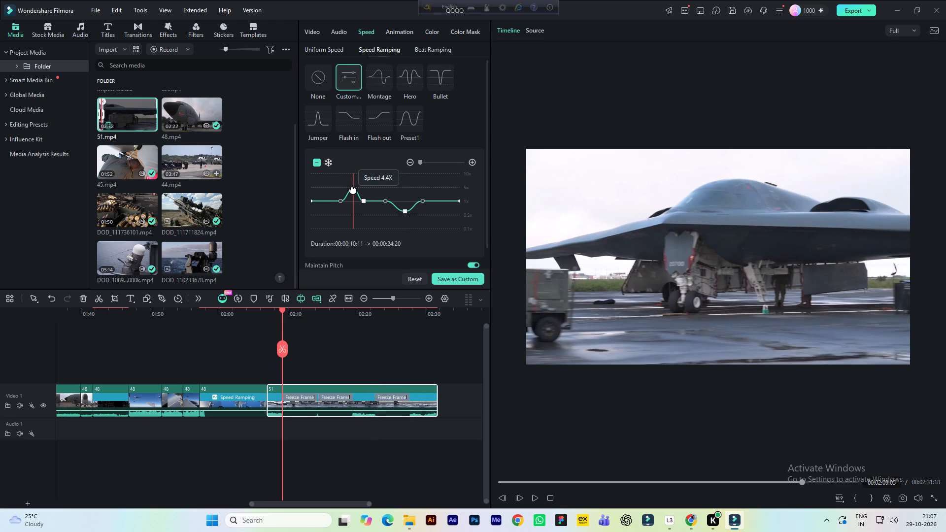
left_click_drag(353, 189, 351, 189)
Replay the 51 clip from its start and examine the playback through the first and second freeze frames.
left_click(266, 313)
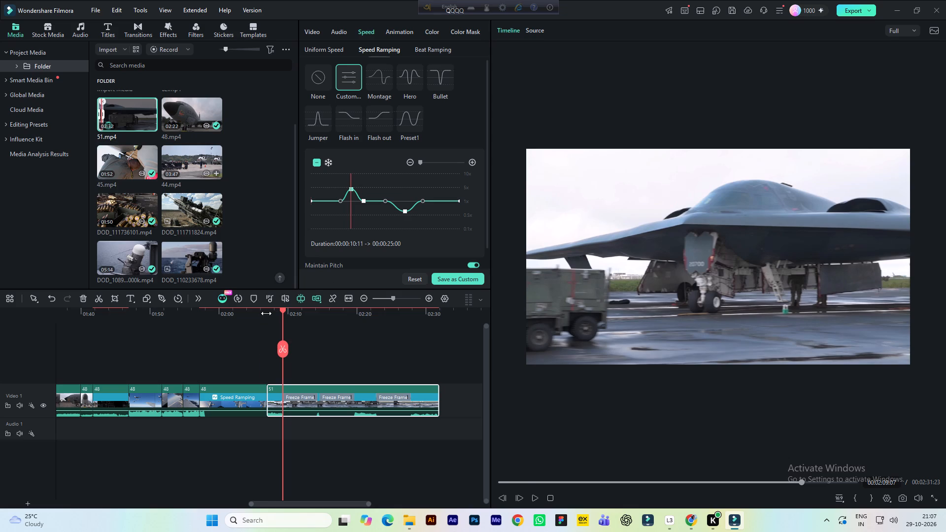
key("space")
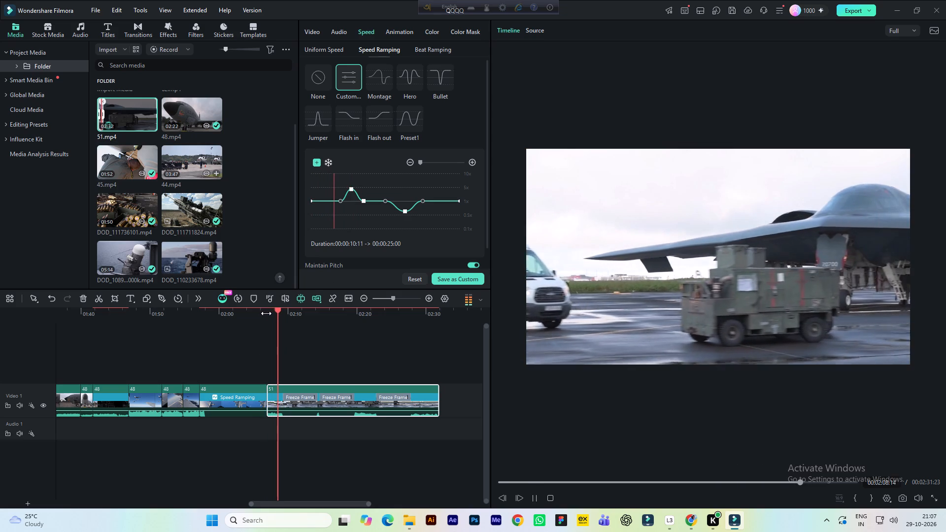
key("space")
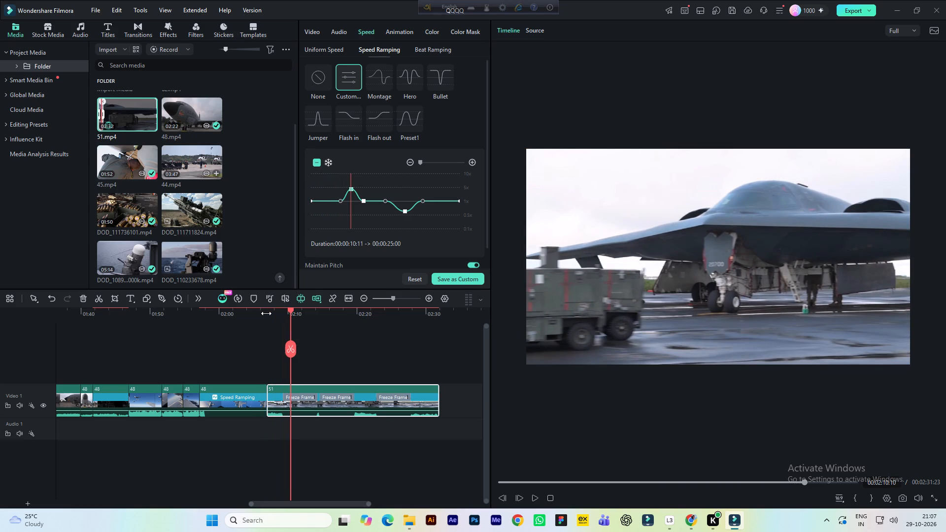
key("space")
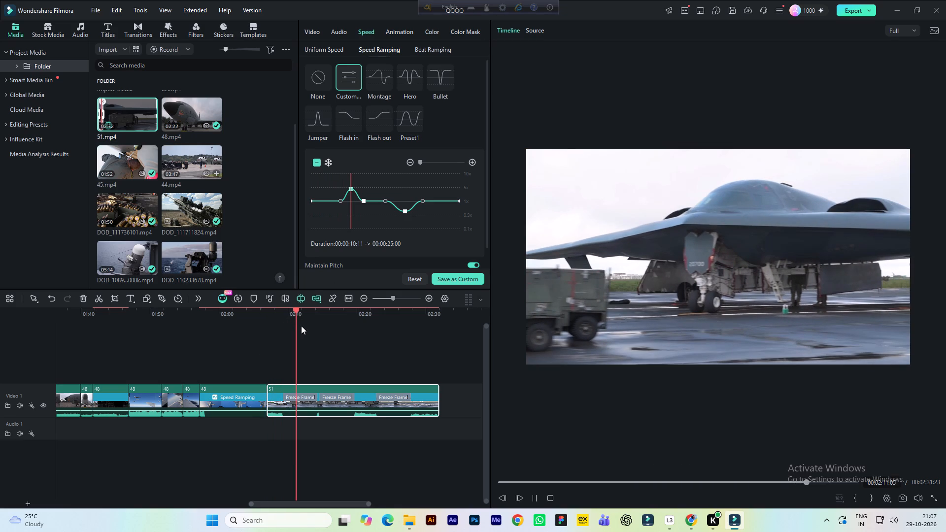
key("space")
key("space")
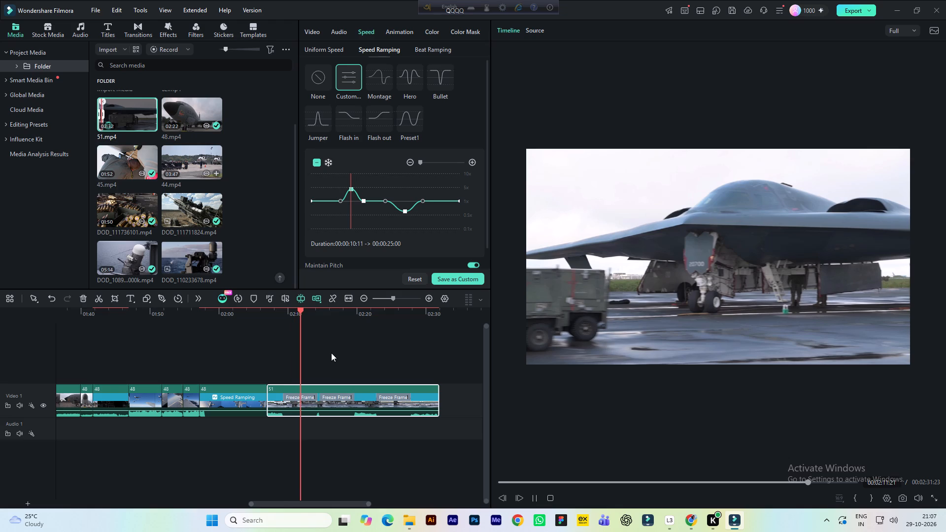
key("space")
left_click(358, 172)
key("space")
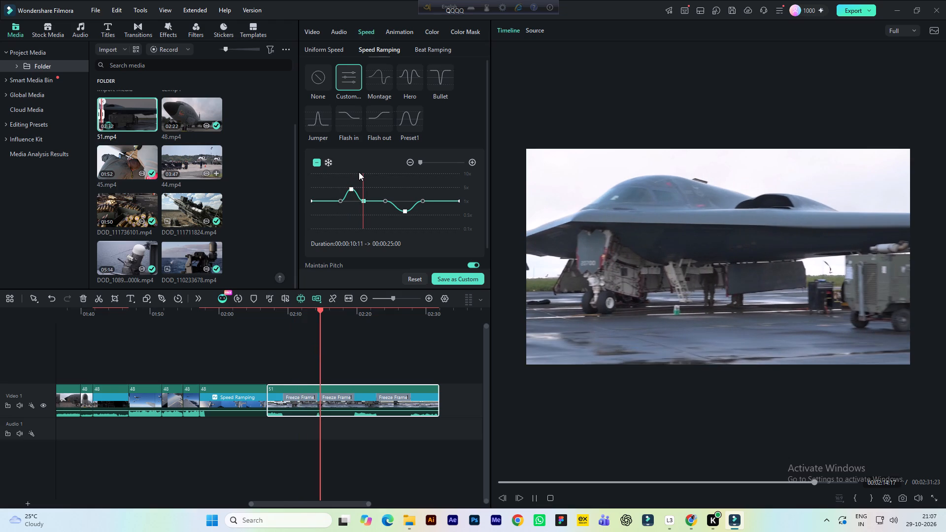
key("space")
key("space")
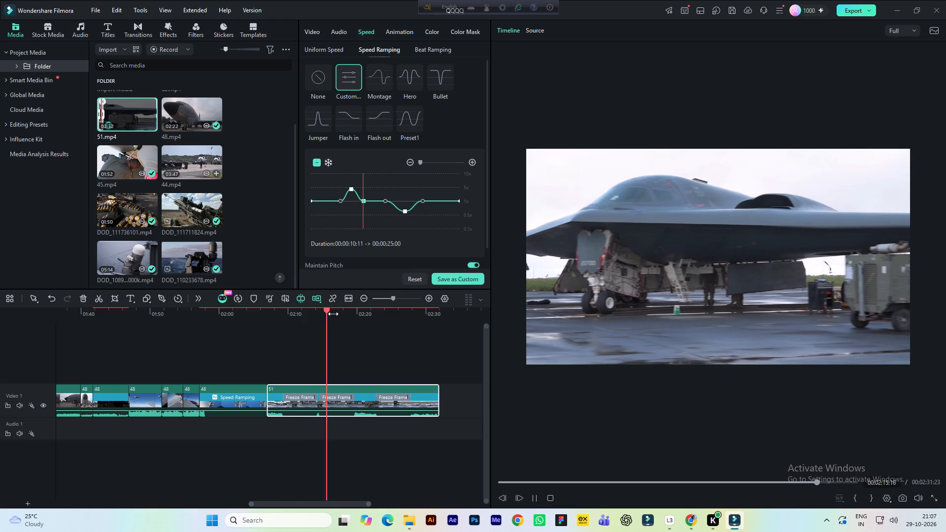
left_click(333, 314)
key("space")
key("space")
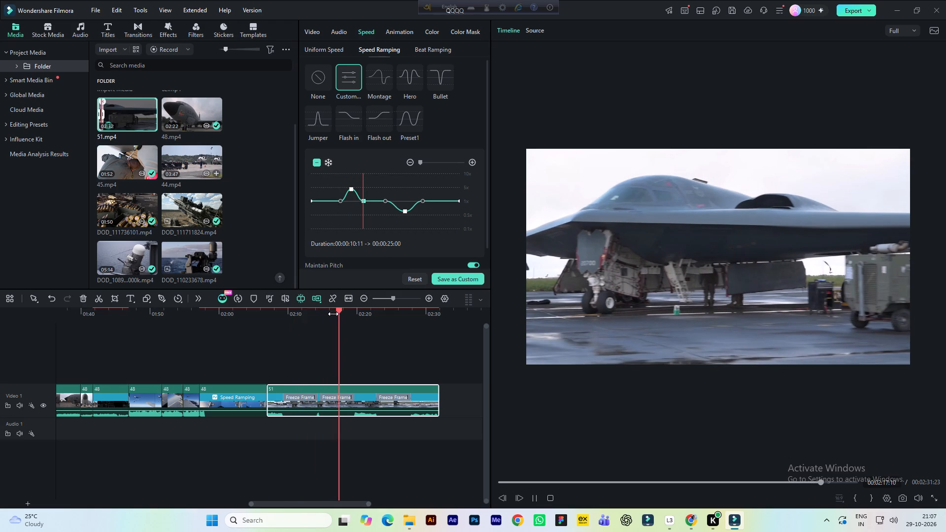
Save the project.
key("ctrl+s")
Play the 51 clip's section after the second freeze frame and examine the slowdown, third freeze frame and ending.
key("space")
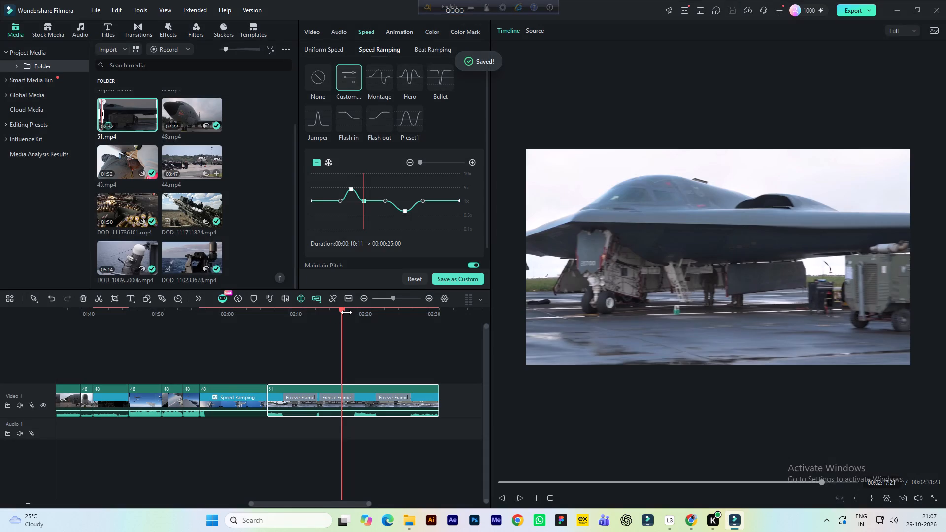
left_click(372, 180)
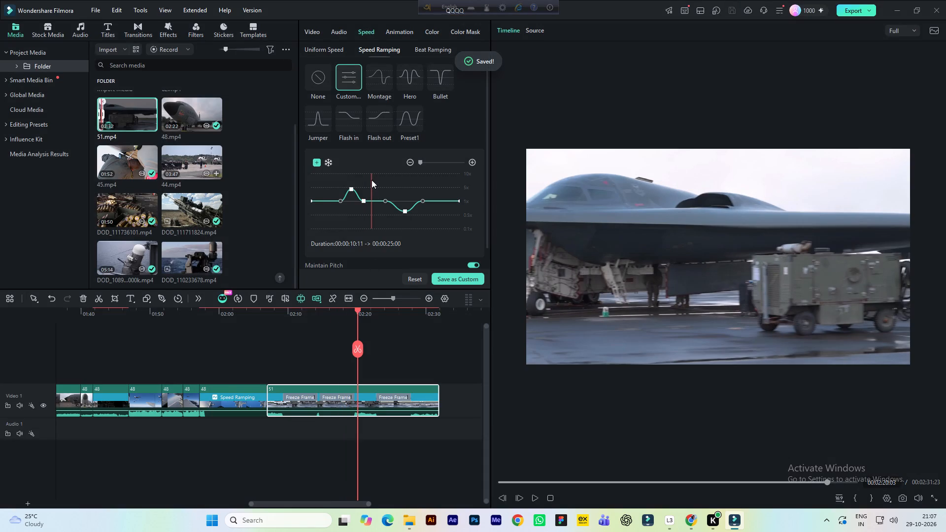
key("space")
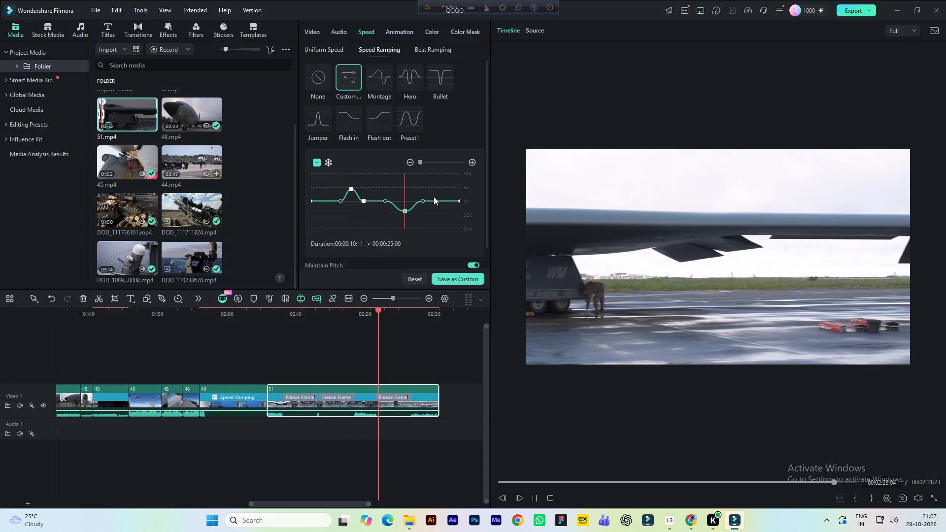
key("space")
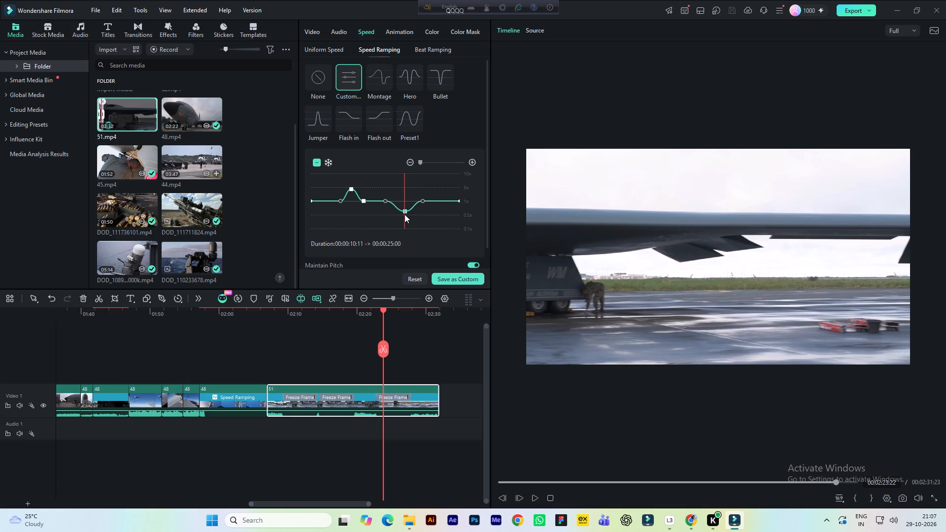
key("space")
key("space")
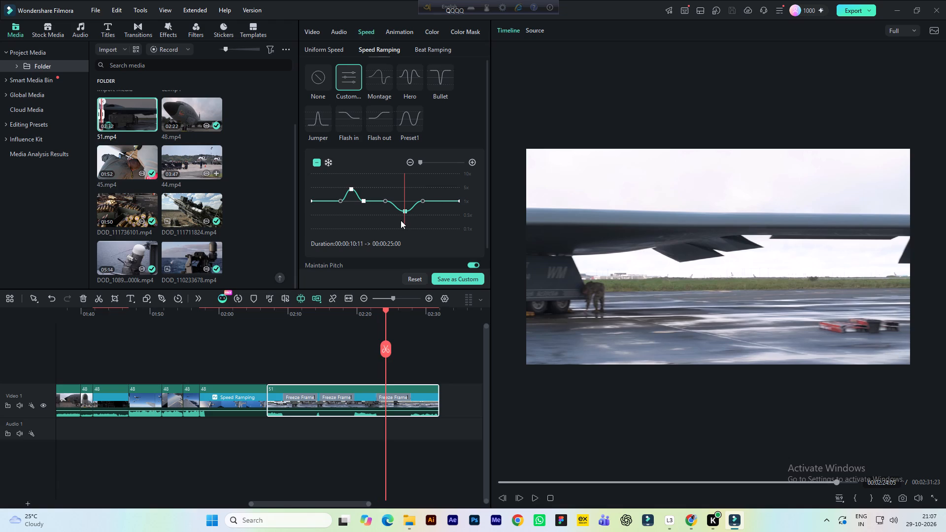
key("space")
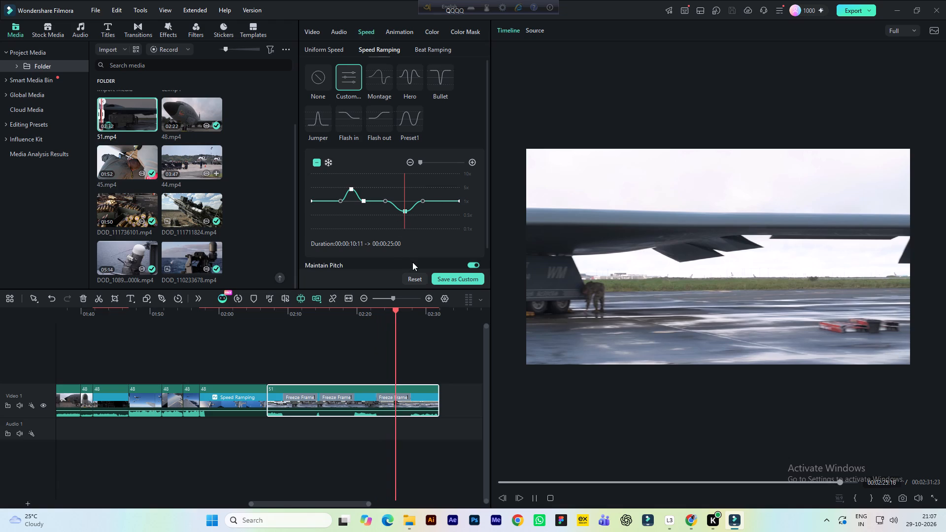
key("space")
left_click(418, 183)
key("space")
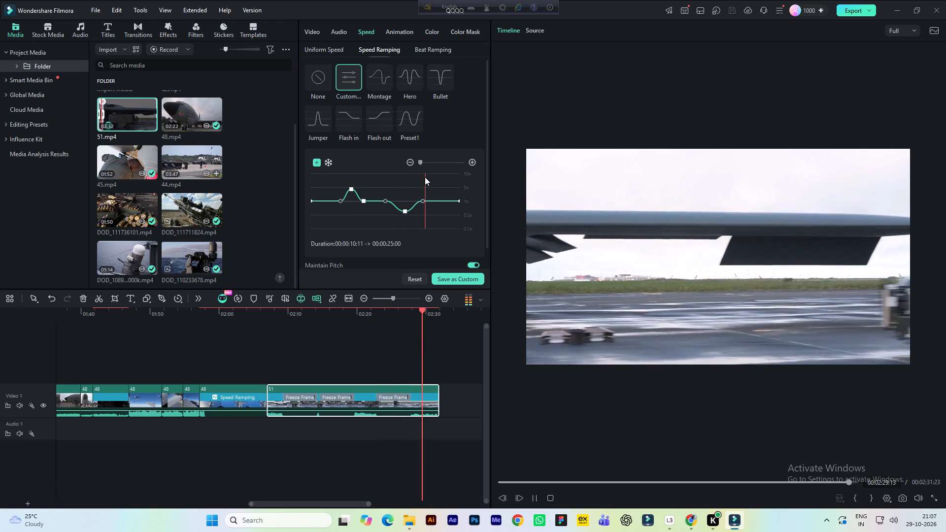
key("space")
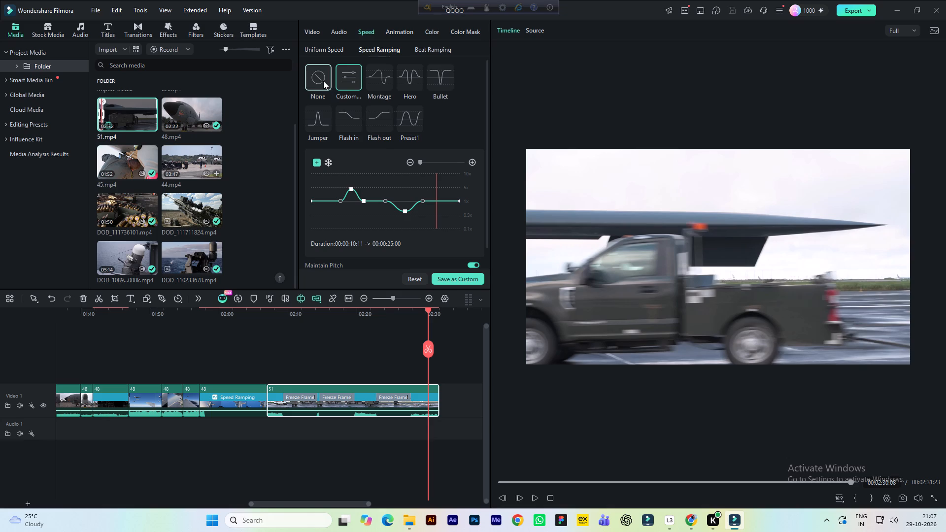
Remove the custom speed ramp and its freeze frames from the 51 clip.
left_click(323, 81)
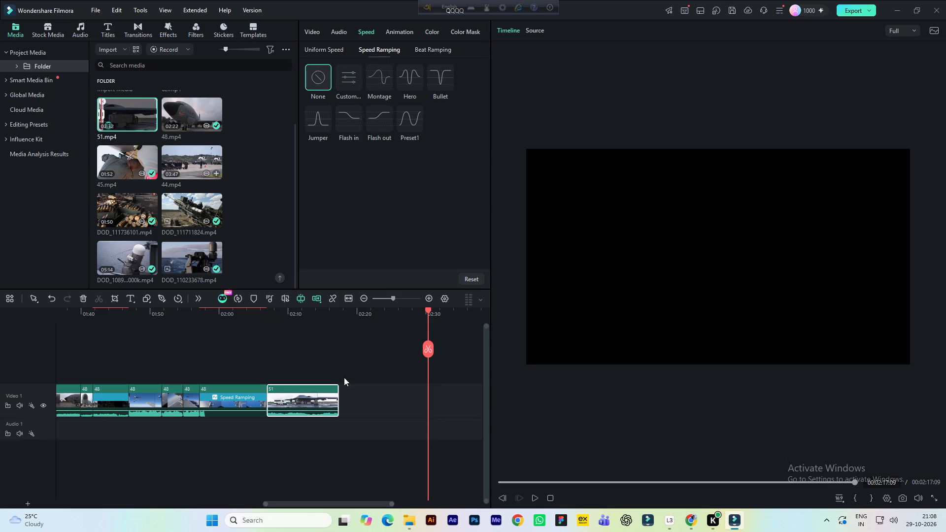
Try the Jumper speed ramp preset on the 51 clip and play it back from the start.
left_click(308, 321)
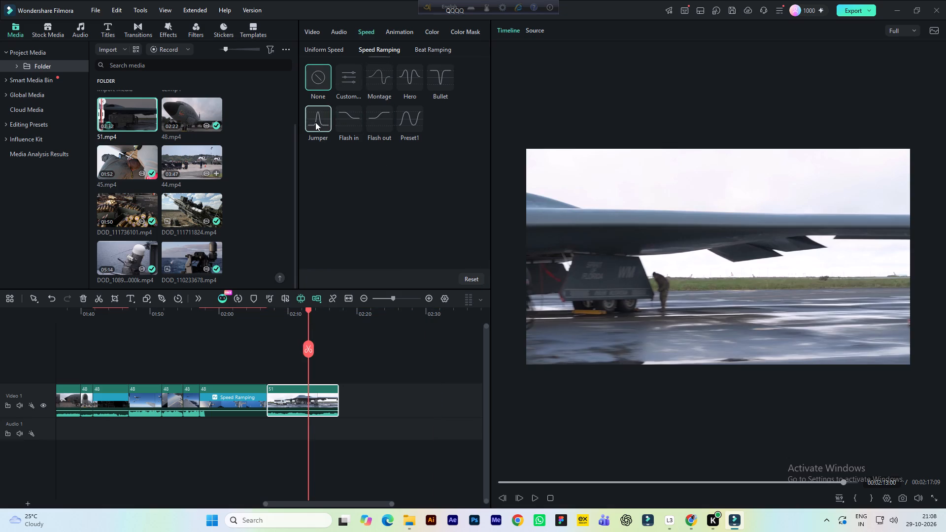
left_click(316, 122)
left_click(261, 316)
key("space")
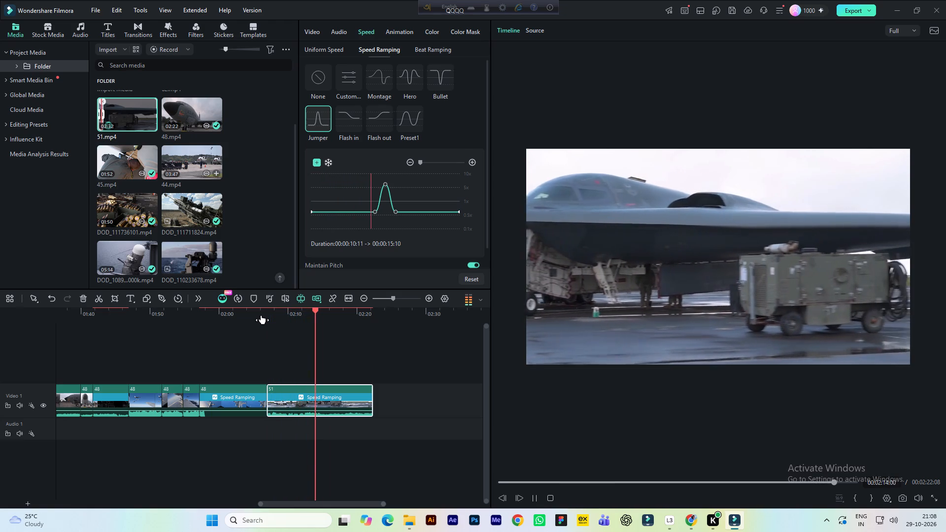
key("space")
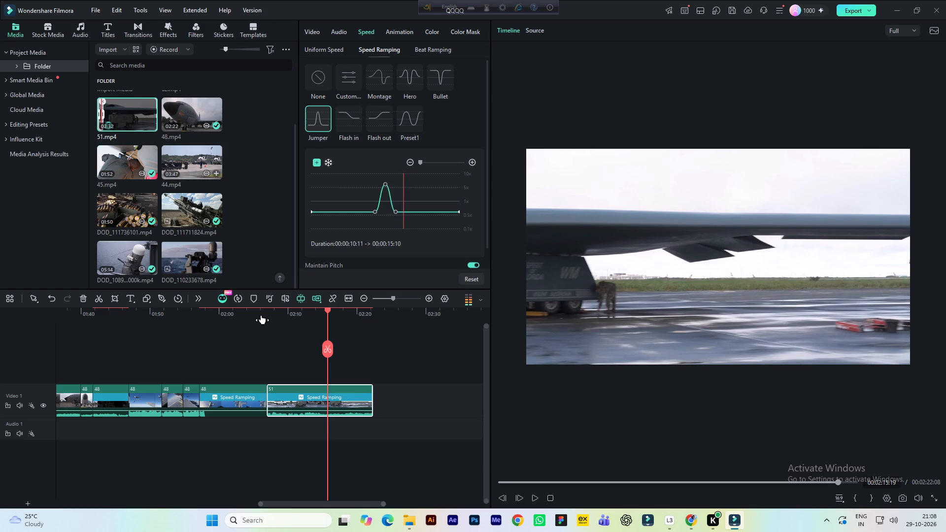
Apply a custom speed ramp to the 51 clip and lower all five points to about 0.5x.
left_click(348, 83)
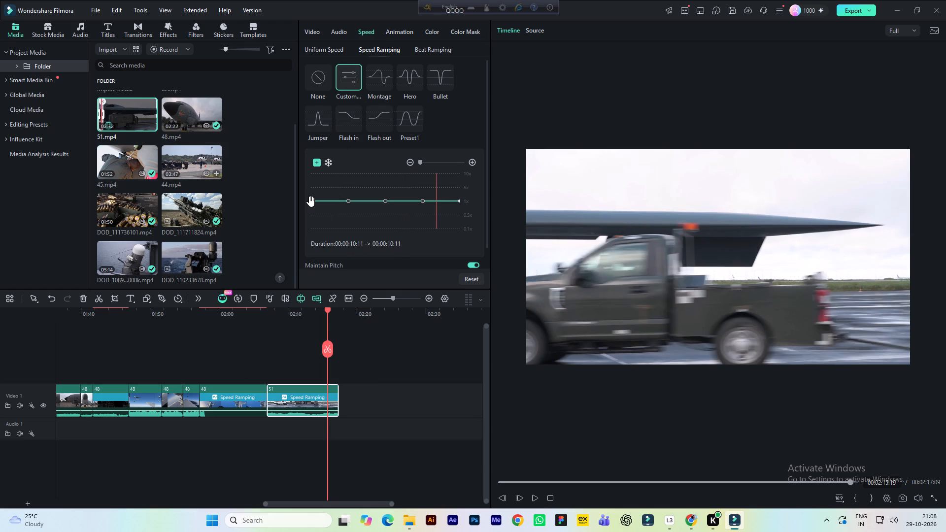
left_click_drag(306, 214, 464, 193)
left_click_drag(464, 193, 469, 190)
left_click_drag(312, 202, 314, 212)
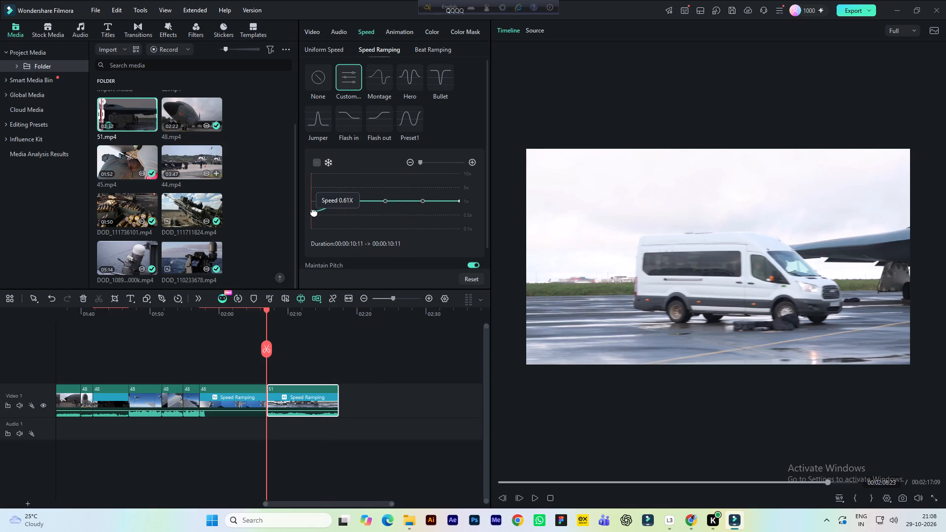
left_click_drag(314, 212, 314, 213)
left_click_drag(347, 200, 349, 213)
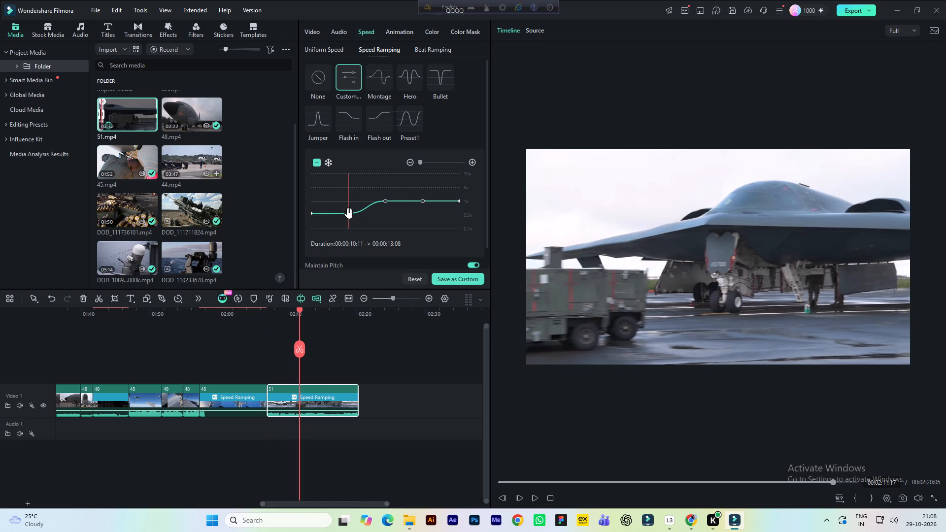
left_click_drag(386, 200, 387, 213)
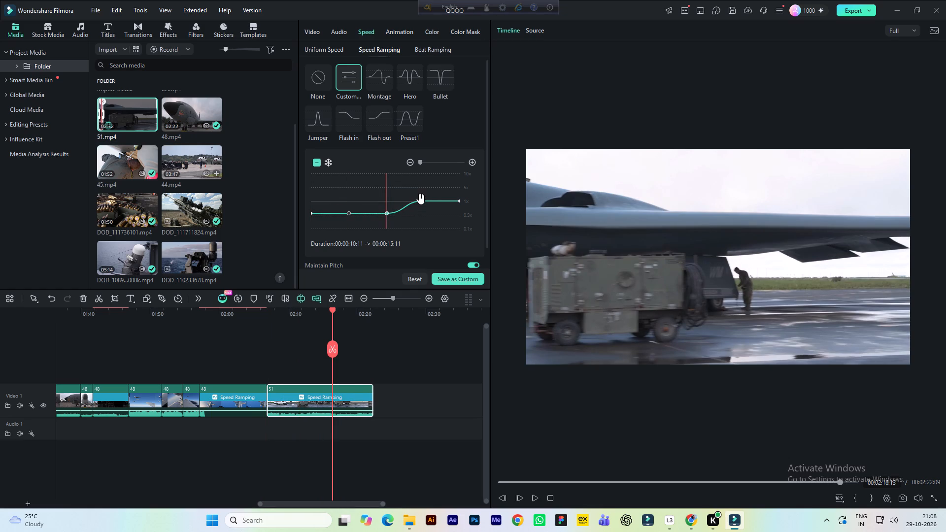
left_click_drag(421, 199, 425, 214)
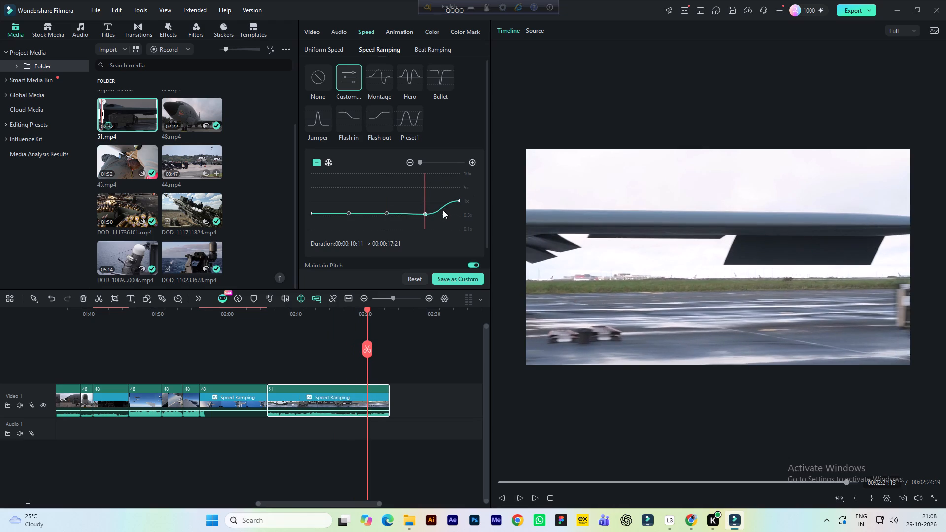
left_click_drag(458, 200, 461, 214)
Add a 5-second freeze frame about midway between the 51 clip's first two ramp points.
left_click(333, 189)
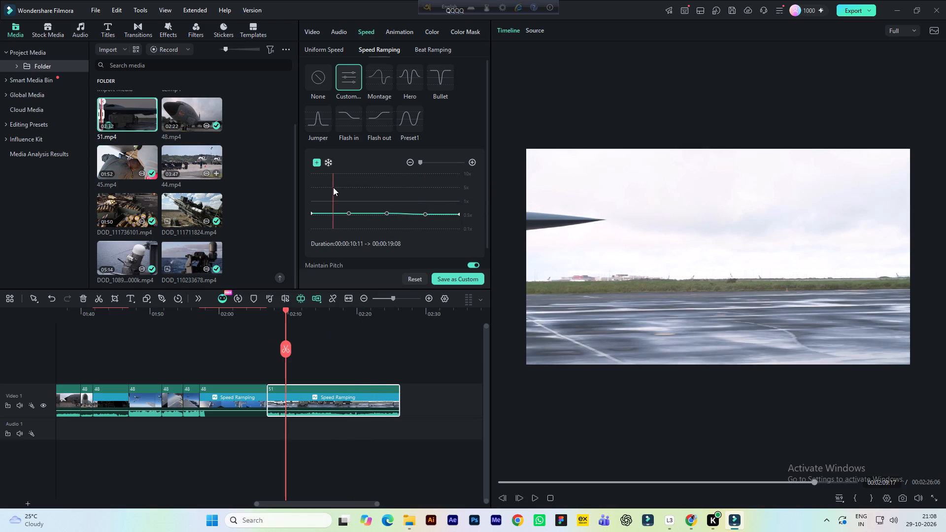
left_click_drag(334, 180, 339, 180)
left_click_drag(339, 180, 309, 184)
key("space")
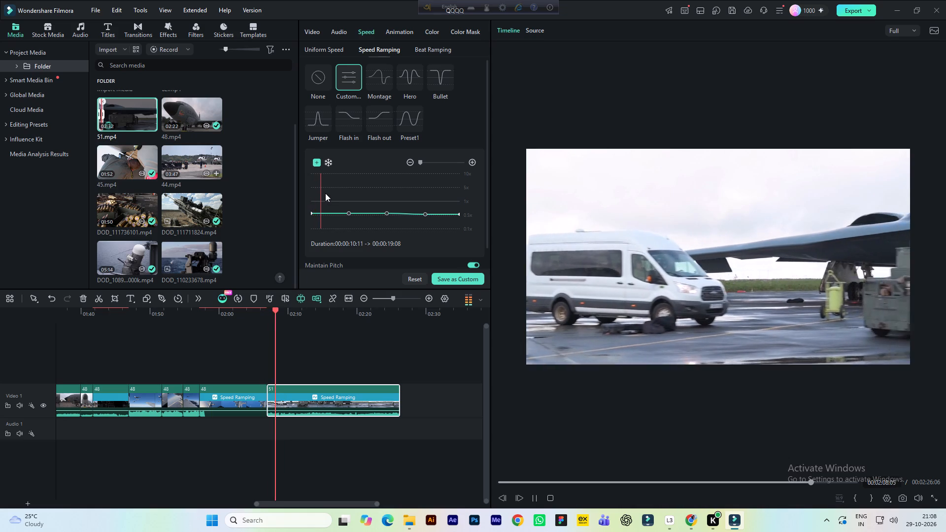
key("space")
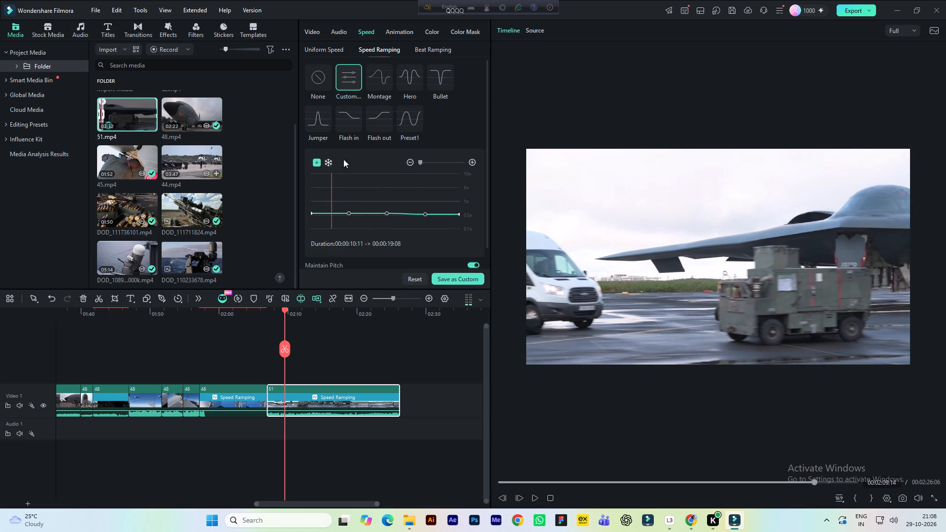
left_click(331, 162)
left_click(430, 202)
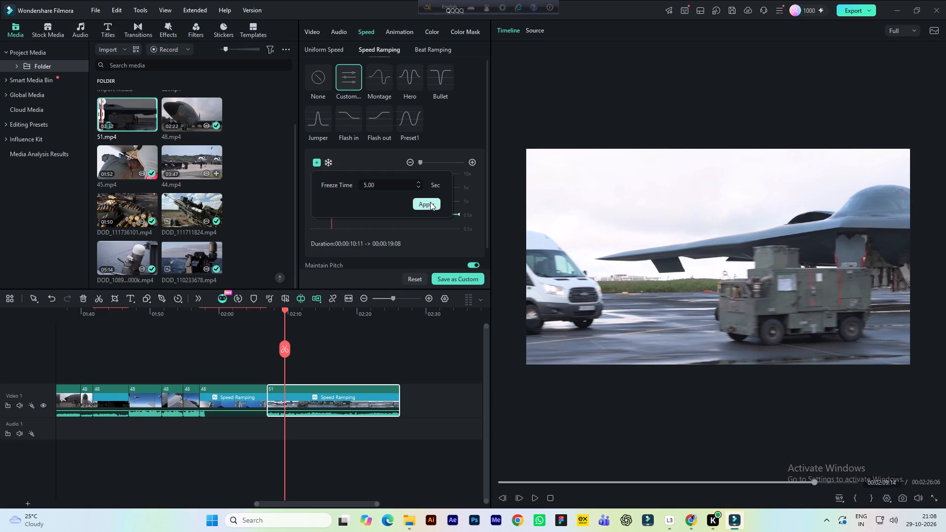
Raise the freeze frame's ramp point to just under 5x, shift it slightly earlier, and replay the 51 clip's opening.
left_click_drag(331, 211, 330, 207)
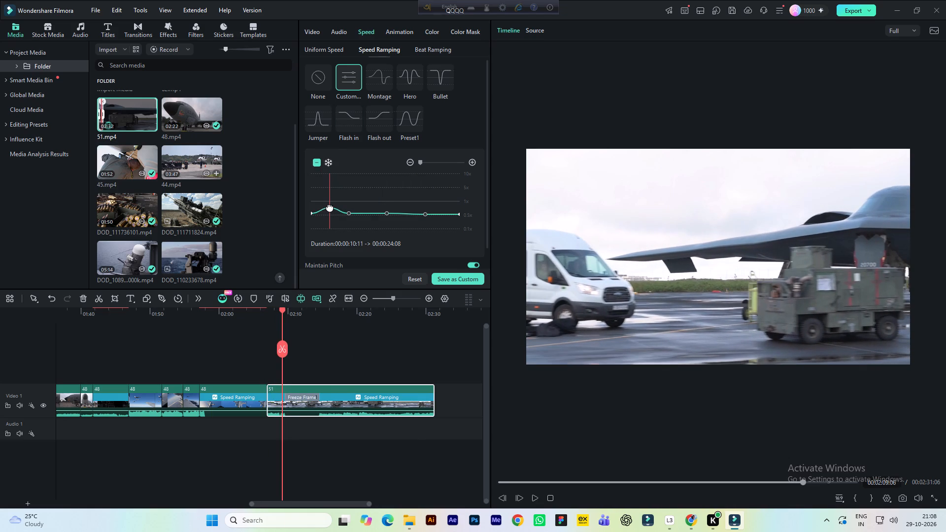
left_click_drag(330, 207, 330, 190)
left_click_drag(327, 177, 309, 183)
key("space")
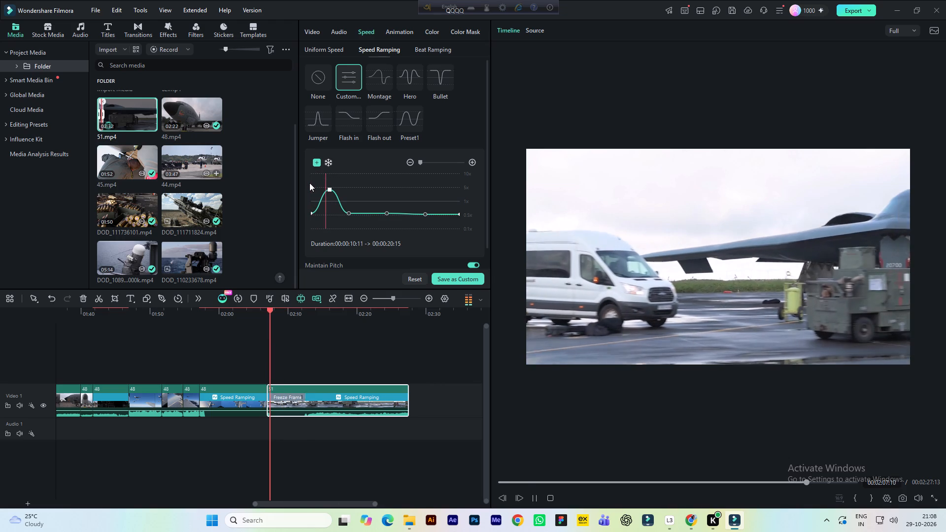
key("space")
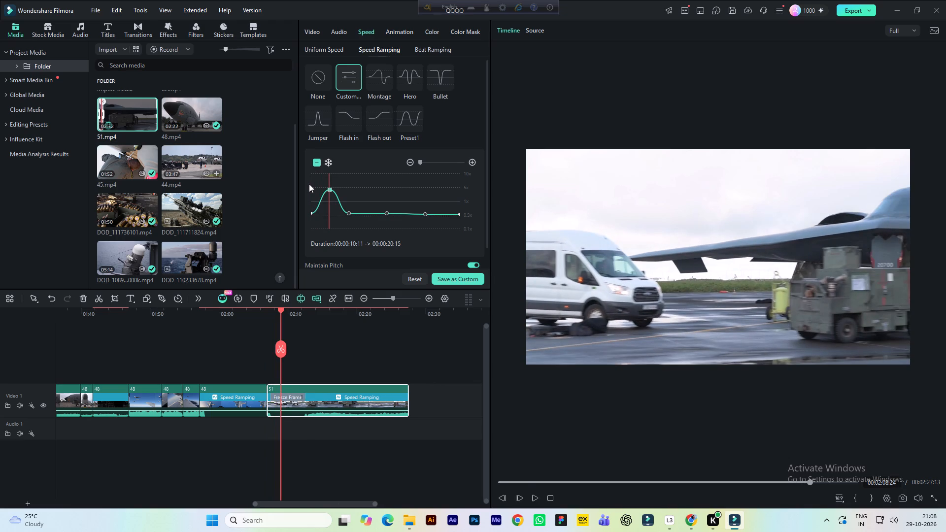
Replace the 51 clip's custom speed ramp with the Jumper preset and play the clip back from just before its start.
key("space")
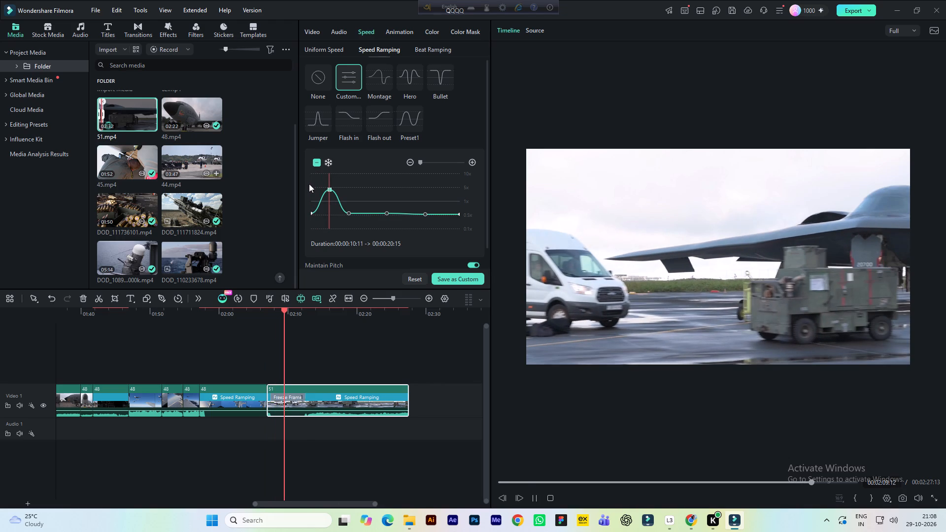
key("space")
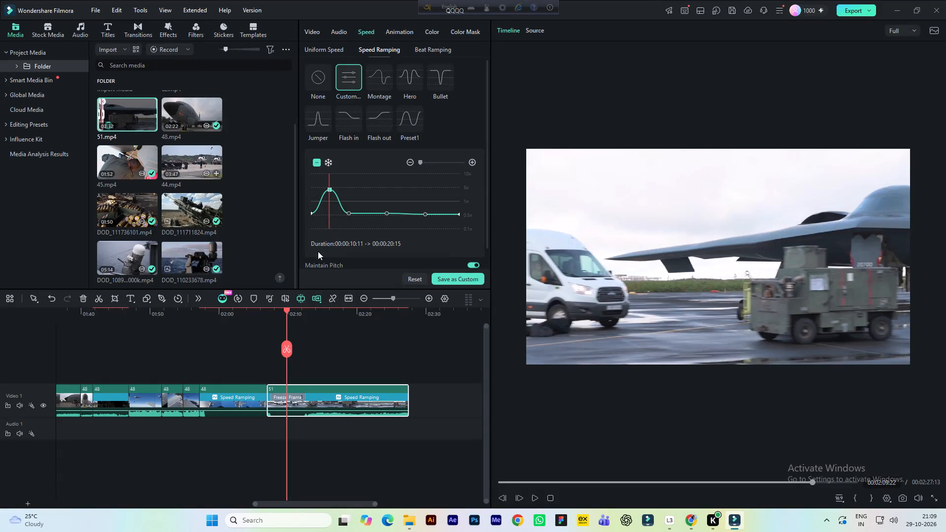
left_click(318, 77)
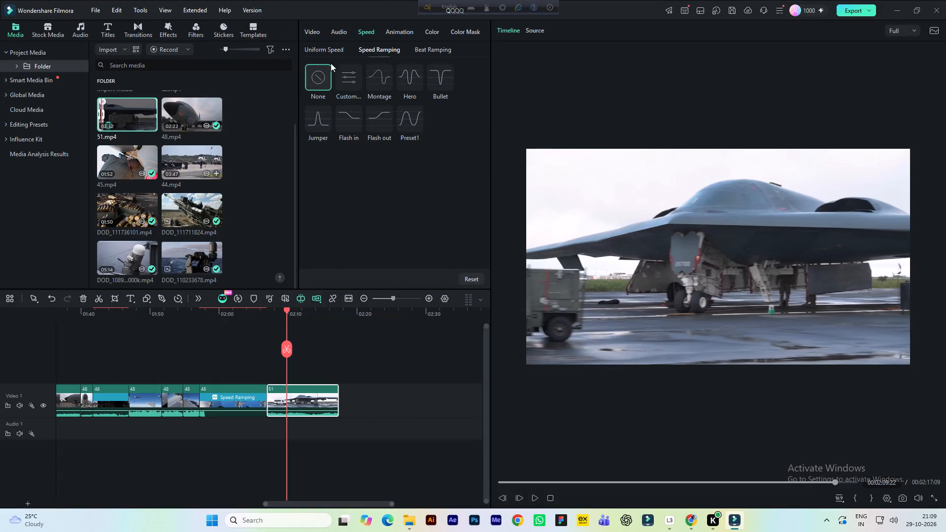
left_click(322, 125)
left_click(263, 313)
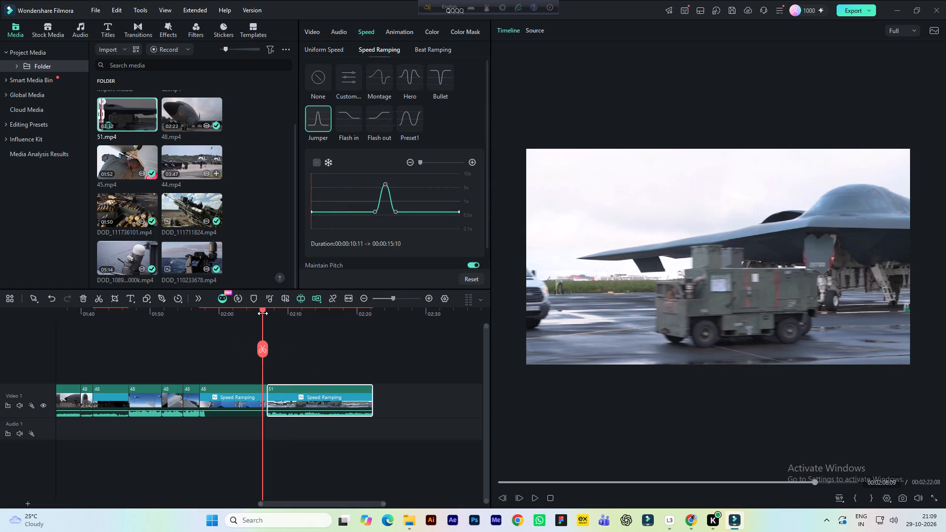
key("space")
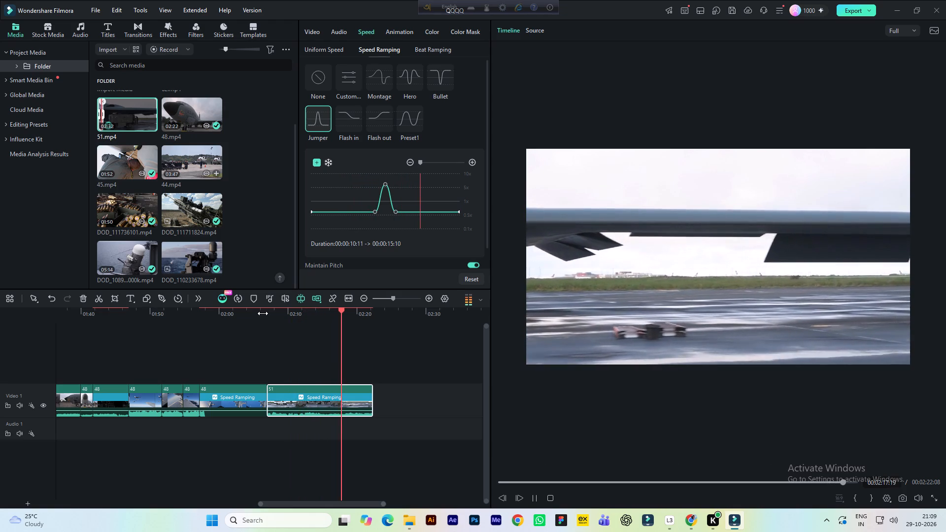
key("space")
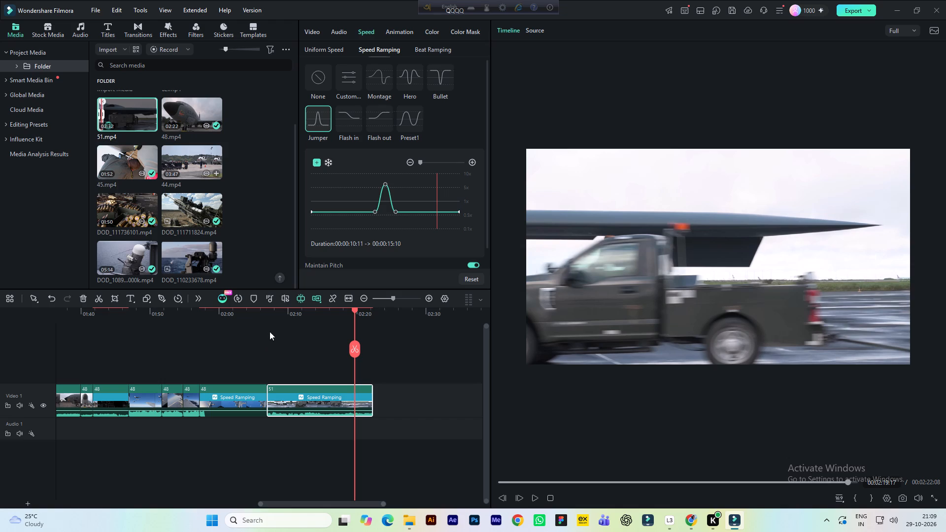
Replay the cut from the last 48 clip into the 51 clip to review the Jumper ramp's timing.
left_click(270, 311)
left_click(259, 311)
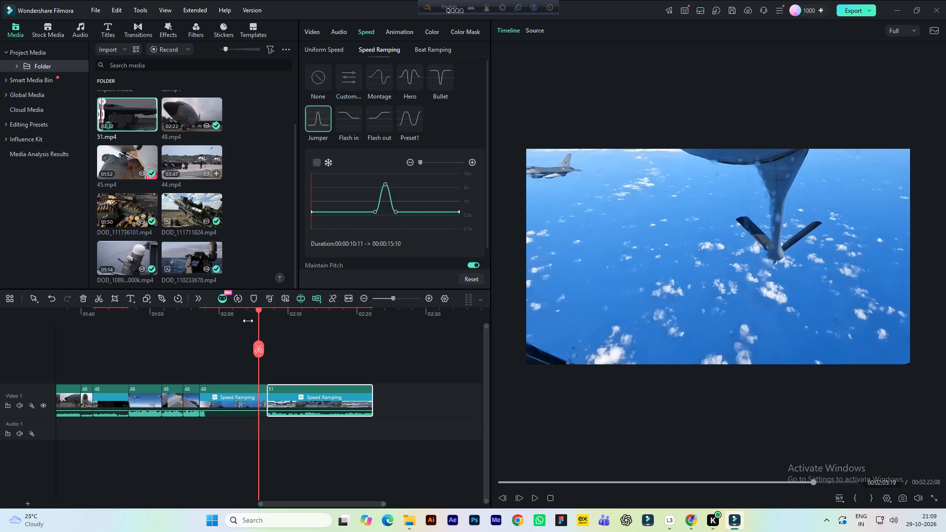
left_click(234, 315)
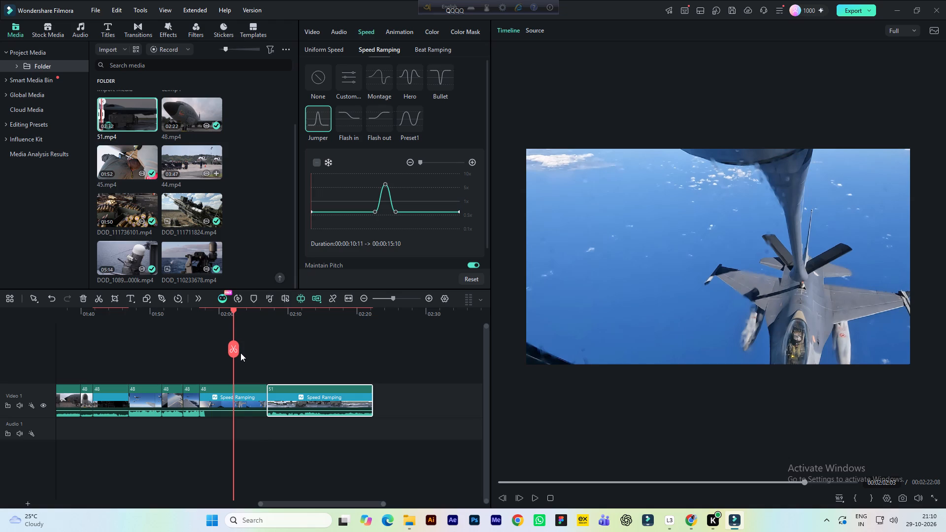
key("space")
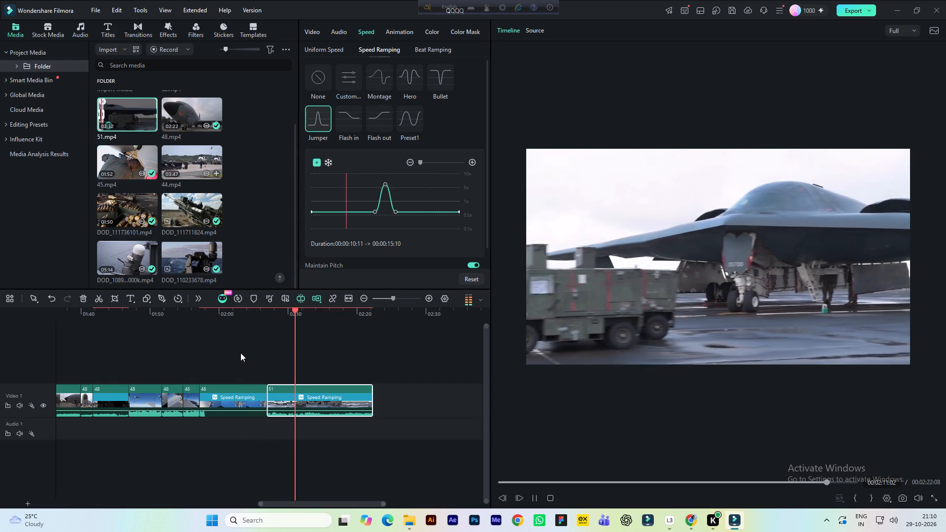
key("space")
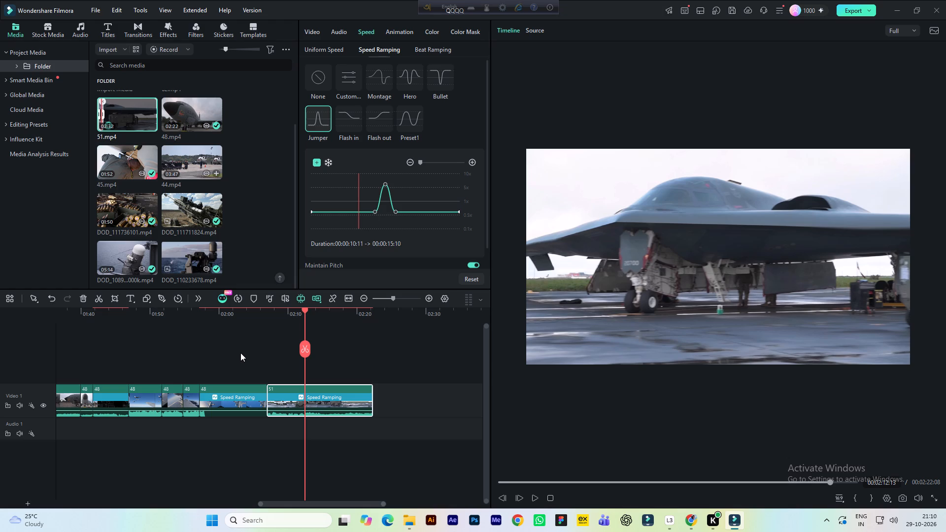
left_click(328, 314)
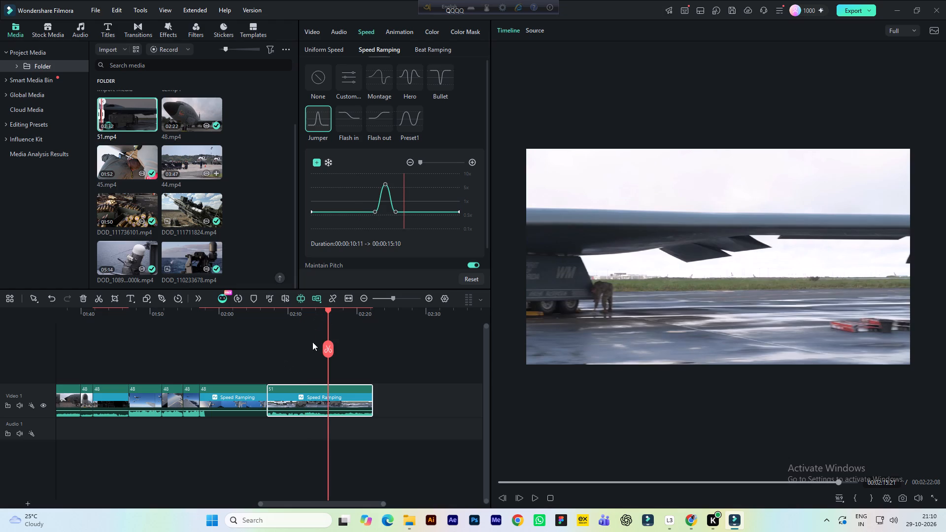
left_click(239, 312)
In the 51 clip's basic colour settings, set brightness to 9, contrast to 18, highlight to 19 and shadow to 7.
left_click(214, 388)
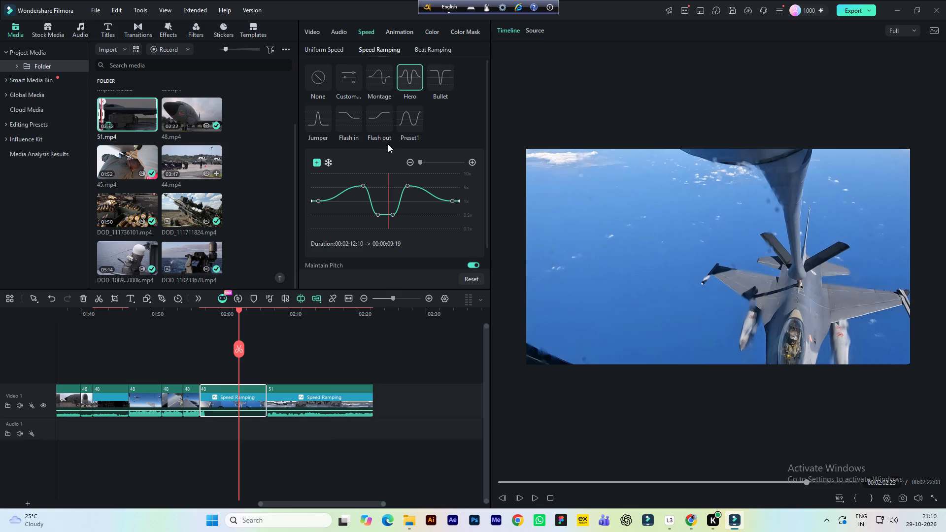
left_click(441, 29)
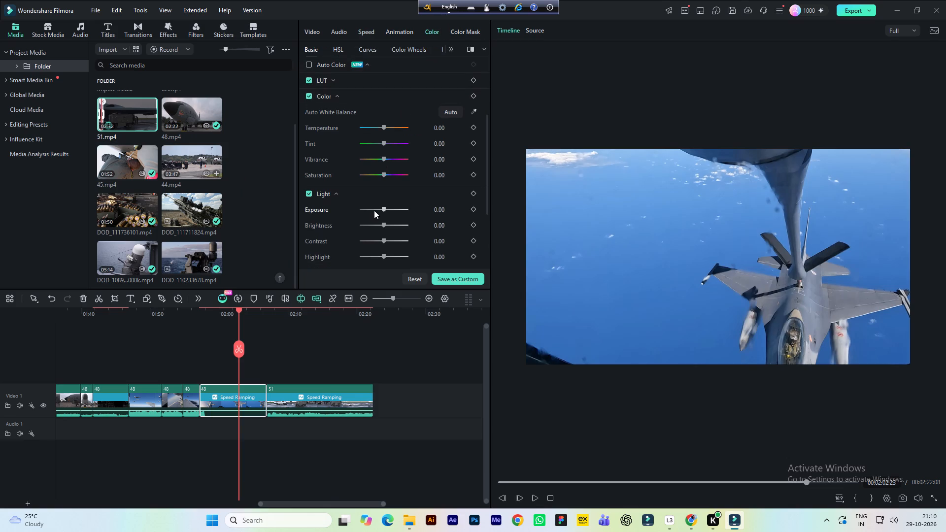
scroll(387, 228, "down", 1)
left_click(301, 314)
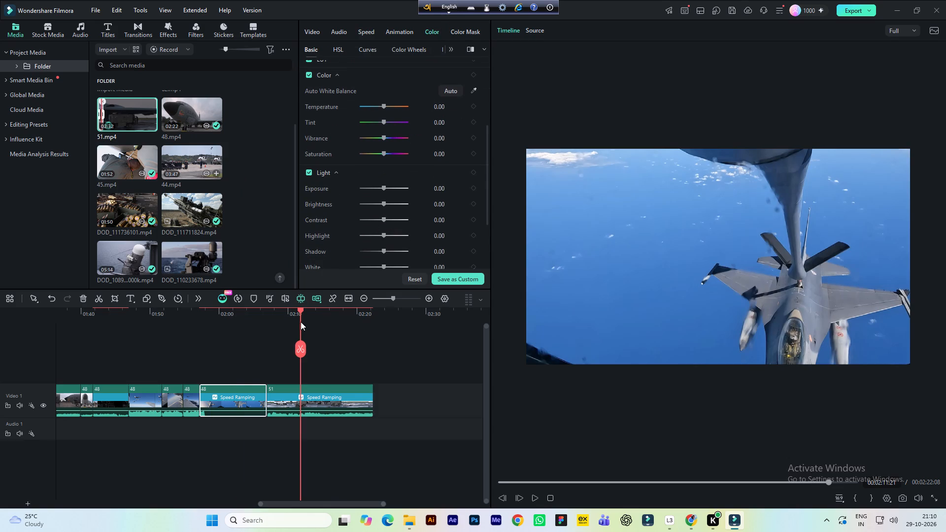
left_click(331, 392)
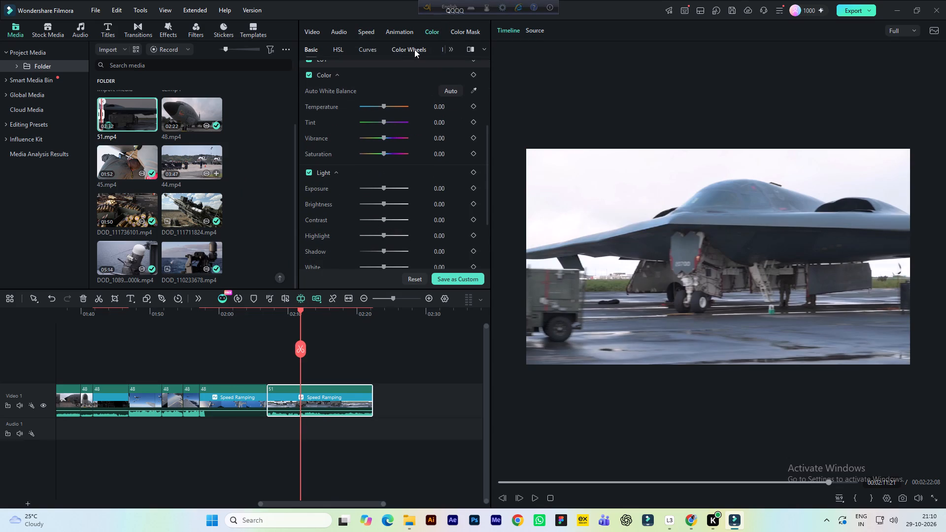
scroll(426, 177, "down", 1)
left_click(436, 183)
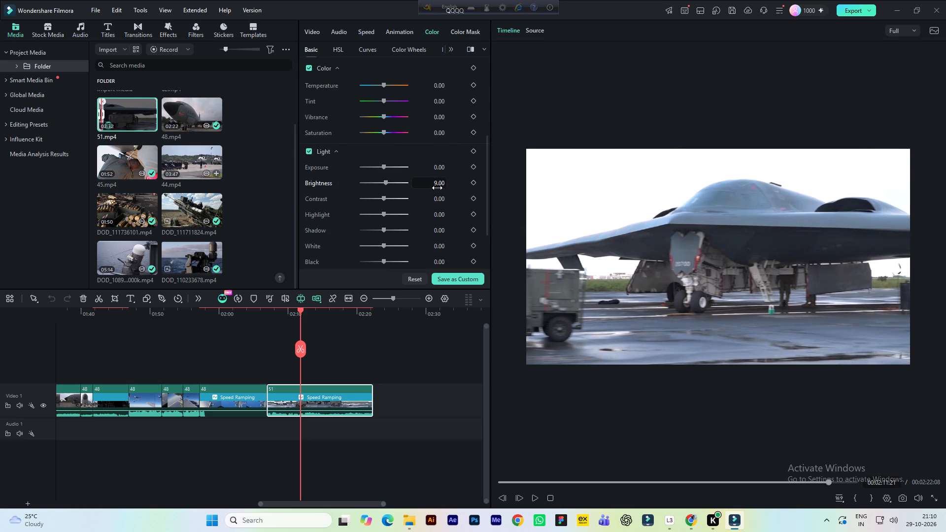
left_click(439, 197)
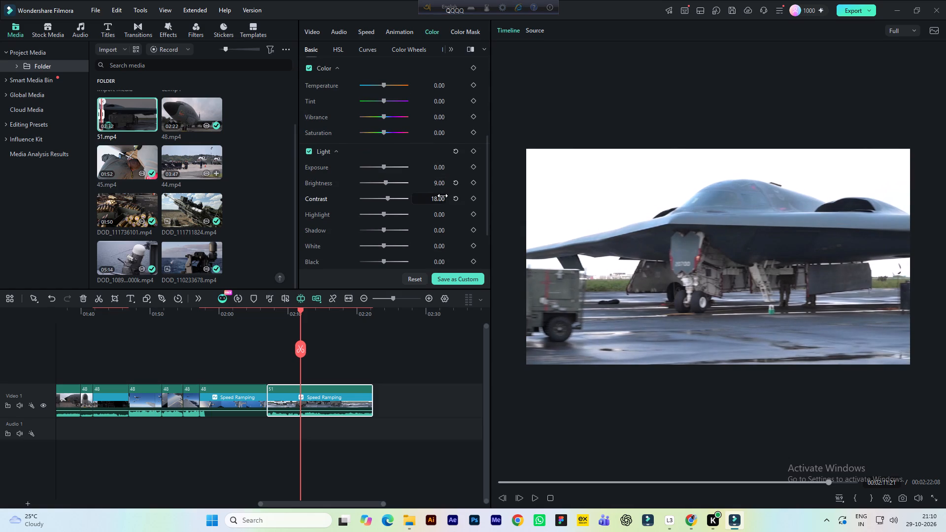
scroll(442, 196, "down", 1)
left_click(439, 194)
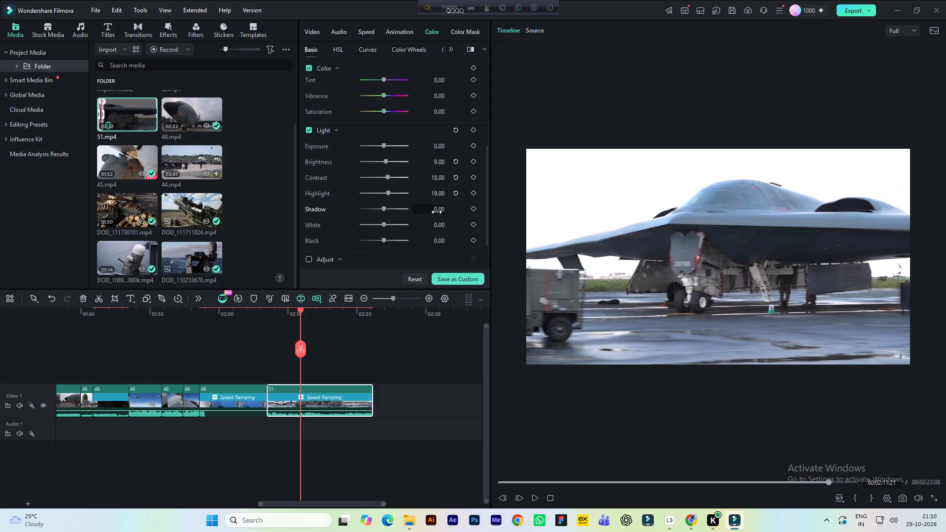
left_click(437, 211)
Raise the 51 clip's contrast to 37, highlight to 34 and saturation to 17.
left_click(438, 179)
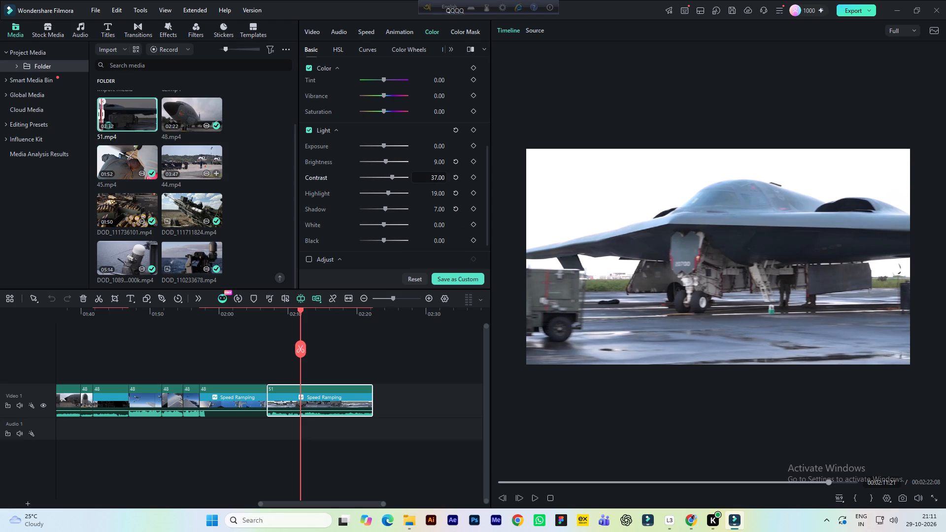
left_click(433, 163)
left_click(438, 193)
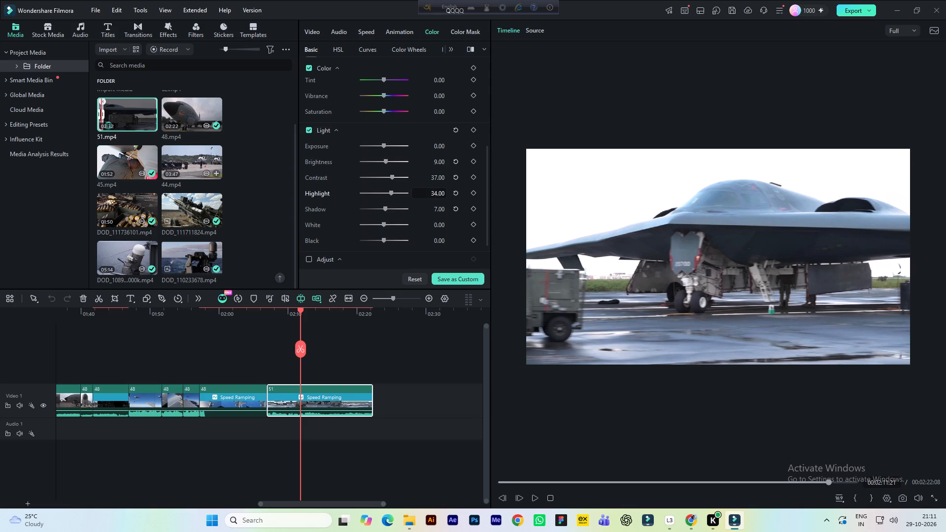
left_click(437, 114)
In the 51 clip's HSL settings, set the cyan range to hue 32, saturation 34 and luminance 21.
left_click(343, 50)
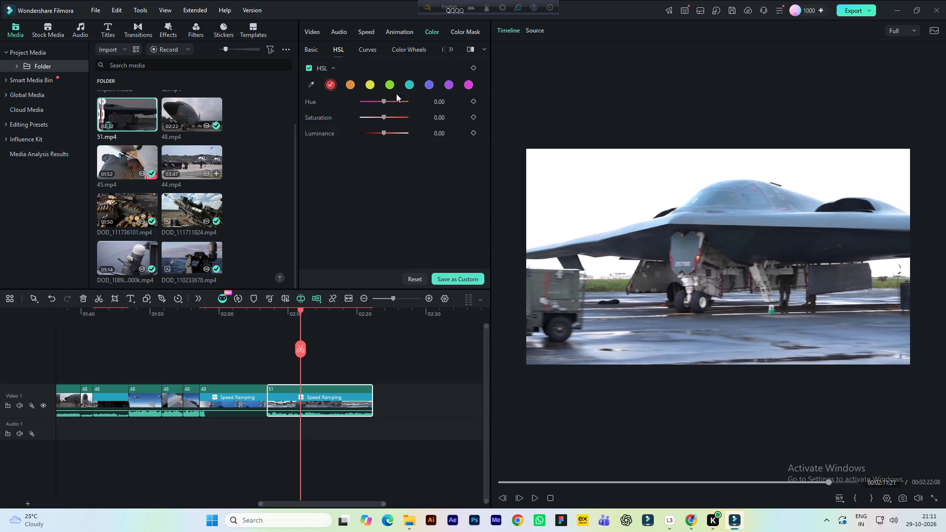
left_click(409, 84)
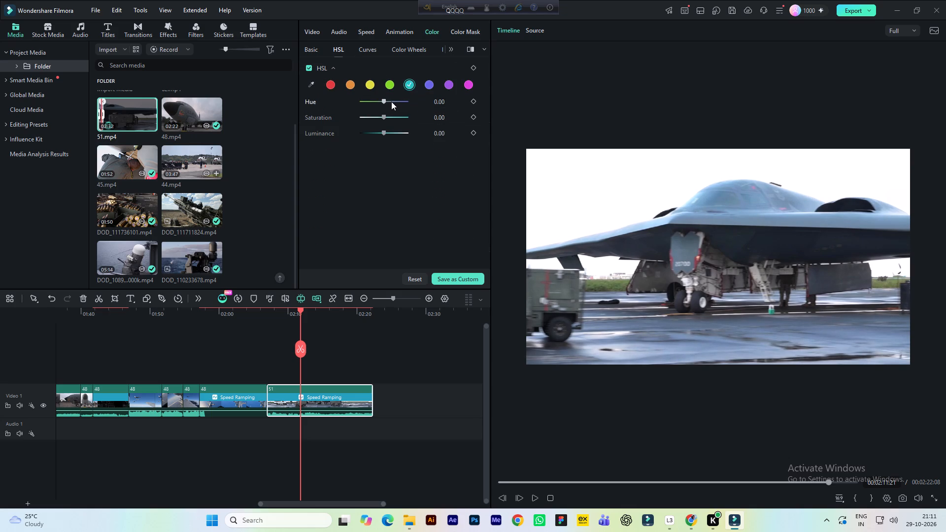
left_click(391, 101)
left_click(392, 117)
left_click(389, 132)
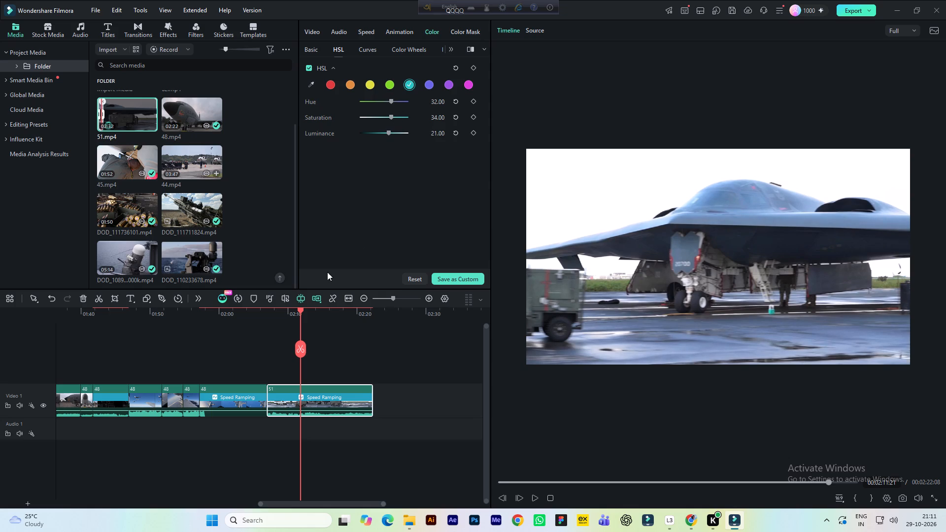
Play the colour-graded 51 clip from about 2:13 to its end, and return the playhead to the bomber shot.
left_click(314, 317)
key("space")
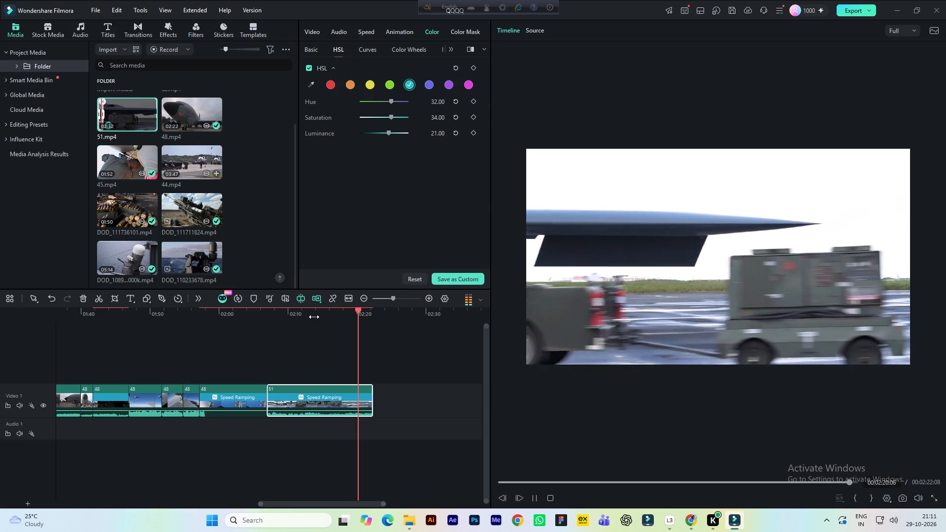
key("space")
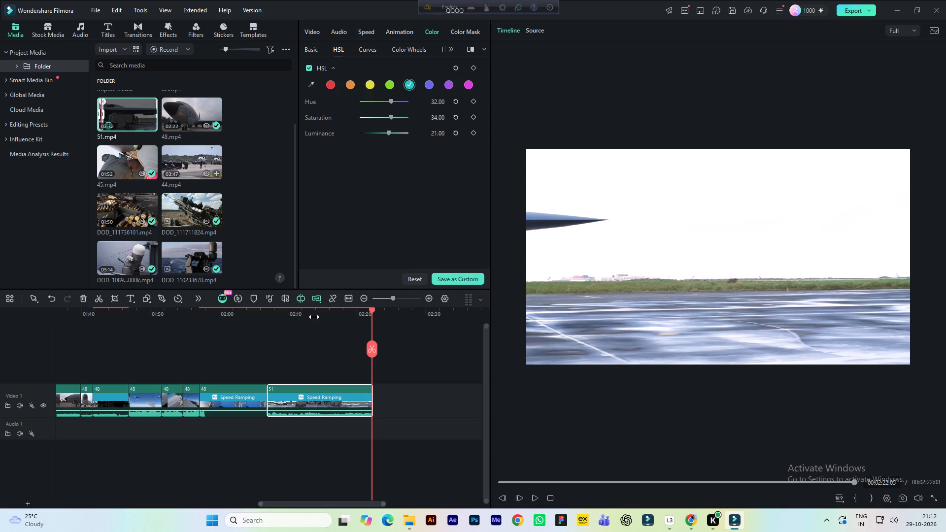
left_click(314, 317)
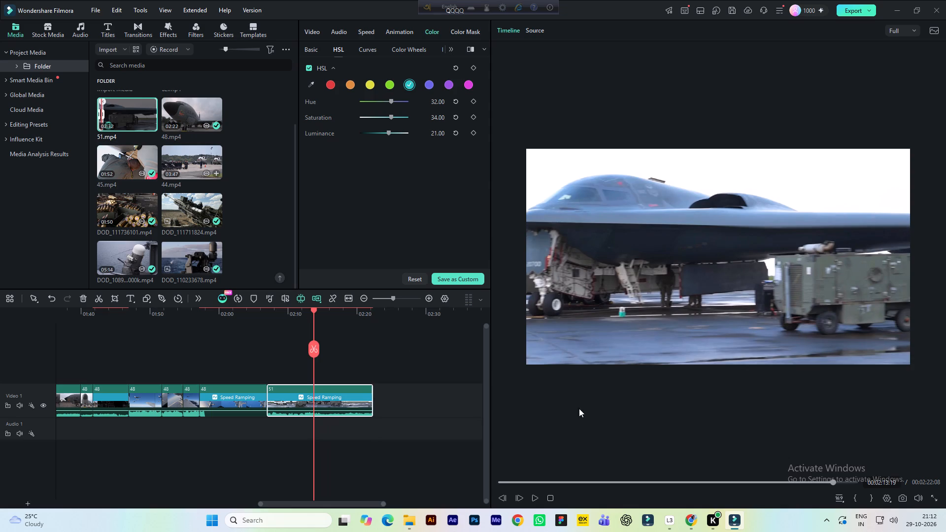